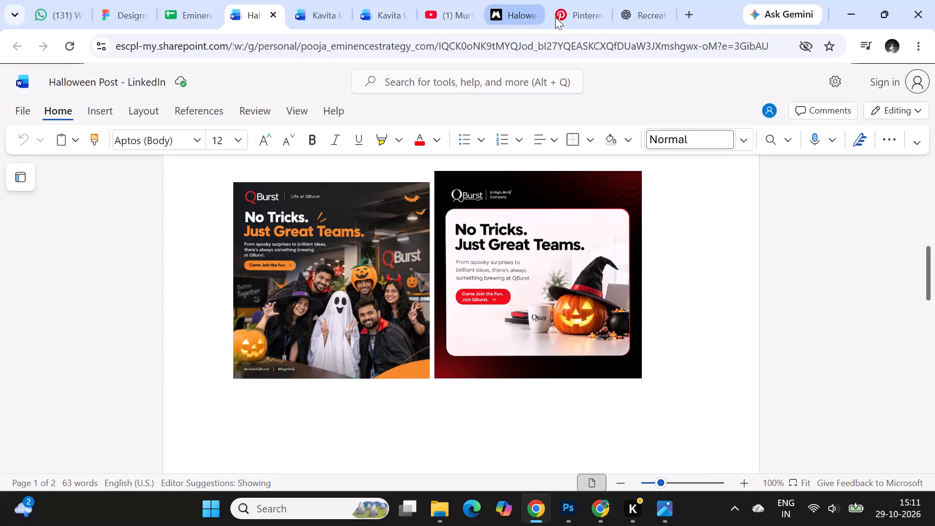
# Switch to the Pinterest results and save the orange-lit Halloween cubicle image with black bats to Downloads as a JPEG.
pyautogui.click(568, 15)
pyautogui.scroll(2, 895, 306)
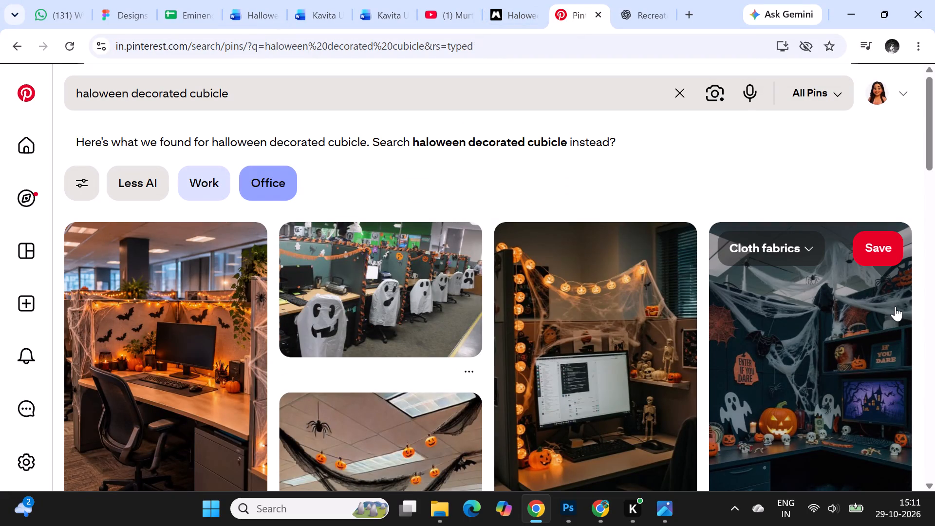
pyautogui.click(177, 396)
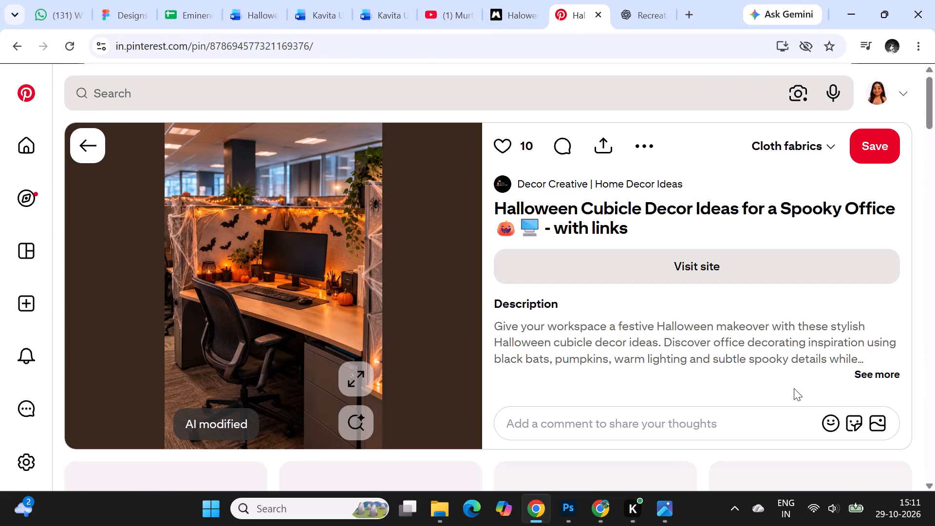
pyautogui.rightClick(285, 229)
pyautogui.click(343, 269)
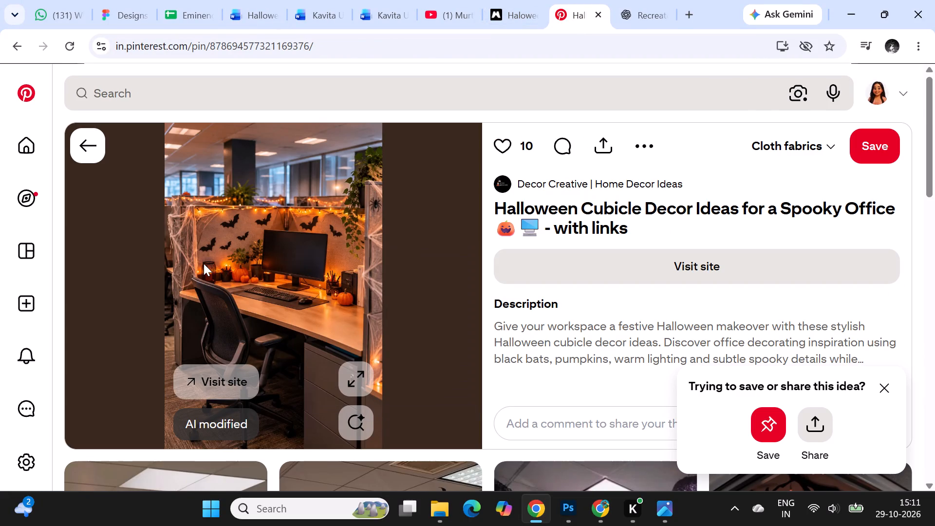
pyautogui.click(143, 304)
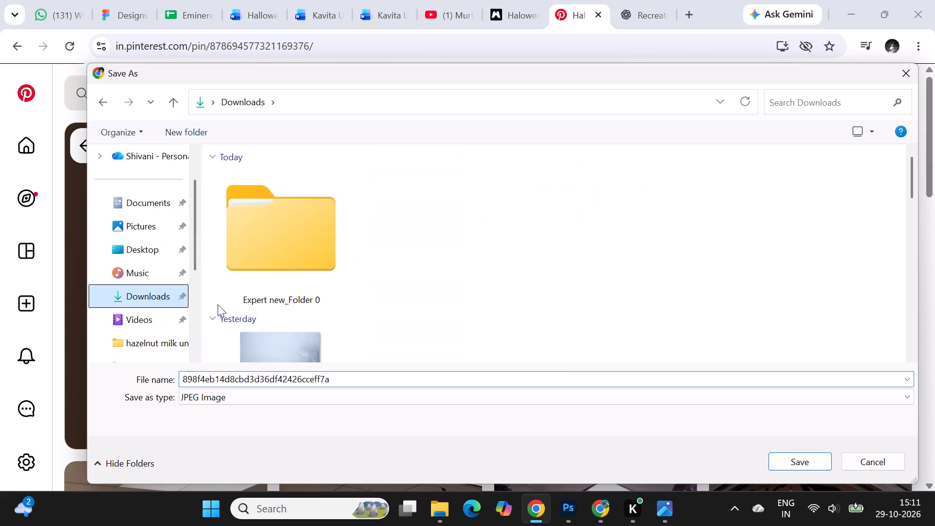
pyautogui.click(789, 457)
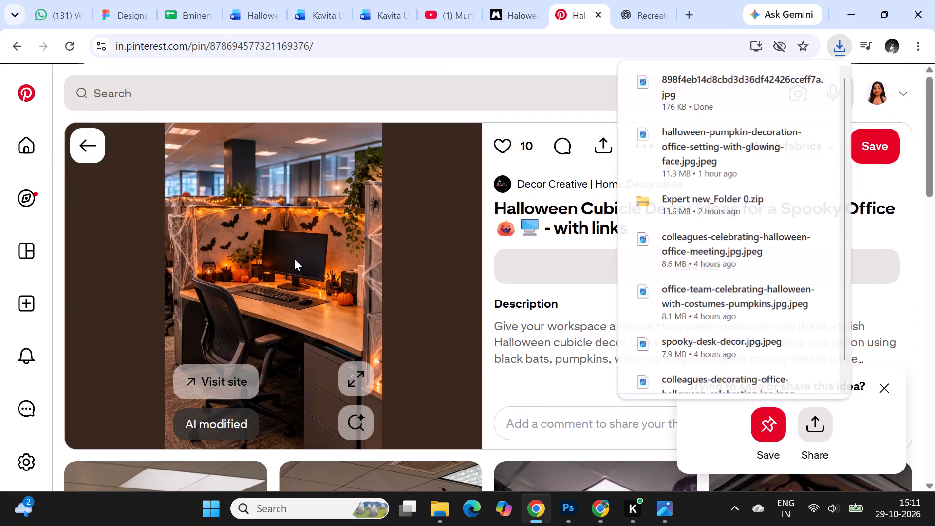
# Look through the related Halloween office decoration pins beneath the saved cubicle image and return to the search results.
pyautogui.scroll(-4, 294, 259)
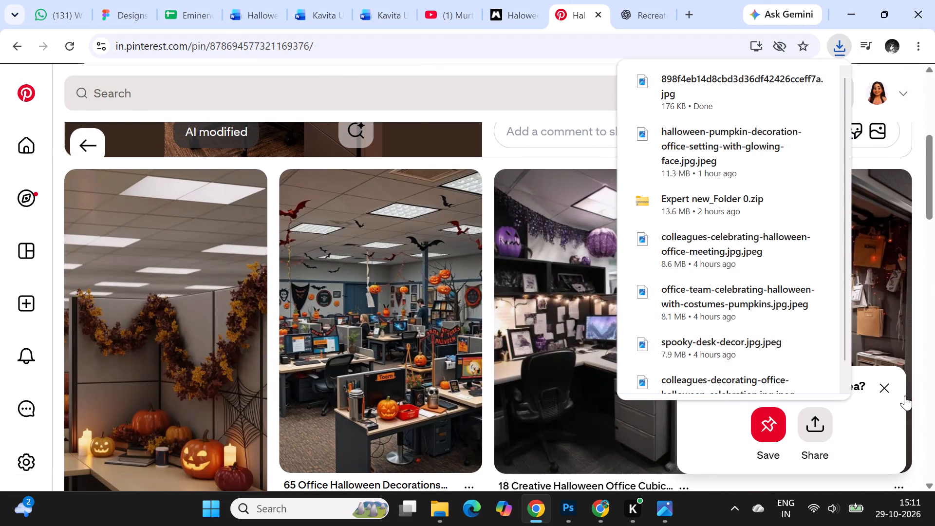
pyautogui.click(879, 387)
pyautogui.scroll(-3, 931, 386)
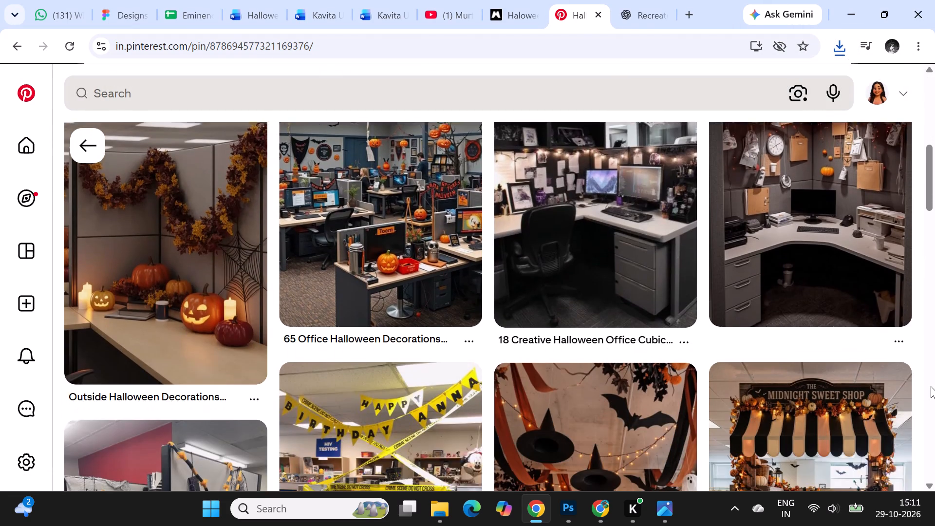
pyautogui.scroll(-3, 931, 386)
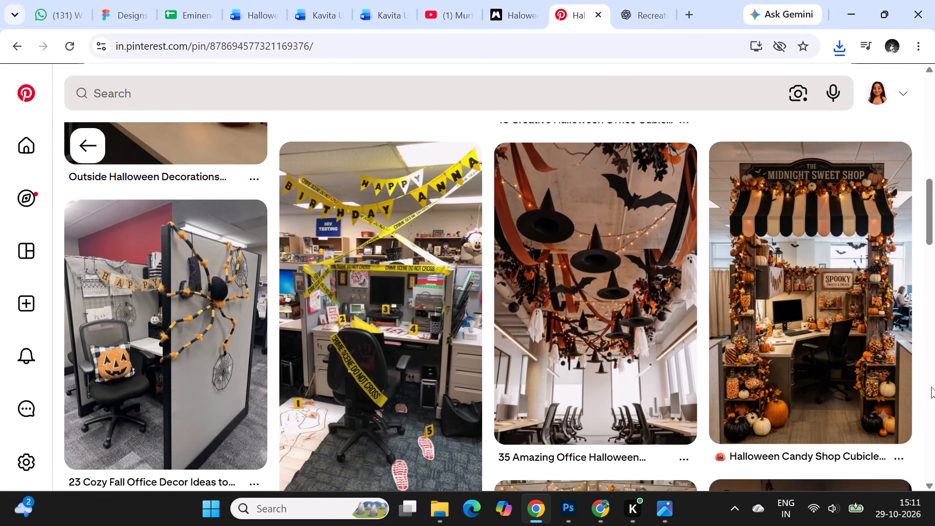
pyautogui.scroll(-5, 931, 387)
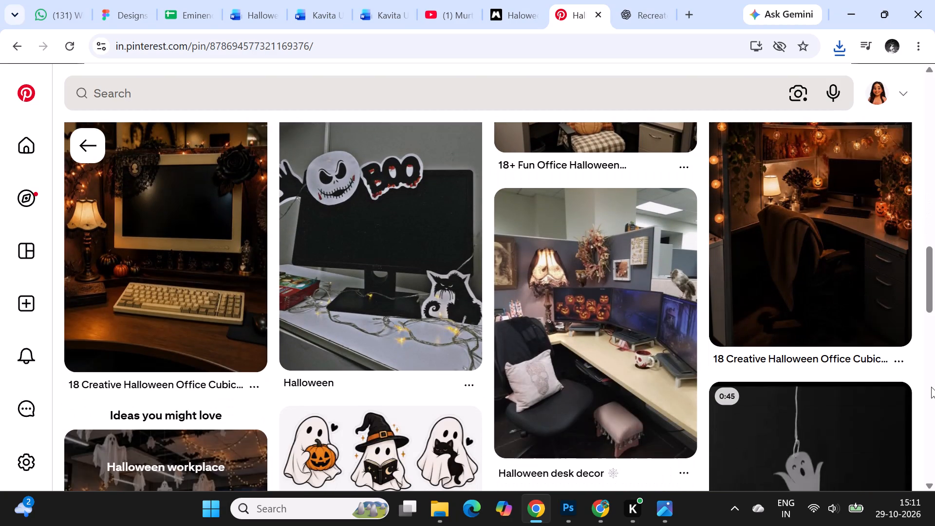
pyautogui.scroll(-9, 931, 387)
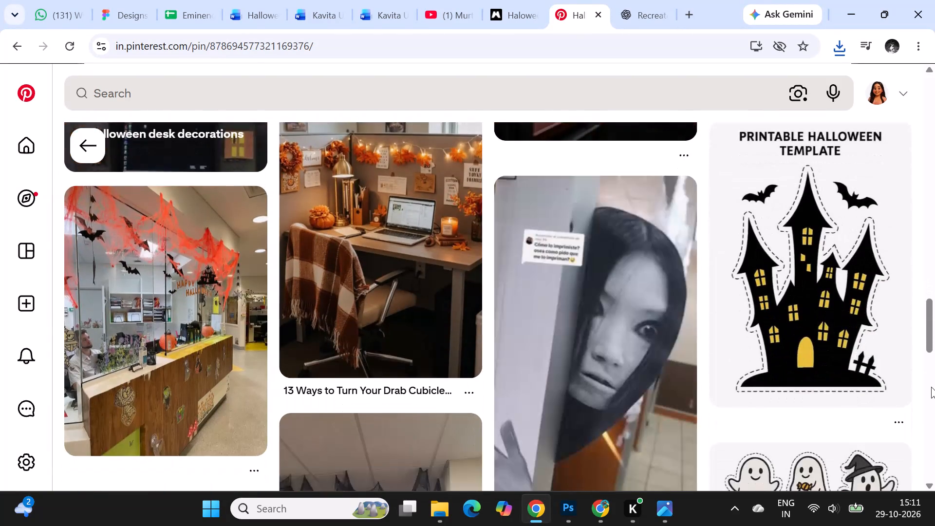
pyautogui.scroll(-10, 931, 387)
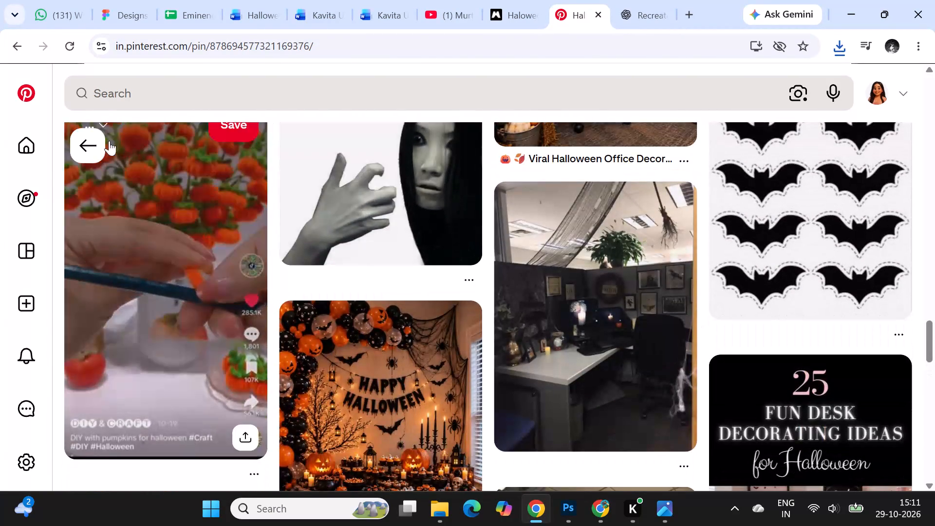
pyautogui.click(97, 144)
# Examine the "haloween decorated cubicle" search results for further office decoration reference images.
pyautogui.scroll(5, 927, 326)
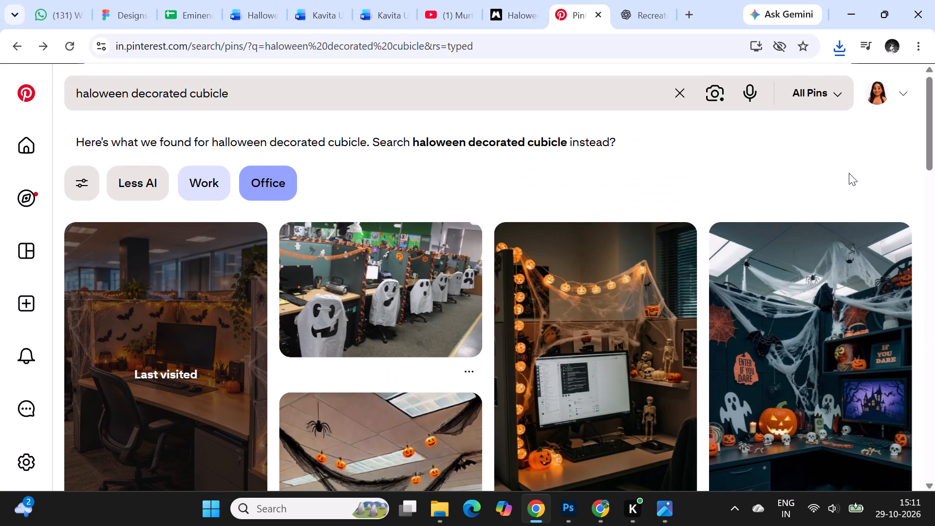
pyautogui.click(834, 167)
pyautogui.scroll(-3, 934, 309)
pyautogui.scroll(3, 934, 309)
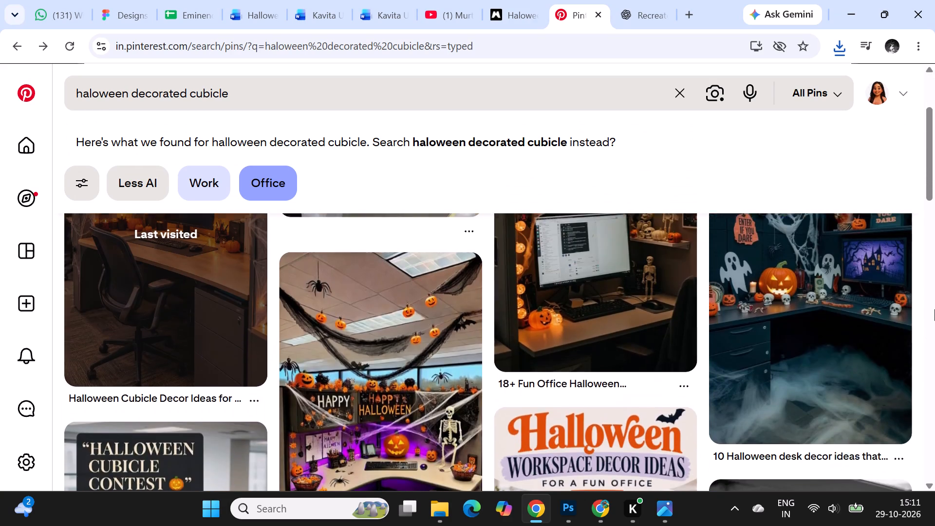
pyautogui.scroll(5, 934, 309)
pyautogui.scroll(-5, 934, 309)
pyautogui.scroll(4, 934, 309)
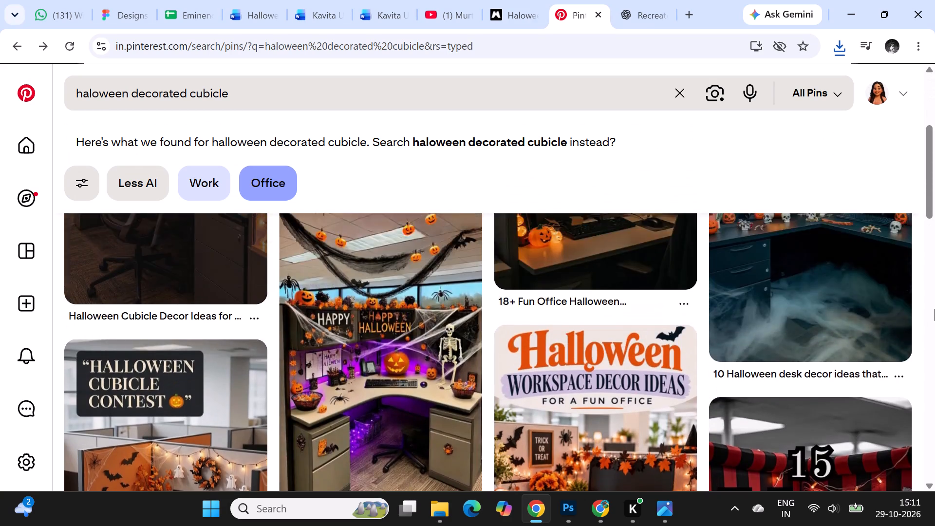
pyautogui.scroll(6, 934, 309)
pyautogui.scroll(-5, 934, 309)
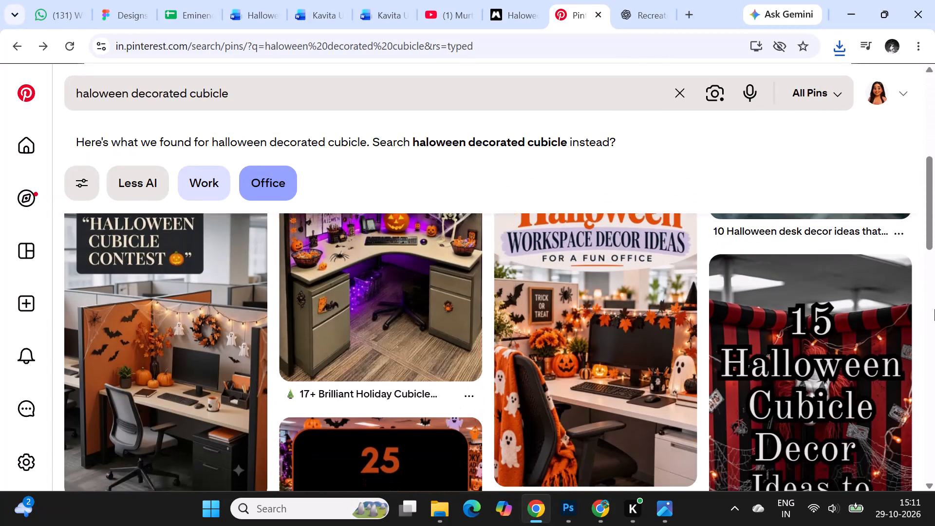
pyautogui.scroll(-7, 934, 309)
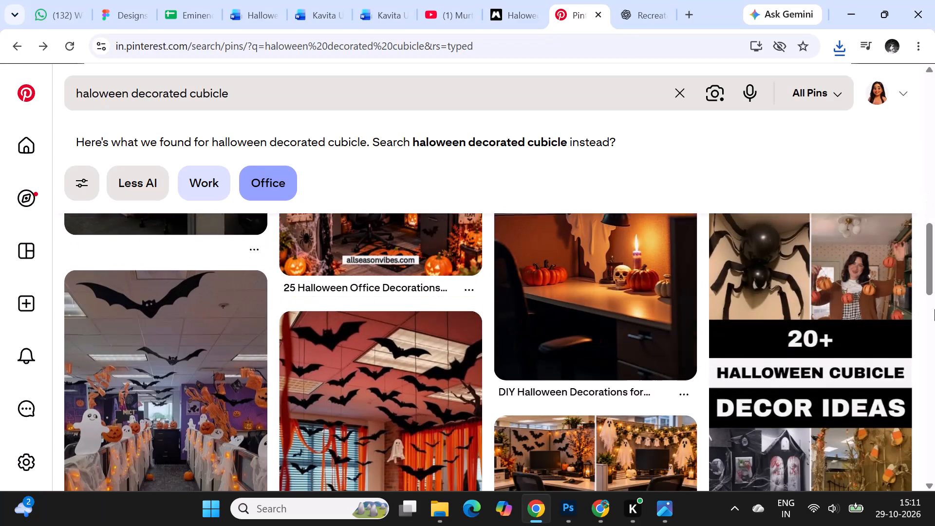
pyautogui.scroll(3, 934, 309)
pyautogui.scroll(-2, 934, 309)
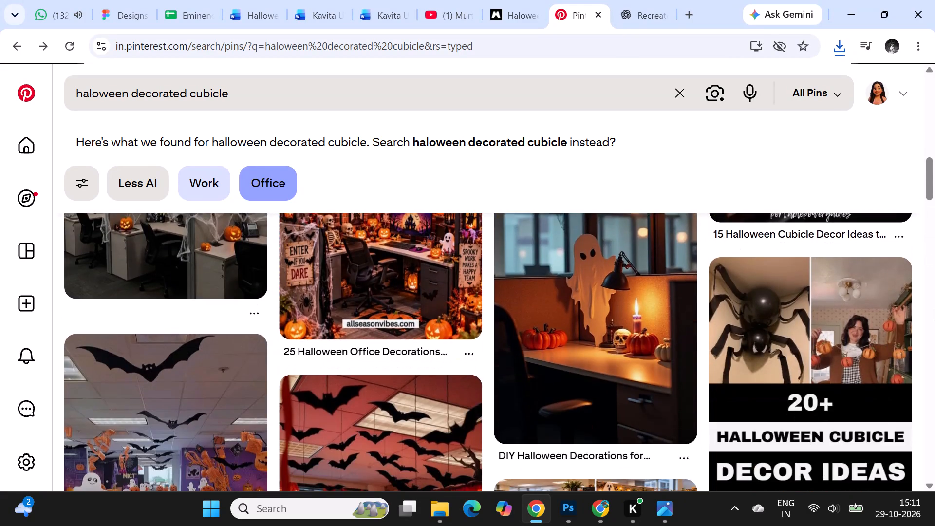
pyautogui.scroll(-2, 934, 309)
pyautogui.scroll(4, 934, 309)
pyautogui.scroll(-1, 934, 309)
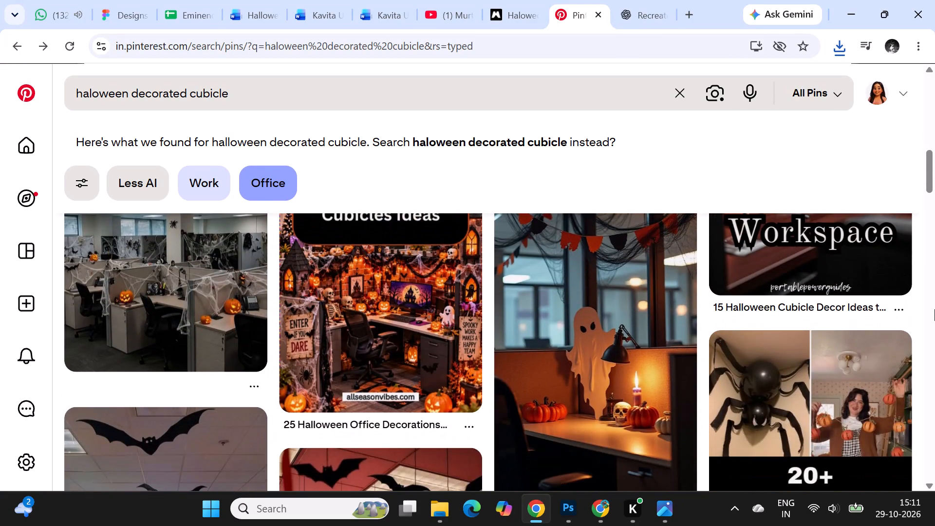
pyautogui.scroll(2, 934, 309)
pyautogui.scroll(-1, 934, 309)
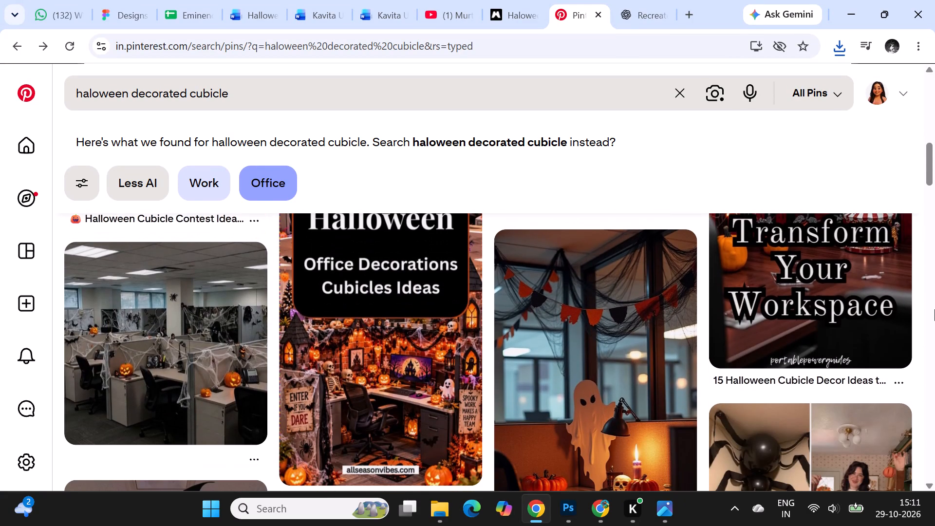
pyautogui.scroll(-4, 934, 309)
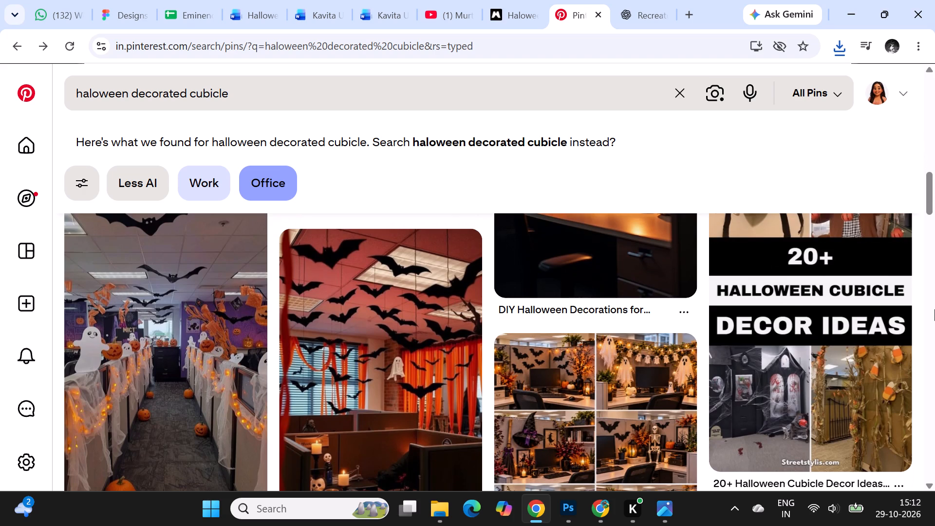
pyautogui.scroll(-1, 934, 309)
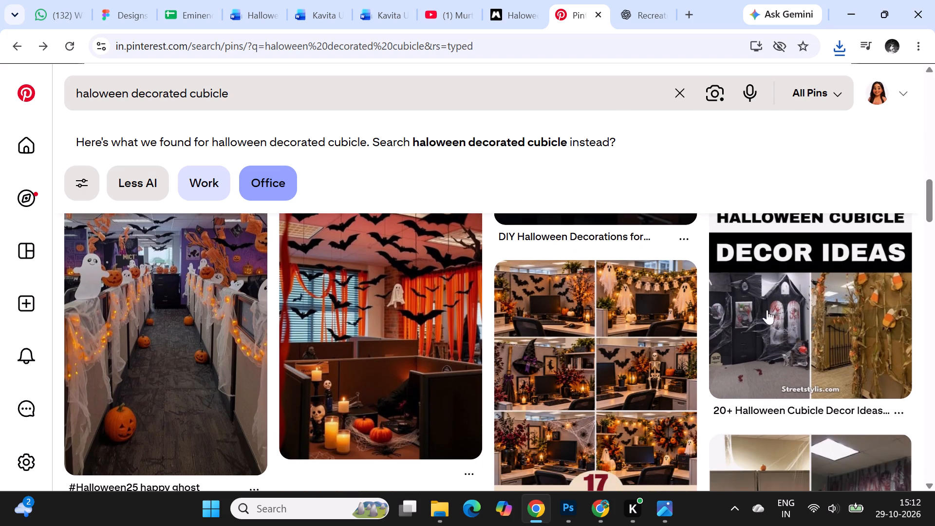
# Open the pin of paper bats hanging over a candlelit cubicle, review its related pins and return to the search results.
pyautogui.click(384, 349)
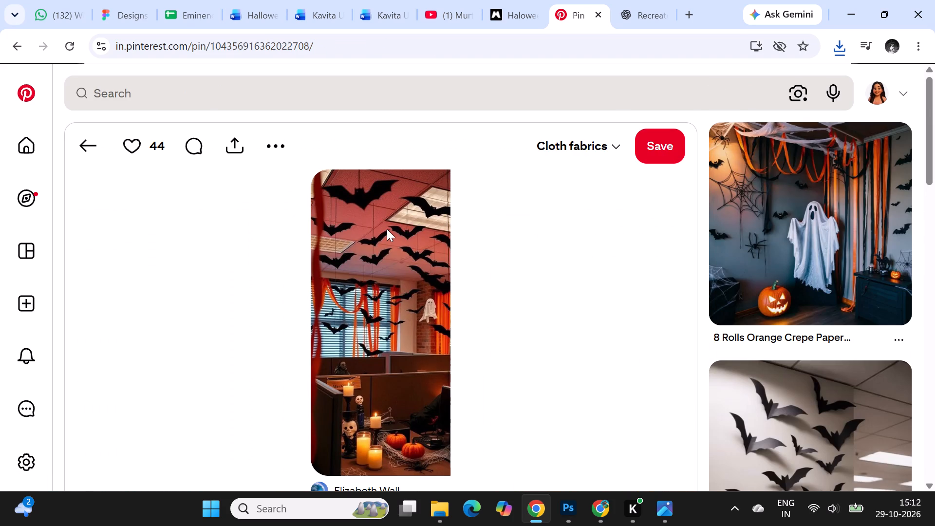
pyautogui.scroll(-11, 387, 229)
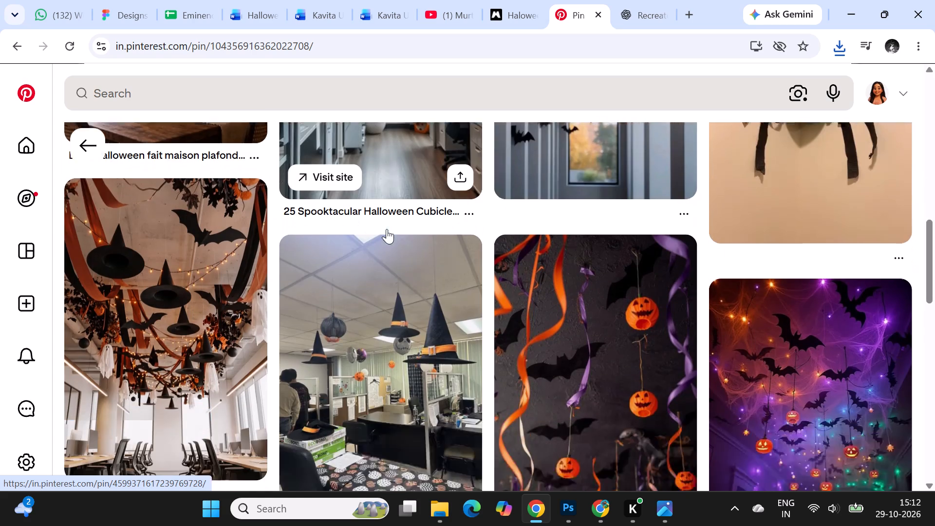
pyautogui.scroll(-5, 387, 229)
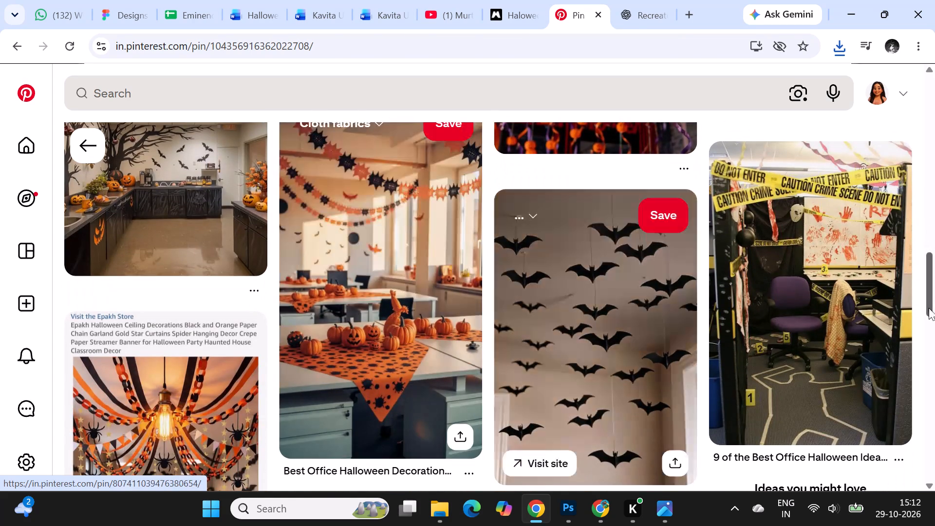
pyautogui.scroll(-8, 708, 305)
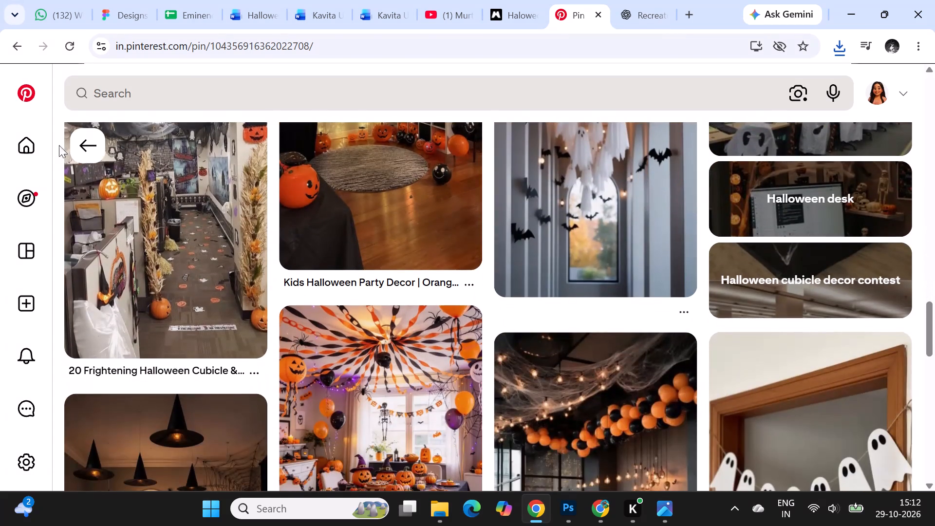
pyautogui.click(94, 140)
# Examine the decorated cubicle results further down the page for more office Halloween reference images.
pyautogui.scroll(-1, 921, 323)
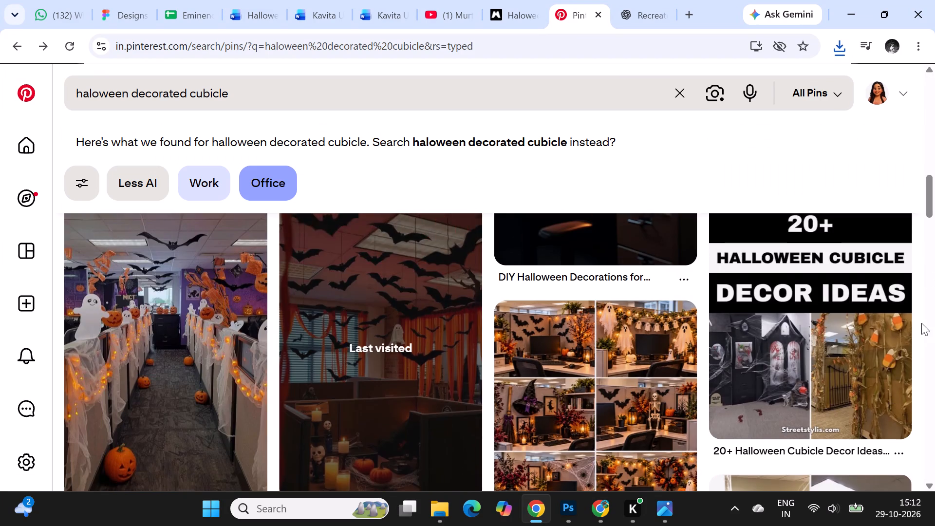
pyautogui.scroll(-1, 921, 323)
pyautogui.scroll(-2, 841, 298)
pyautogui.click(923, 336)
pyautogui.scroll(-2, 923, 336)
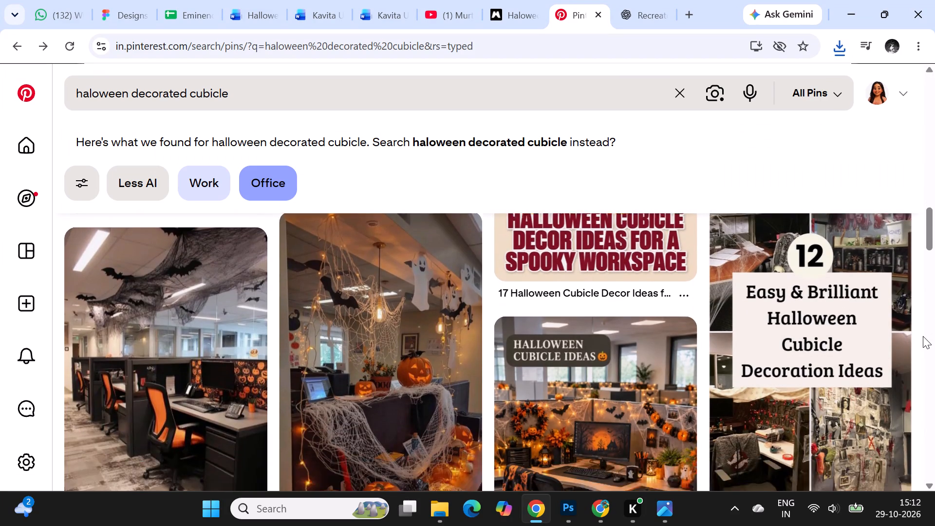
pyautogui.scroll(-8, 927, 299)
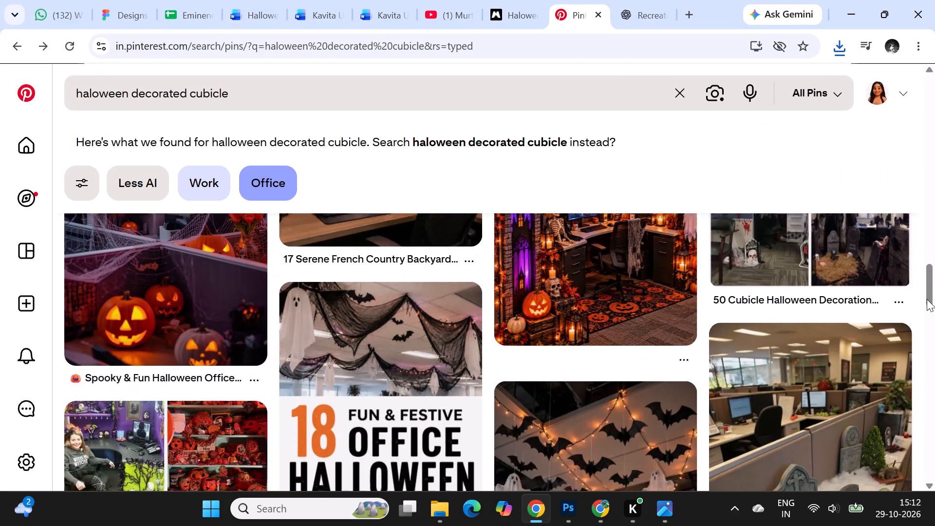
pyautogui.scroll(5, 927, 299)
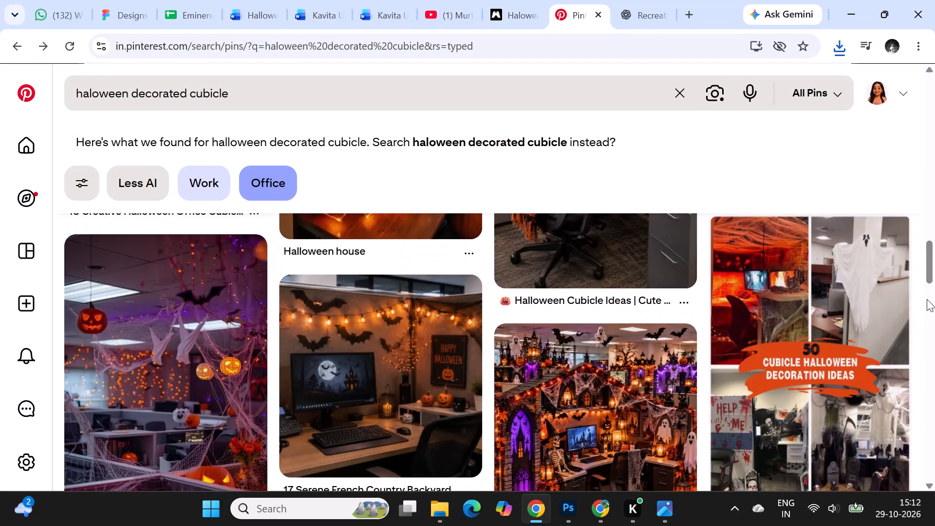
# Open the pin of the cubicle with string lights, paper bats and a Happy Halloween sign, review its related pins and return to the results.
pyautogui.click(383, 344)
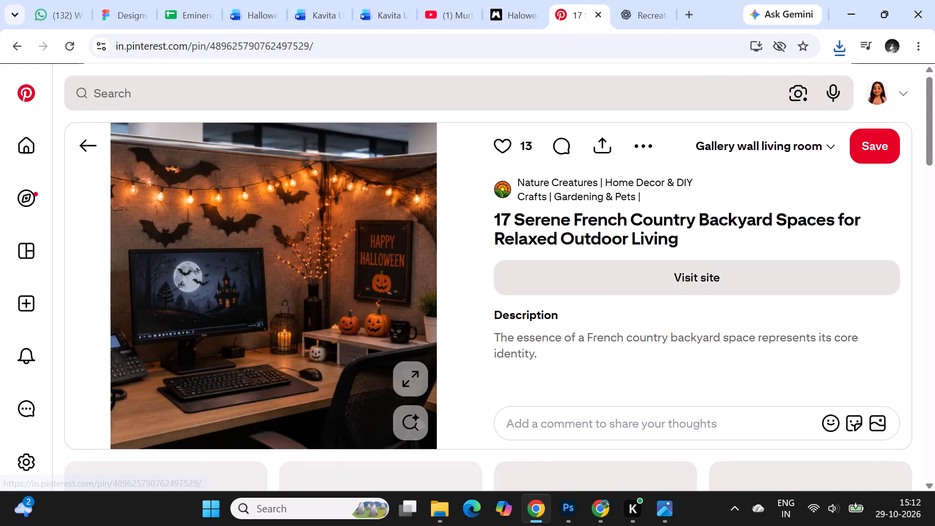
pyautogui.scroll(-3, 232, 273)
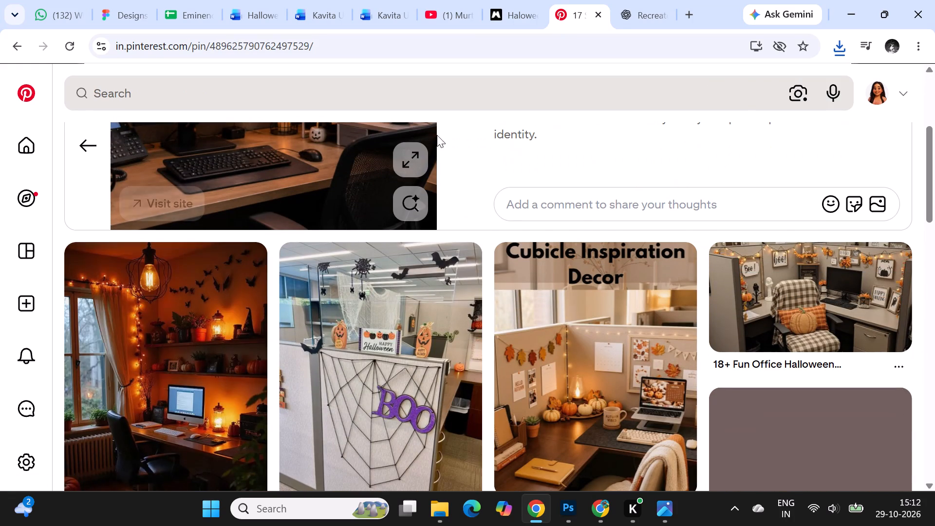
pyautogui.scroll(-5, 443, 135)
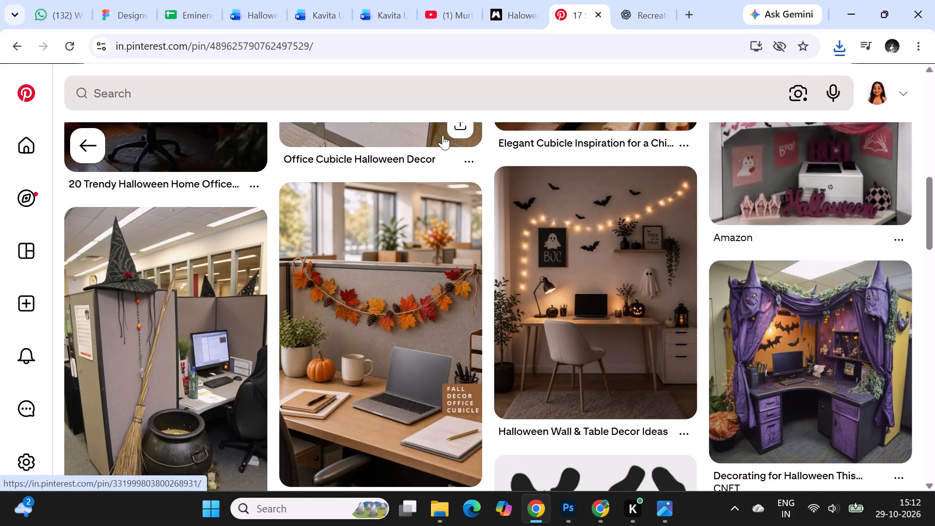
pyautogui.scroll(-3, 443, 135)
pyautogui.scroll(2, 443, 135)
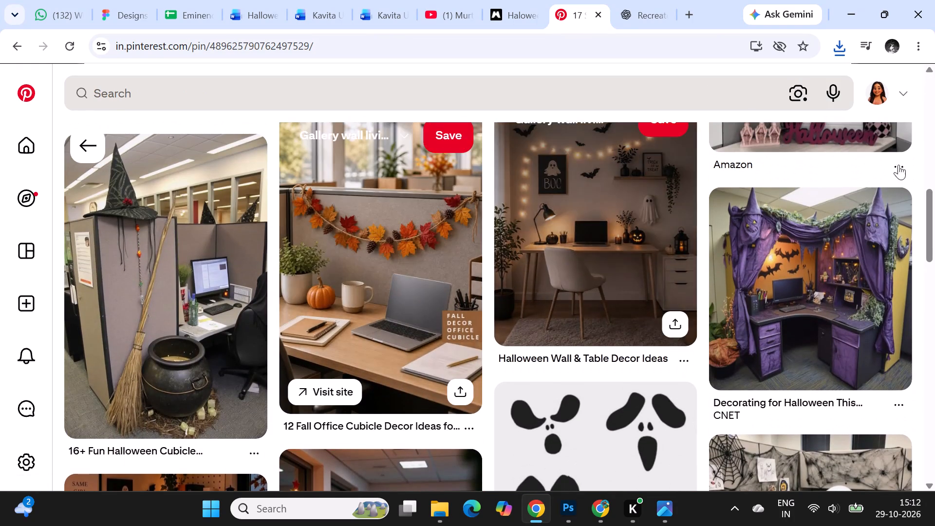
pyautogui.scroll(-5, 911, 177)
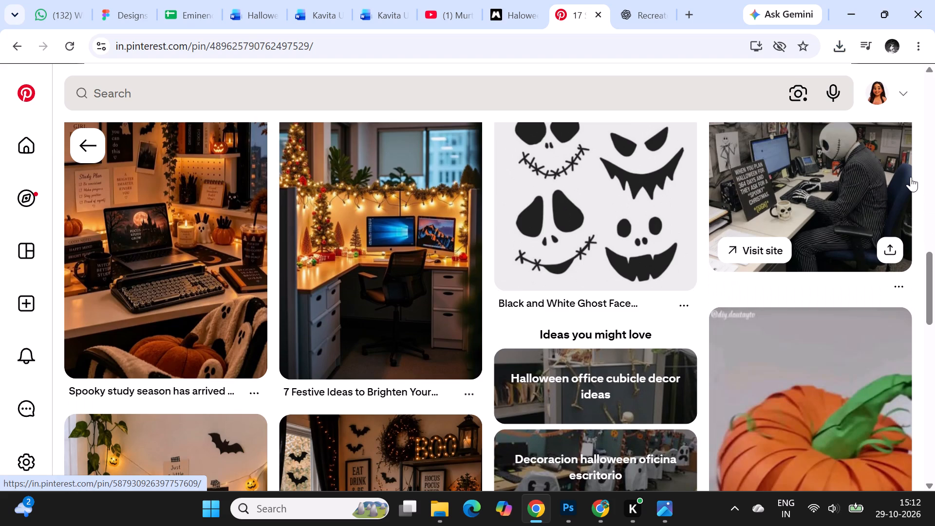
pyautogui.scroll(-5, 911, 177)
pyautogui.scroll(2, 911, 177)
pyautogui.scroll(-14, 911, 177)
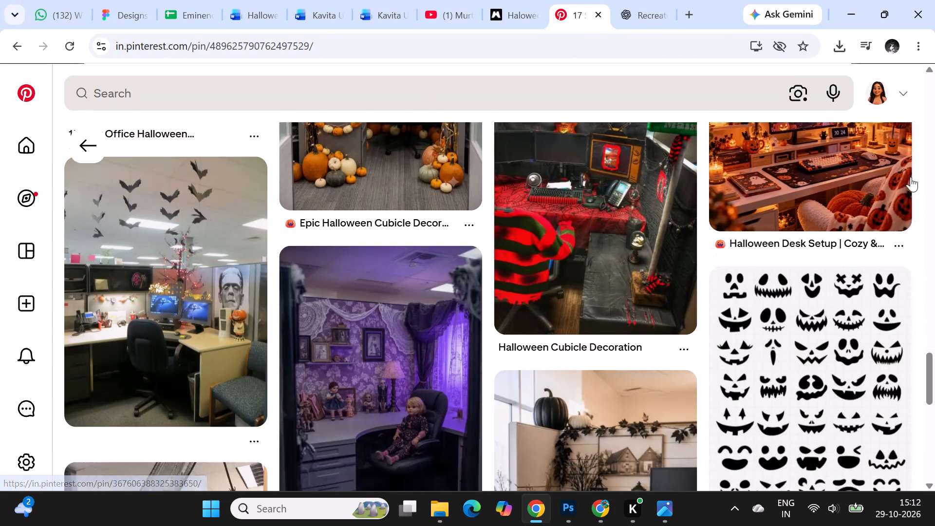
pyautogui.scroll(-6, 911, 177)
pyautogui.scroll(-3, 319, 186)
pyautogui.scroll(-2, 278, 182)
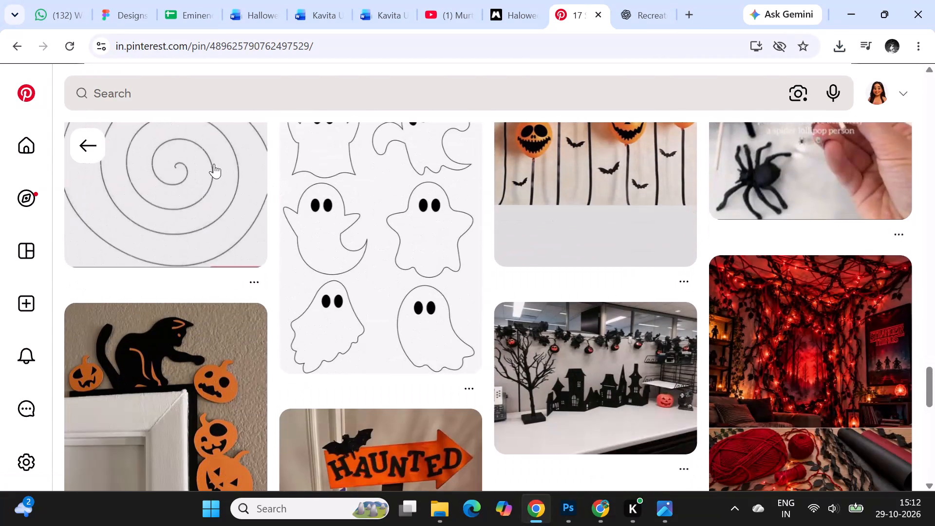
pyautogui.click(87, 145)
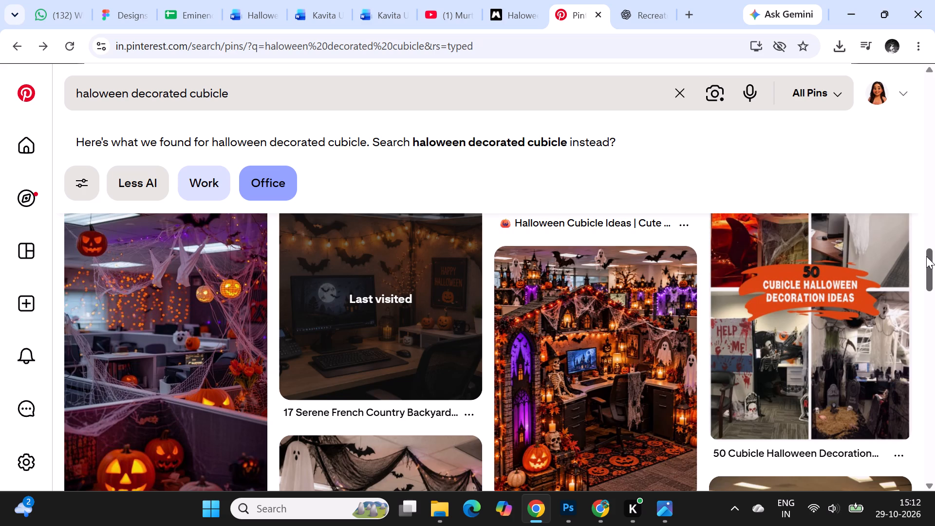
# Examine further "haloween decorated cubicle" results for more office decoration reference images.
pyautogui.scroll(-13, 926, 256)
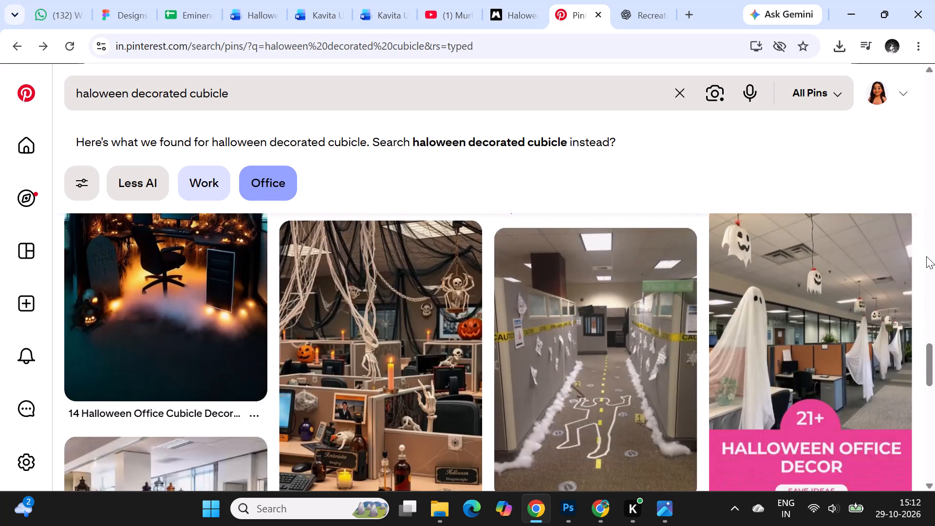
pyautogui.scroll(-14, 926, 256)
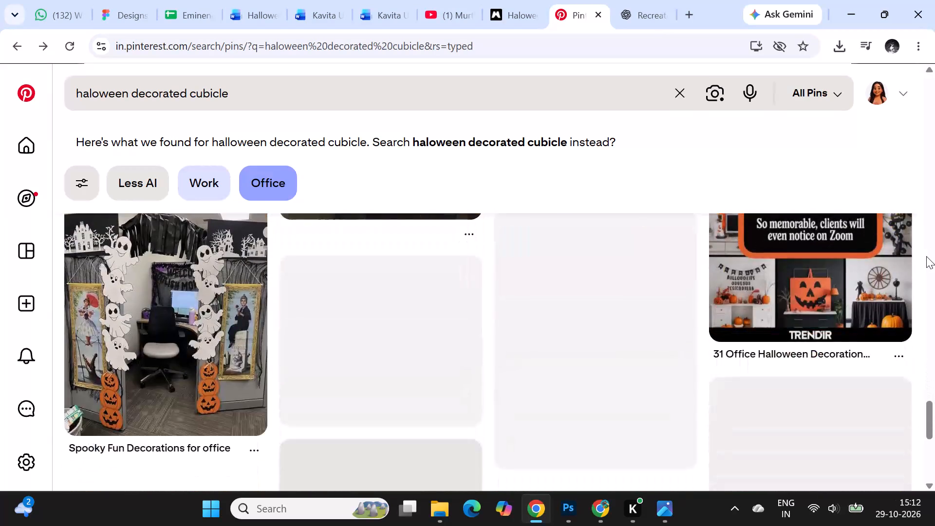
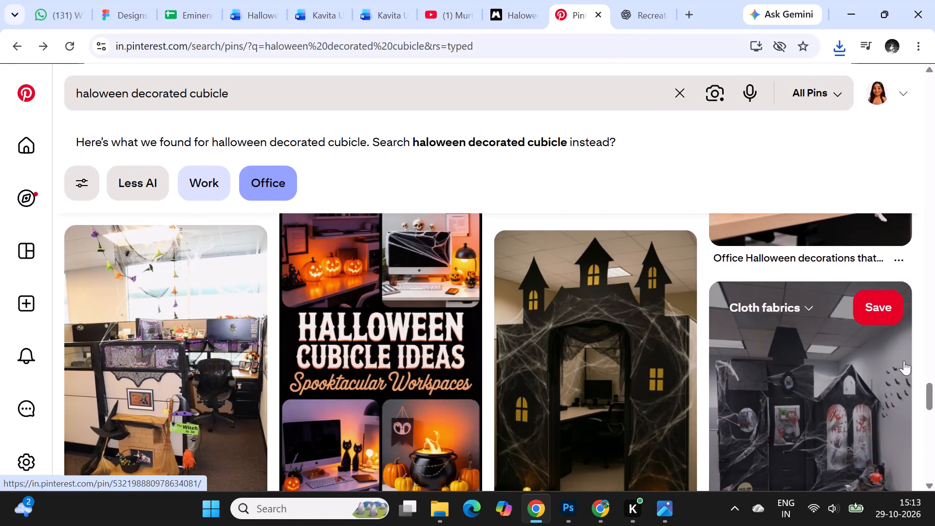
# Re-examine the decorated cubicle pins already passed and continue through the results as far as the related searches for office Halloween references.
pyautogui.scroll(9, 904, 360)
pyautogui.scroll(-3, 906, 385)
pyautogui.scroll(2, 906, 385)
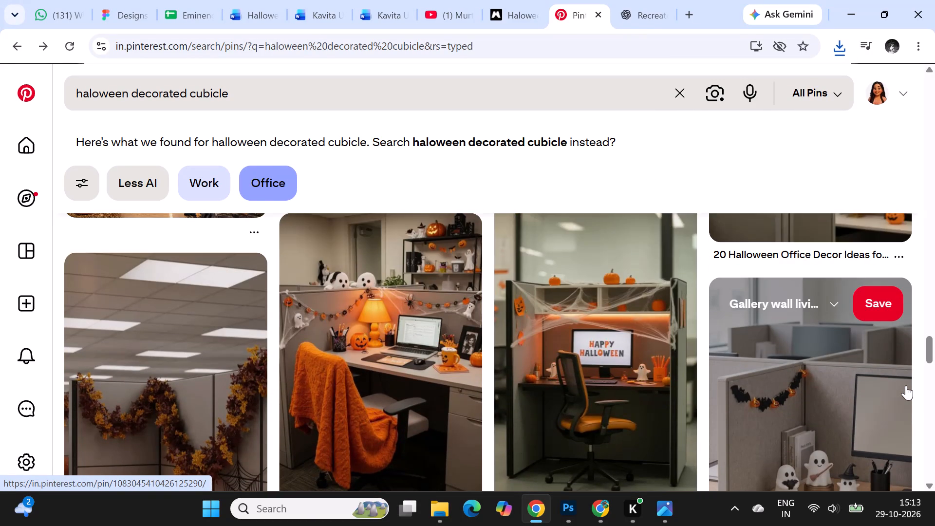
pyautogui.scroll(-8, 906, 385)
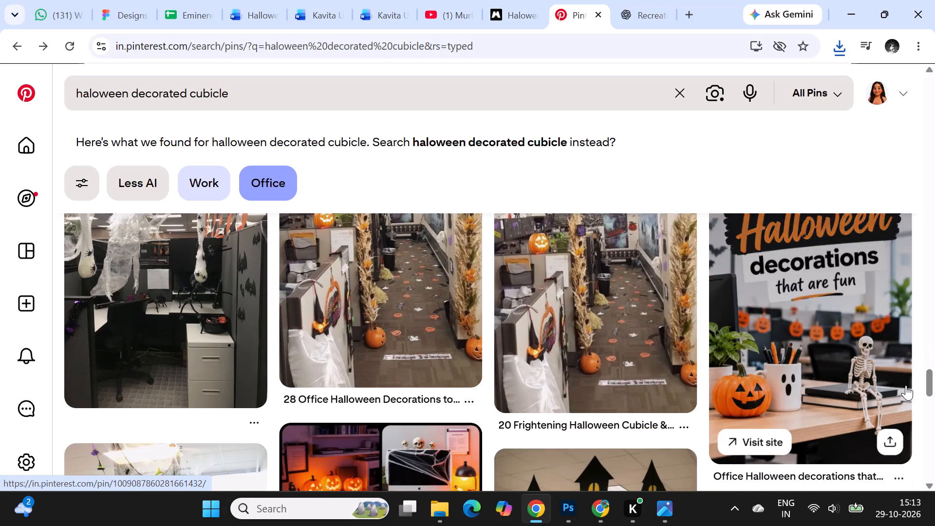
pyautogui.scroll(-7, 906, 385)
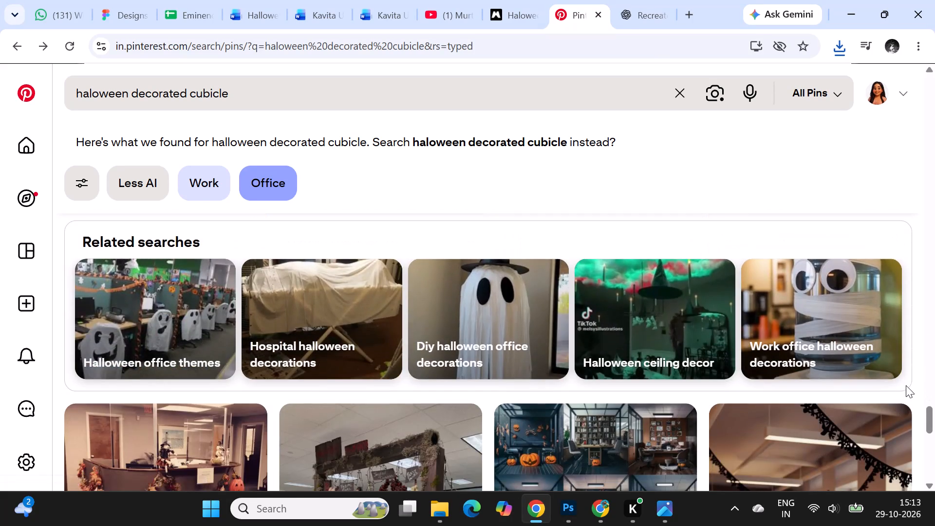
# Examine more "haloween decorated cubicle" results beneath the related searches for further office Halloween reference images.
pyautogui.scroll(-6, 906, 385)
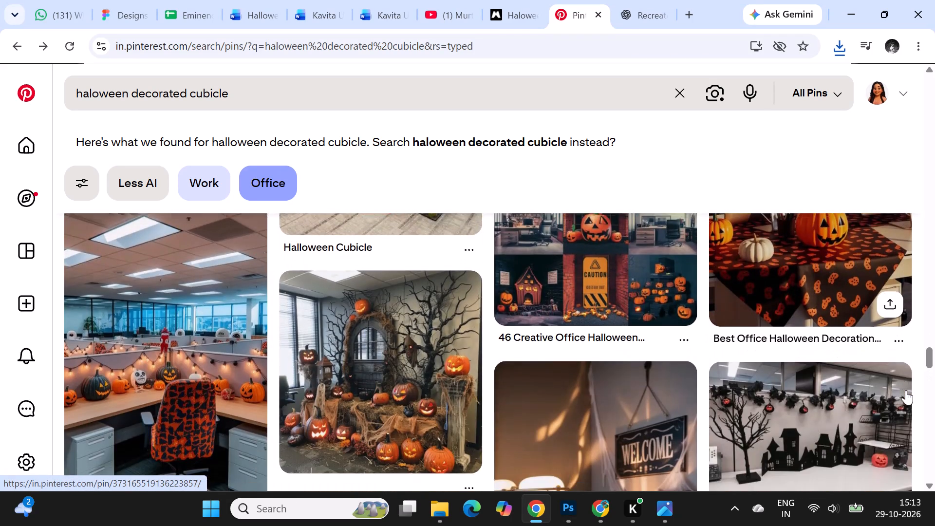
pyautogui.scroll(-10, 906, 390)
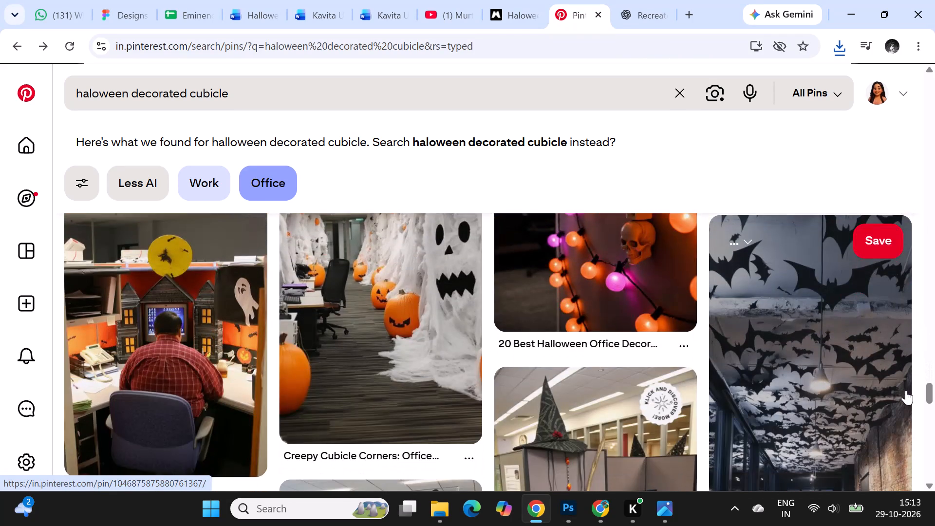
pyautogui.scroll(-11, 906, 390)
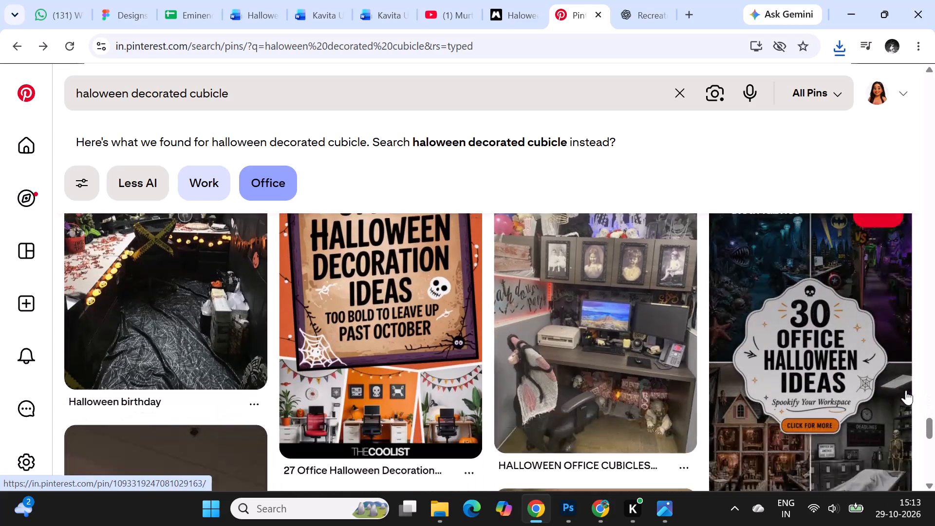
pyautogui.scroll(-10, 906, 390)
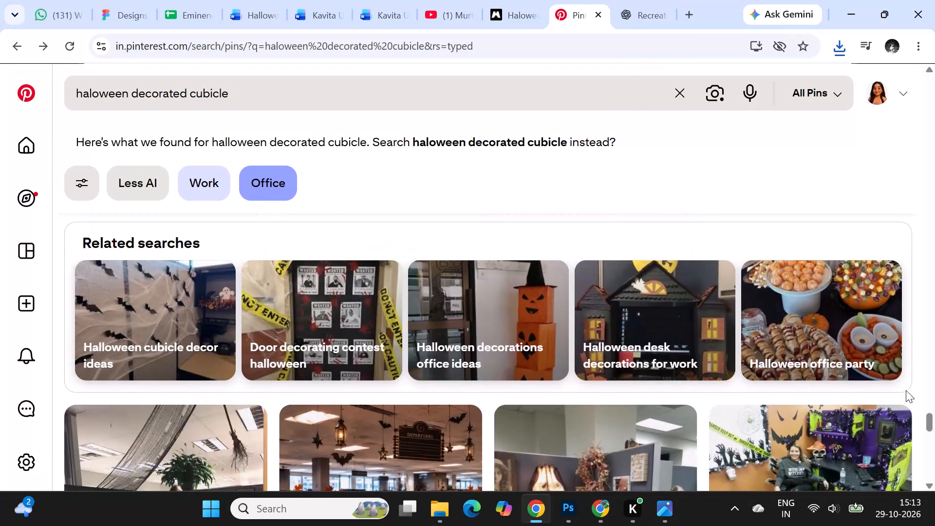
pyautogui.scroll(-7, 906, 390)
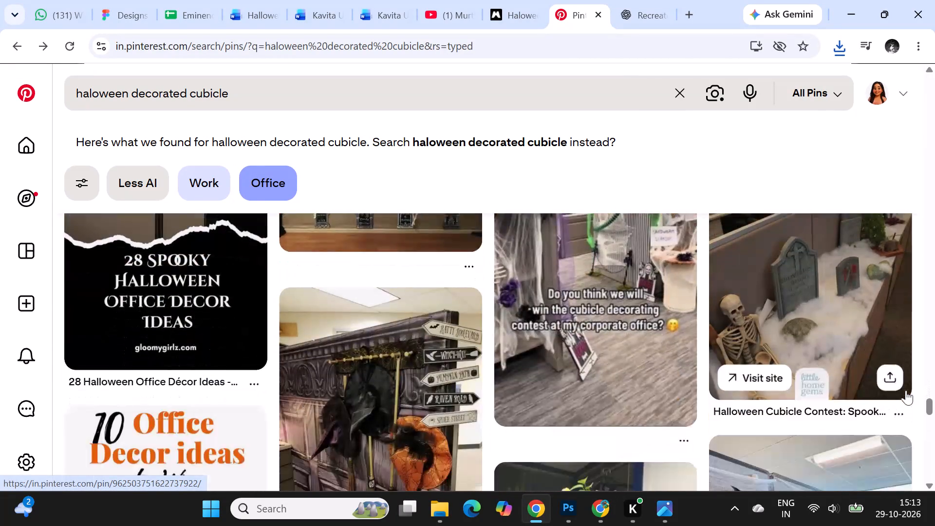
pyautogui.scroll(-7, 906, 390)
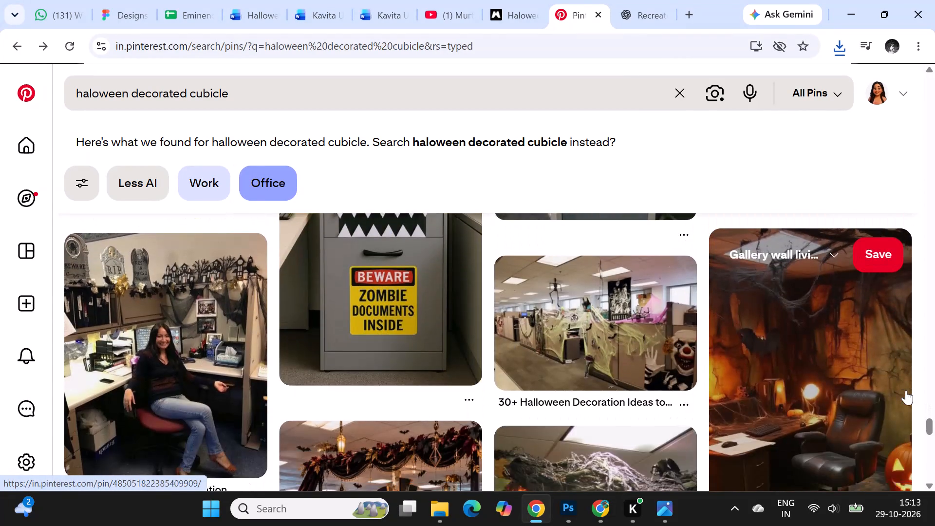
pyautogui.scroll(-13, 906, 390)
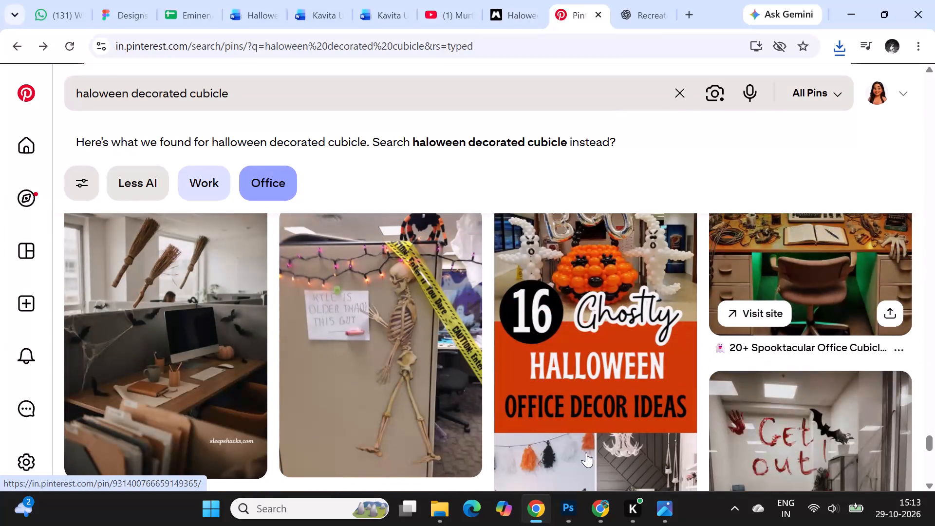
# Switch to File Explorer and review the most recent Halloween images in the Downloads folder.
pyautogui.click(437, 514)
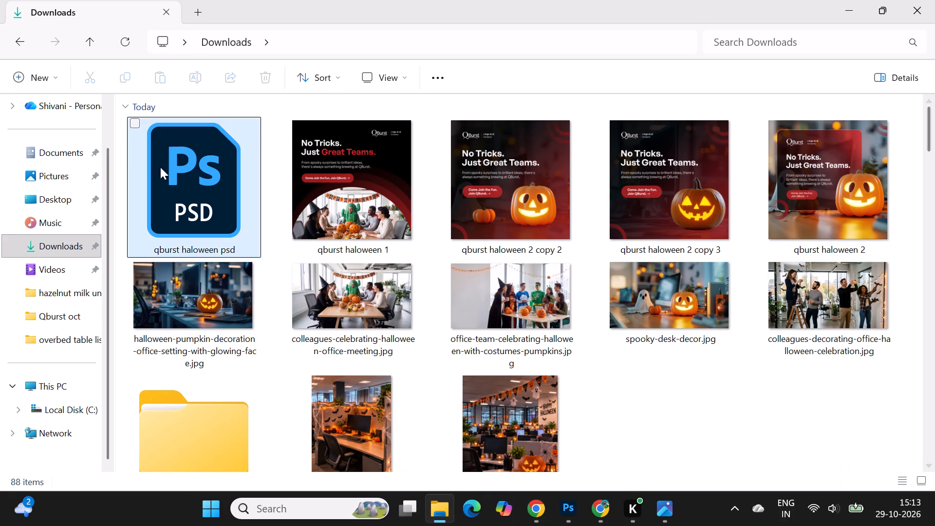
pyautogui.click(42, 247)
pyautogui.scroll(8, 415, 300)
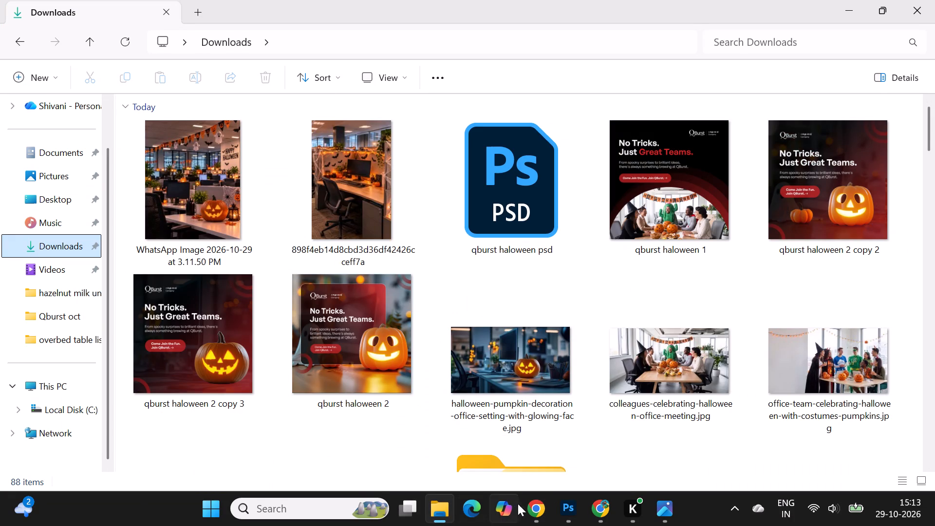
# Switch back to Pinterest in Chrome and examine the remaining decorated cubicle results further down for suitable office Halloween images.
pyautogui.click(536, 511)
pyautogui.scroll(-5, 897, 345)
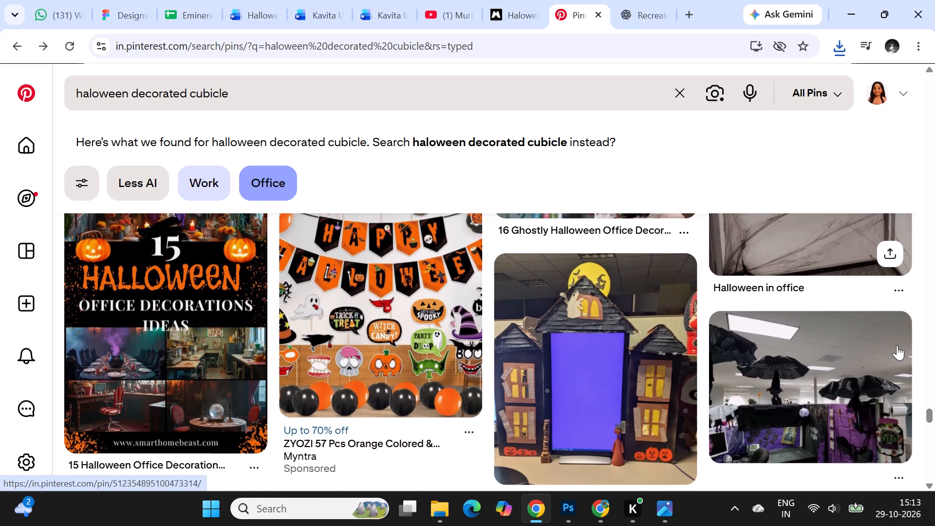
pyautogui.scroll(-7, 897, 345)
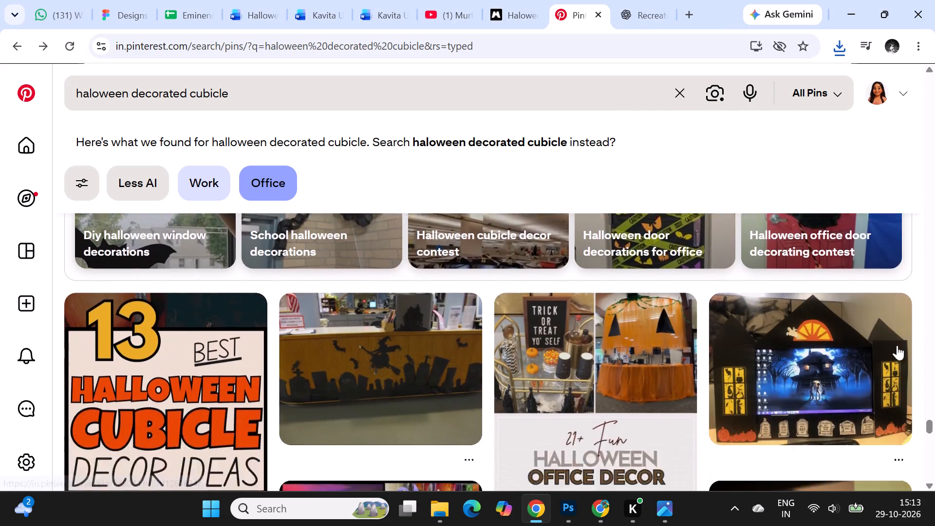
pyautogui.scroll(1, 914, 359)
pyautogui.scroll(-5, 921, 350)
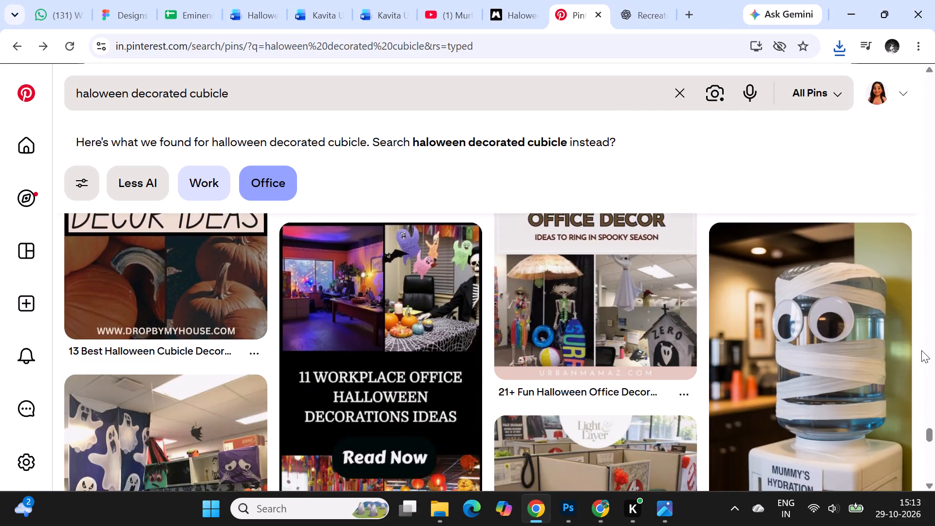
pyautogui.scroll(-10, 921, 350)
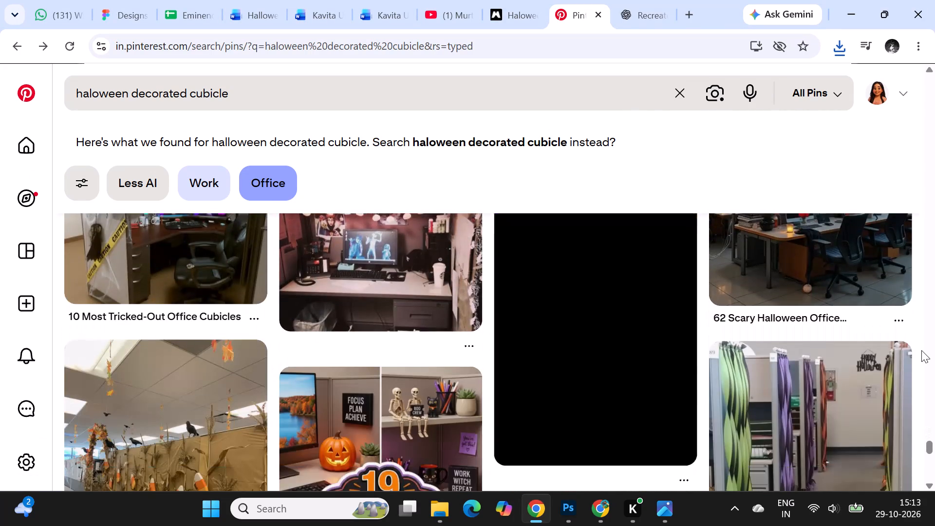
pyautogui.scroll(-9, 921, 350)
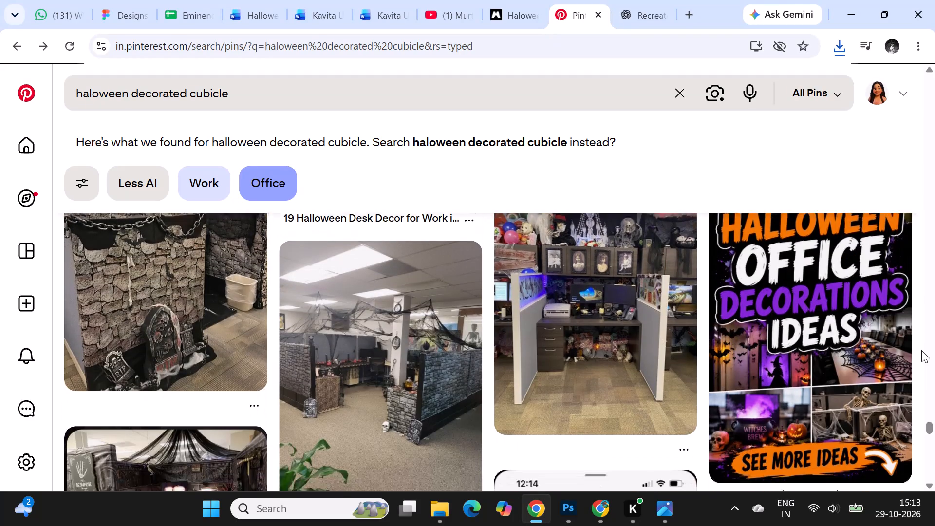
pyautogui.scroll(-12, 921, 350)
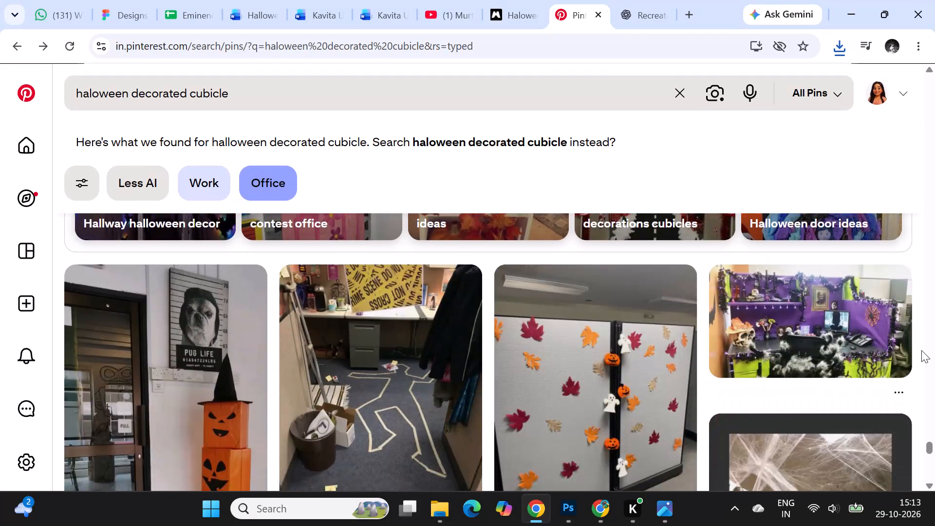
pyautogui.scroll(-10, 921, 350)
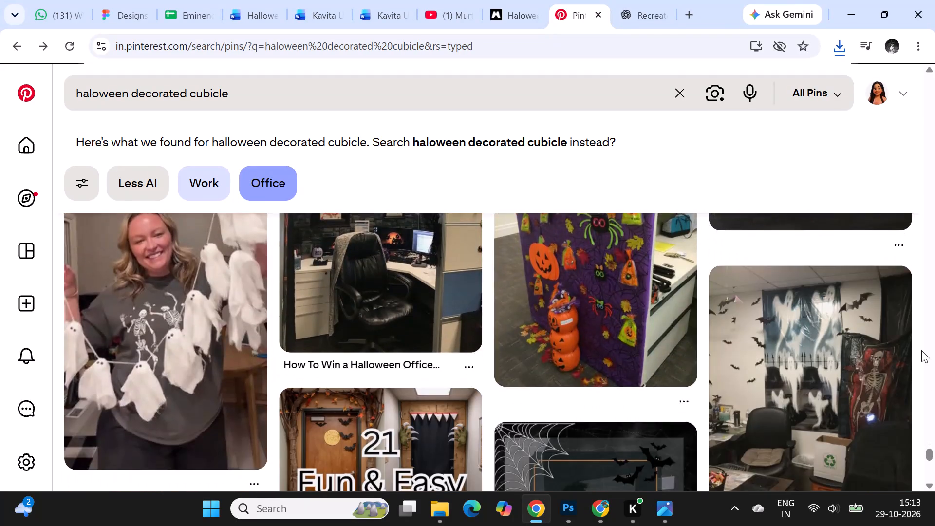
pyautogui.scroll(-13, 921, 350)
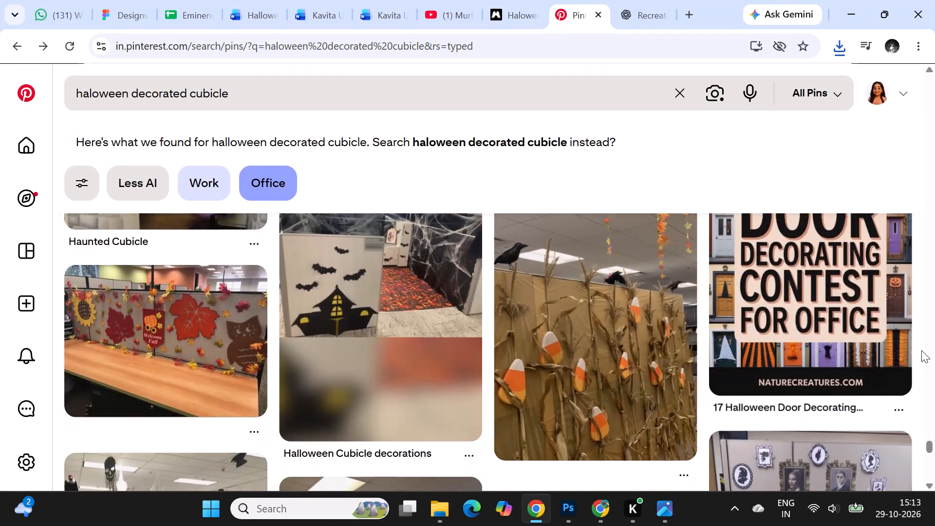
pyautogui.scroll(-5, 921, 350)
# Switch to File Explorer and show the Downloads folder containing the collected cubicle reference images.
pyautogui.click(440, 512)
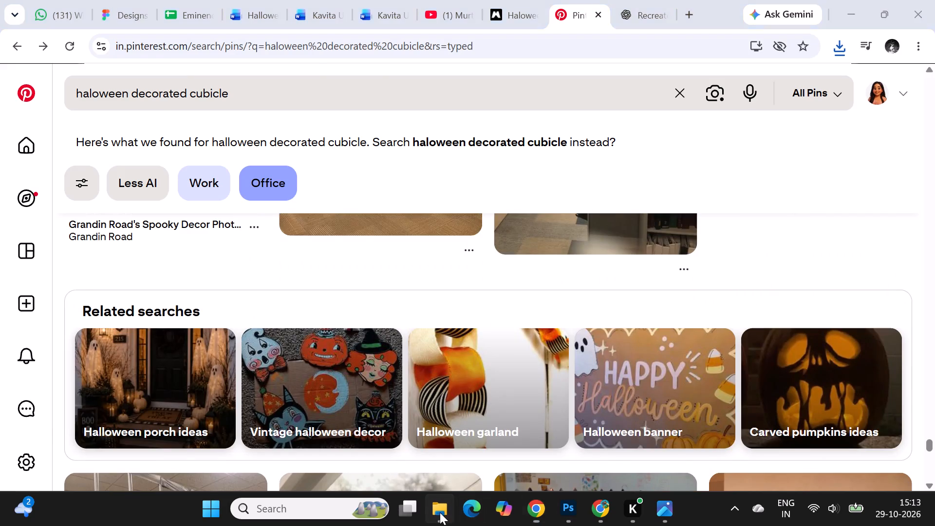
pyautogui.doubleClick(24, 242)
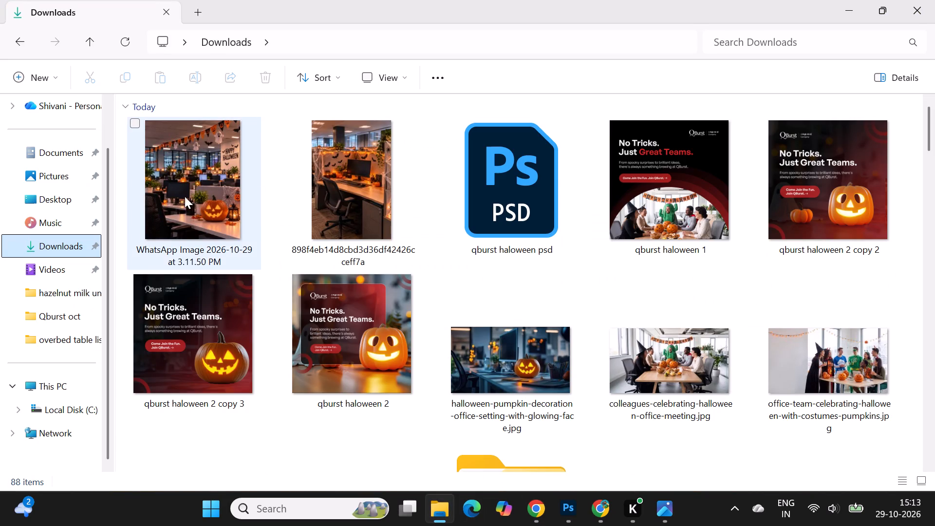
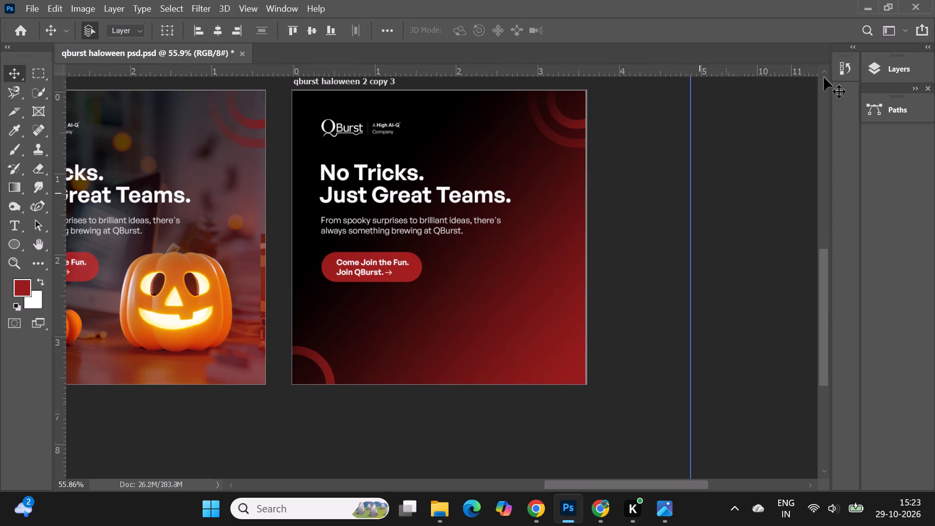
pyautogui.click(889, 4)
pyautogui.moveTo(197, 188); pyautogui.dragTo(461, 370)
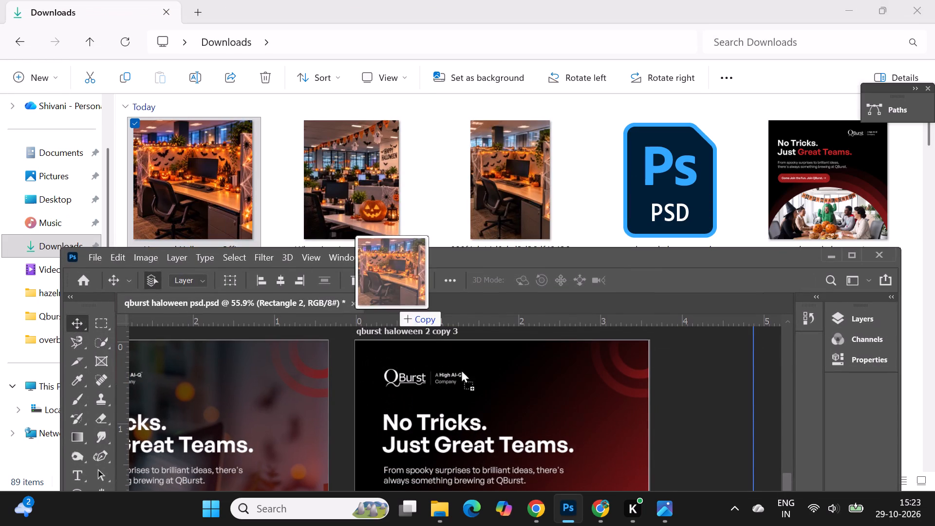
pyautogui.moveTo(461, 370); pyautogui.dragTo(474, 403)
pyautogui.click(857, 253)
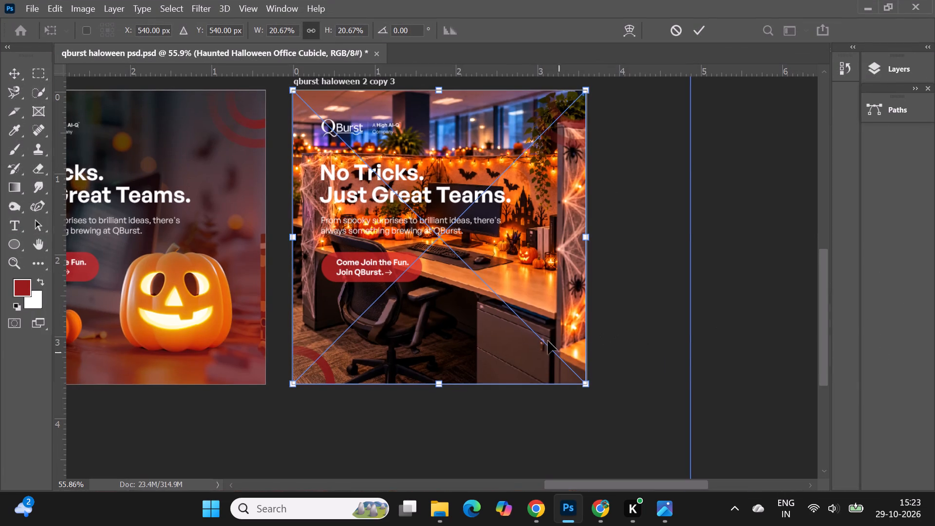
# Scale the placed cubicle image to 28%, nudge it slightly upward and commit the transform.
pyautogui.moveTo(581, 381); pyautogui.dragTo(620, 412)
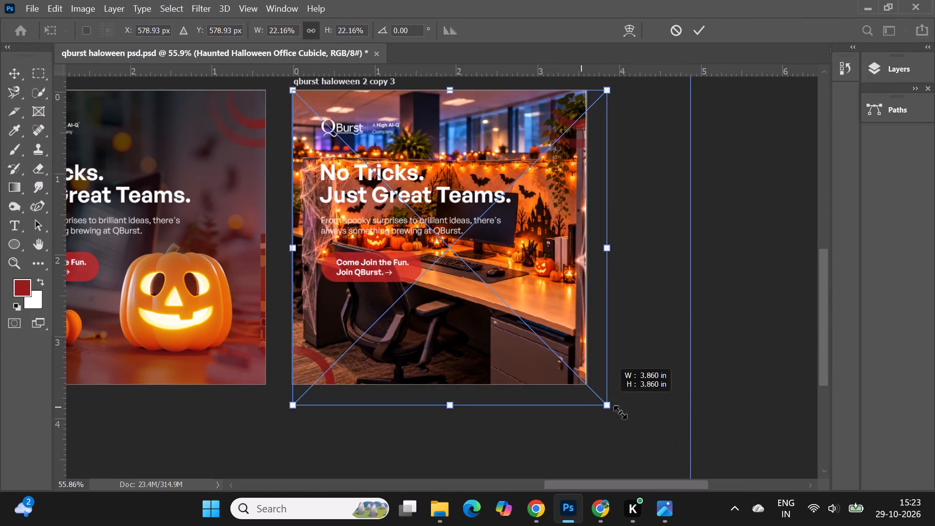
pyautogui.moveTo(620, 412); pyautogui.dragTo(702, 489)
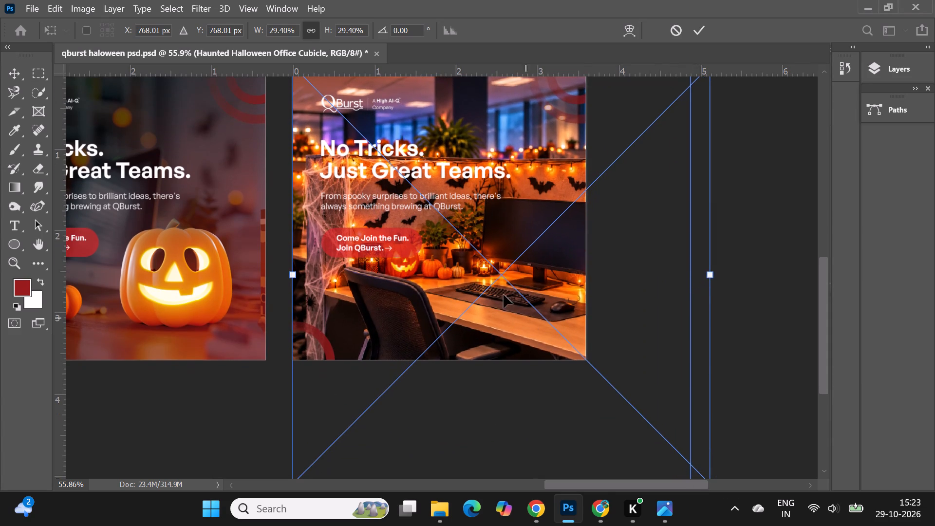
pyautogui.scroll(2, 491, 297)
pyautogui.click(508, 338)
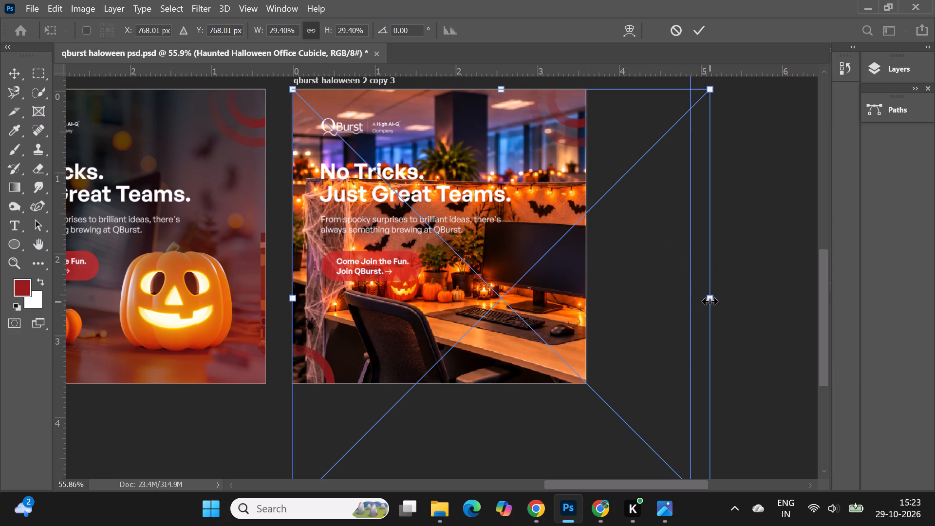
pyautogui.moveTo(710, 301); pyautogui.dragTo(684, 299)
pyautogui.moveTo(553, 178); pyautogui.dragTo(553, 170)
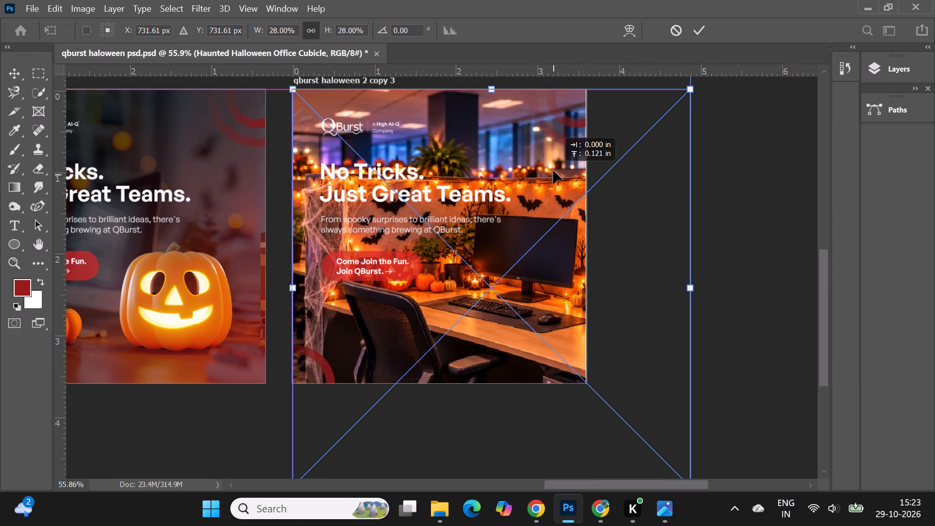
pyautogui.moveTo(553, 170); pyautogui.dragTo(553, 170)
pyautogui.click(695, 33)
pyautogui.click(734, 198)
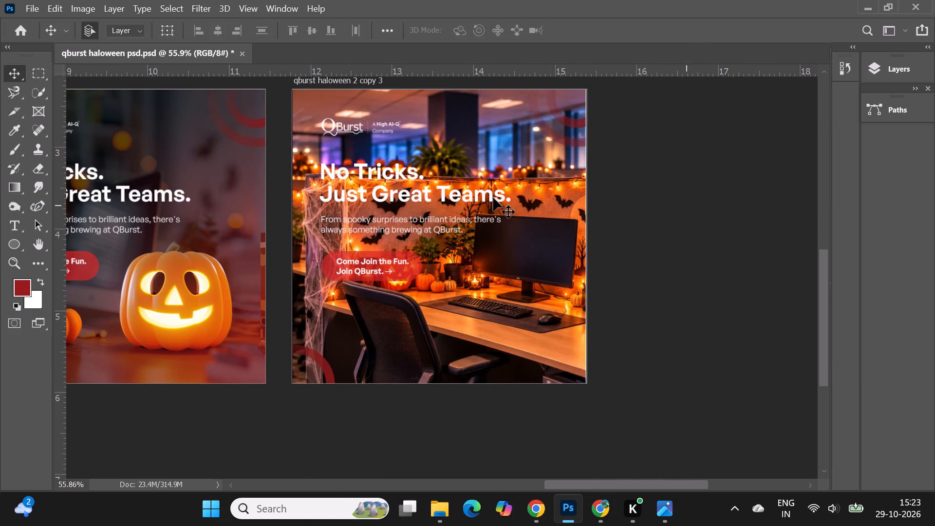
# Move the Haunted Halloween Office Cubicle layer below the Rectangle 2 gradient layer in the qburst haloween 2 copy 3 artboard.
pyautogui.keyDown('alt'); pyautogui.scroll(-2, 388, 188); pyautogui.keyUp('alt')
pyautogui.keyDown('alt'); pyautogui.scroll(1, 492, 202); pyautogui.keyUp('alt')
pyautogui.click(490, 145)
pyautogui.click(869, 72)
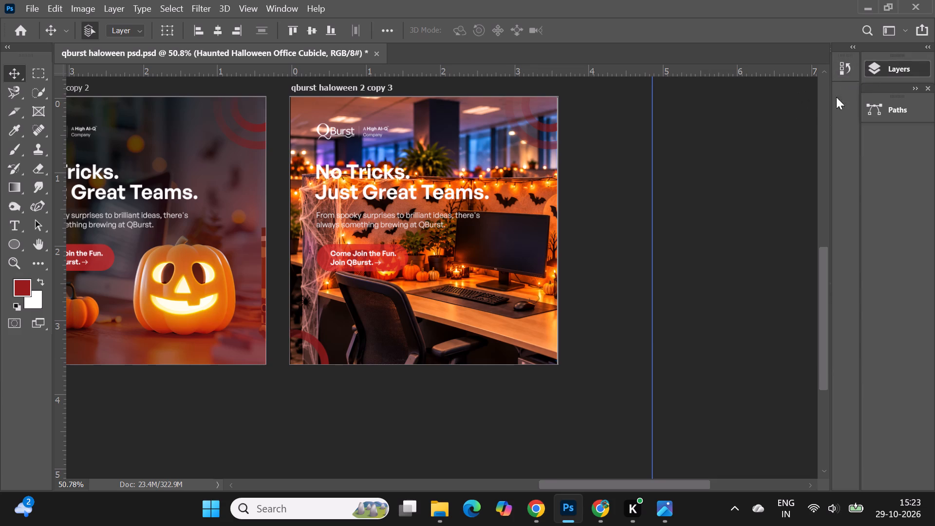
pyautogui.rightClick(438, 272)
pyautogui.click(461, 290)
pyautogui.moveTo(807, 205); pyautogui.dragTo(805, 242)
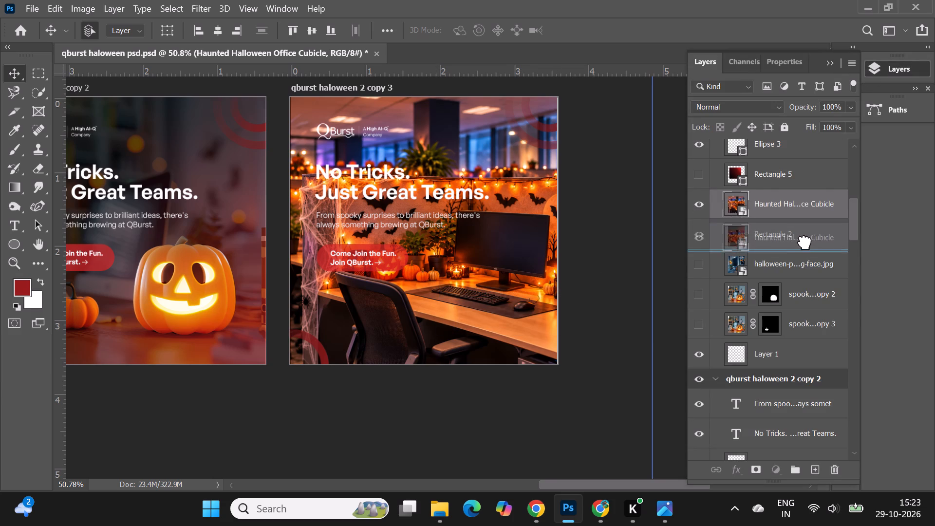
pyautogui.moveTo(805, 242); pyautogui.dragTo(805, 243)
# Lower the opacity of the Rectangle 2 gradient overlay to 66% over the cubicle image.
pyautogui.click(761, 203)
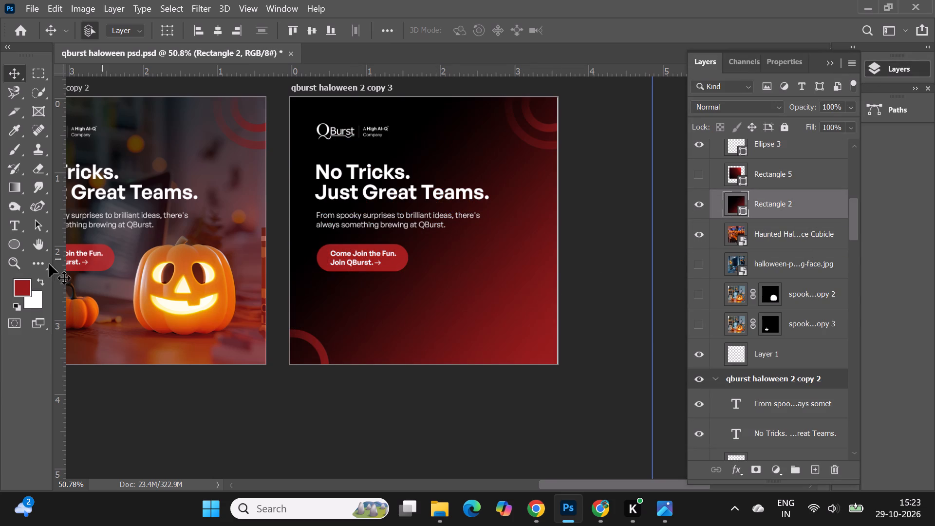
pyautogui.click(14, 243)
pyautogui.click(6, 69)
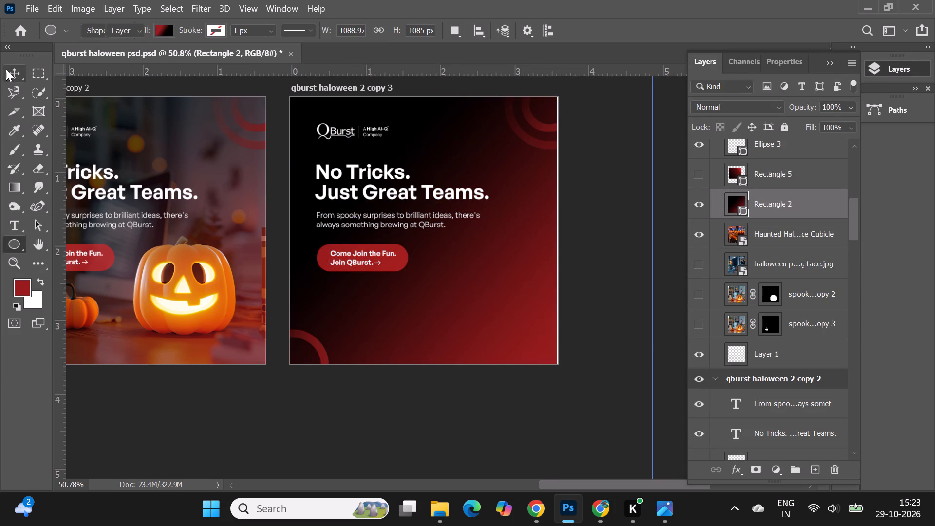
pyautogui.click(451, 323)
pyautogui.click(854, 109)
pyautogui.click(825, 126)
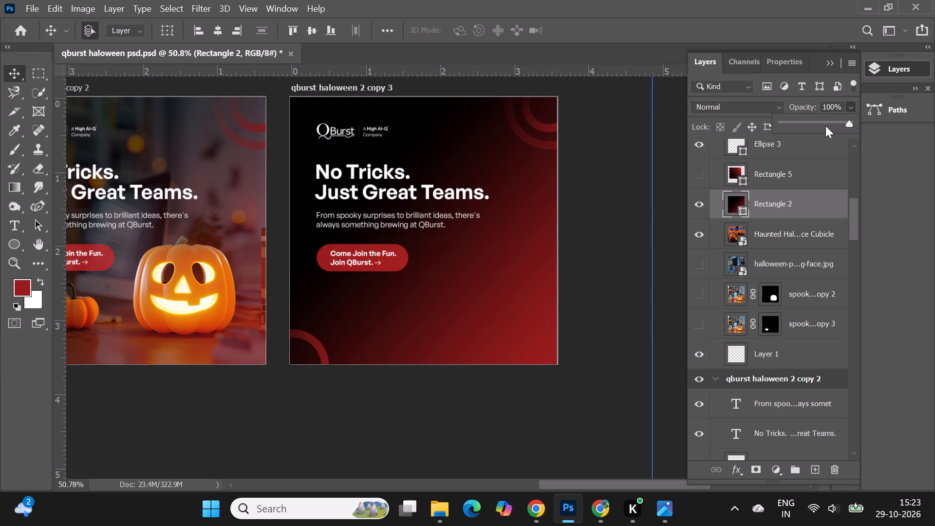
pyautogui.click(819, 124)
pyautogui.click(833, 124)
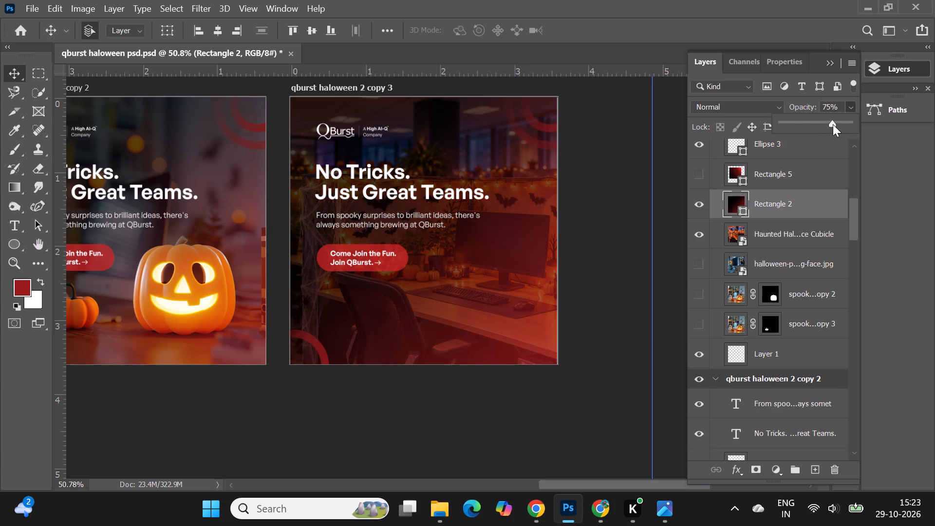
pyautogui.click(839, 124)
pyautogui.click(821, 125)
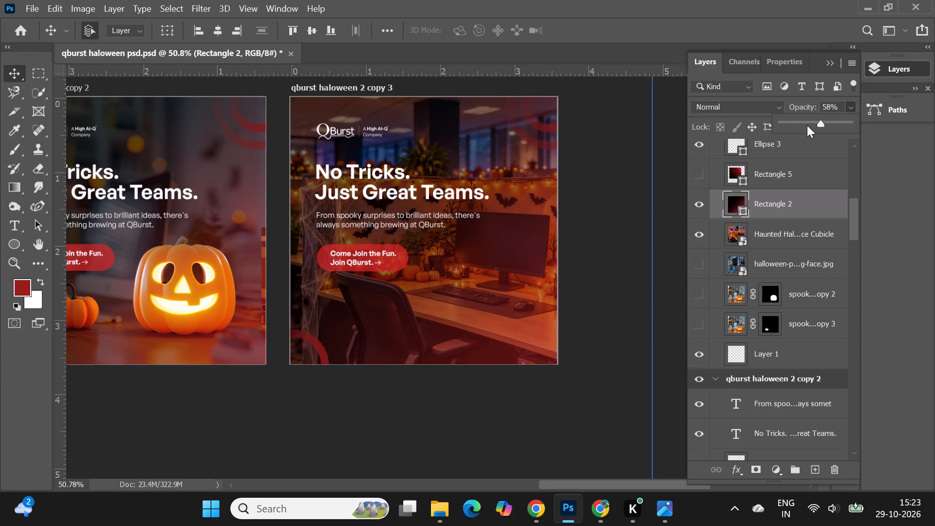
pyautogui.click(807, 125)
pyautogui.click(813, 125)
pyautogui.click(826, 124)
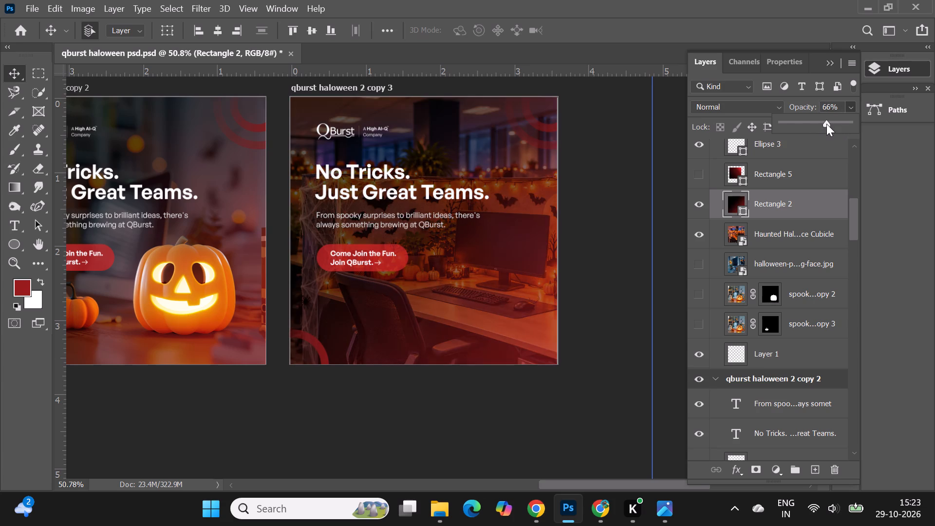
# Lower the opacity of the Rectangle 2 gradient overlay to 36%.
pyautogui.click(819, 124)
pyautogui.click(815, 125)
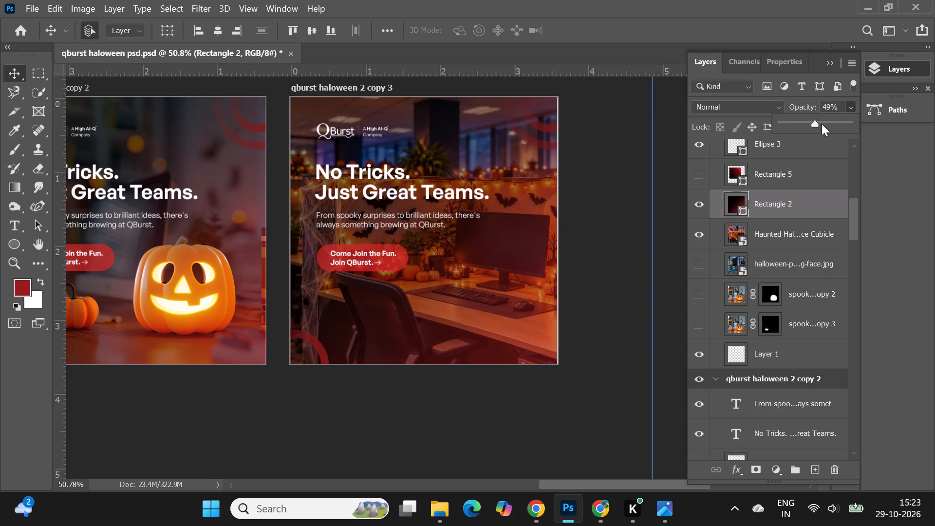
pyautogui.click(822, 124)
pyautogui.click(806, 126)
pyautogui.click(806, 126)
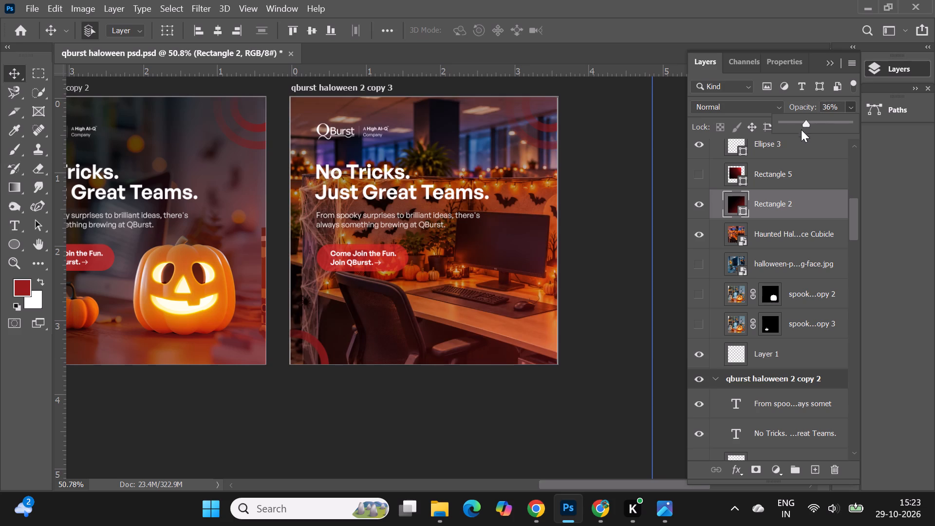
# Examine the qburst haloween 2 copy 3 artboard up close and at reduced size to judge the lightened overlay.
pyautogui.click(604, 305)
pyautogui.keyDown('alt'); pyautogui.scroll(5, 475, 231); pyautogui.keyUp('alt')
pyautogui.keyDown('alt'); pyautogui.scroll(-5, 475, 231); pyautogui.keyUp('alt')
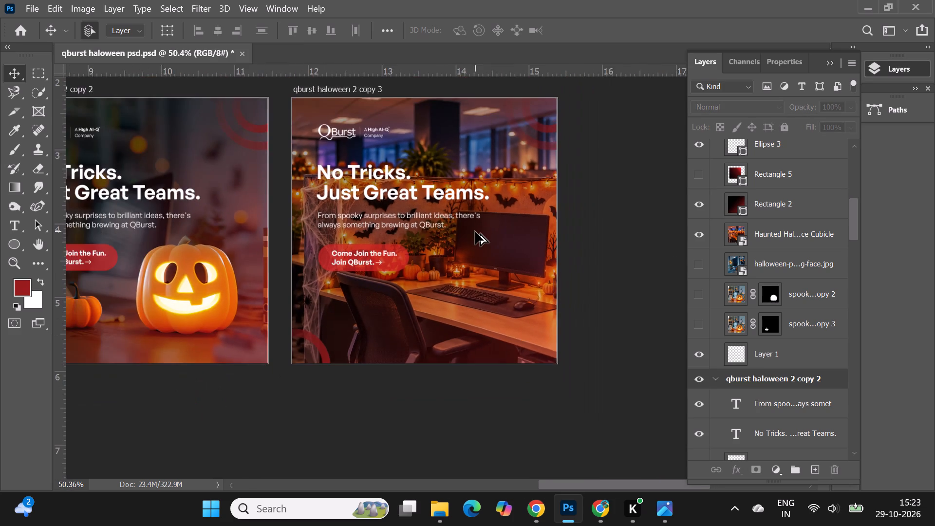
pyautogui.keyDown('alt'); pyautogui.scroll(-2, 475, 231); pyautogui.keyUp('alt')
pyautogui.click(575, 291)
pyautogui.keyDown('alt'); pyautogui.scroll(5, 493, 196); pyautogui.keyUp('alt')
pyautogui.keyDown('alt'); pyautogui.scroll(-2, 477, 291); pyautogui.keyUp('alt')
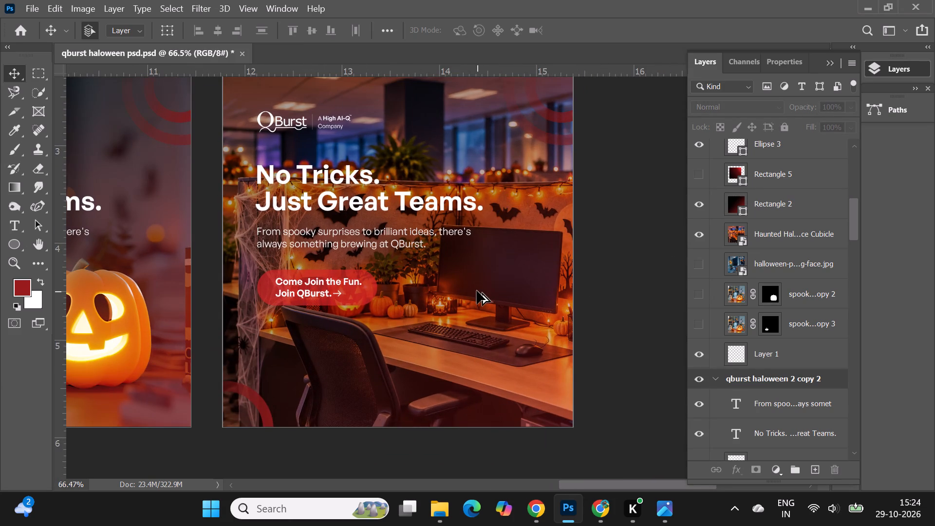
pyautogui.keyDown('alt'); pyautogui.scroll(-1, 477, 291); pyautogui.keyUp('alt')
pyautogui.keyDown('alt'); pyautogui.scroll(2, 430, 203); pyautogui.keyUp('alt')
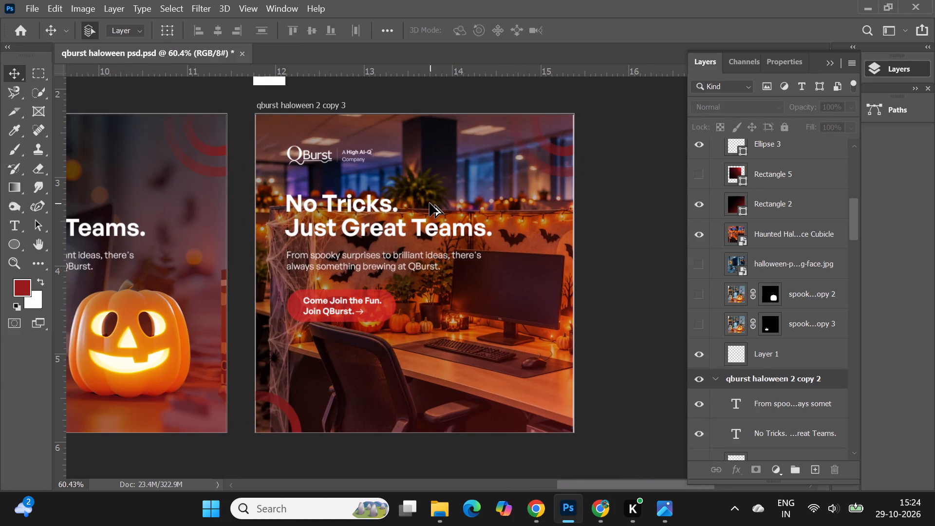
pyautogui.keyDown('alt'); pyautogui.scroll(-2, 444, 171); pyautogui.keyUp('alt')
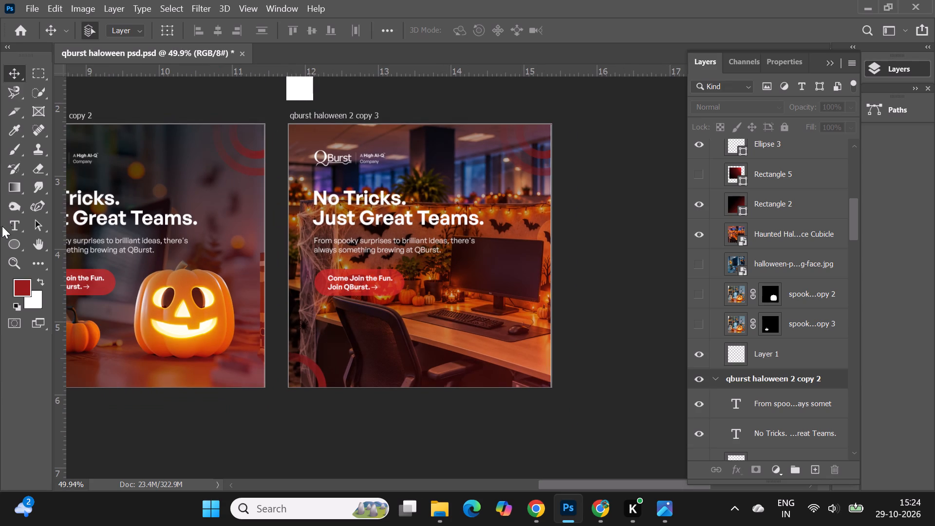
# Draw a red Curvature Pen shape, about 1083 × 1087 px, through three artboard corners, bowing its diagonal edge out toward the bottom-right corner.
pyautogui.click(36, 207)
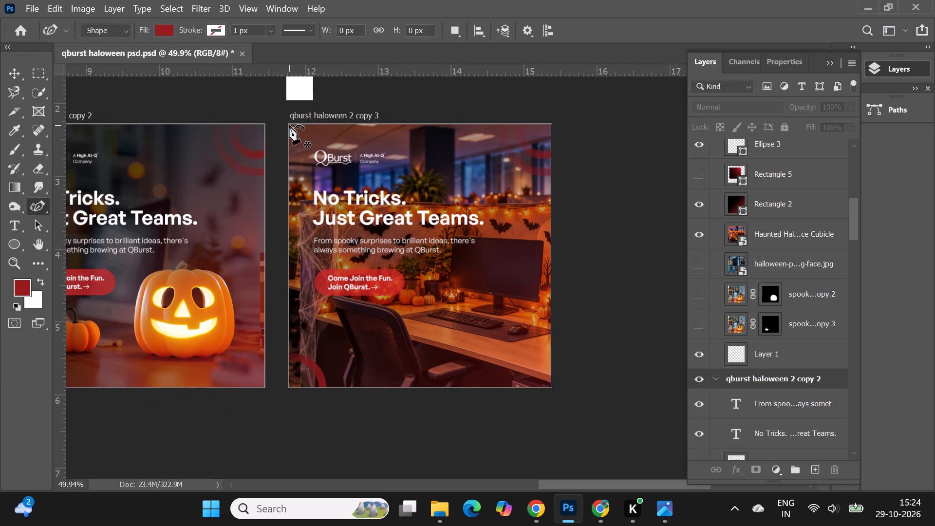
pyautogui.doubleClick(289, 125)
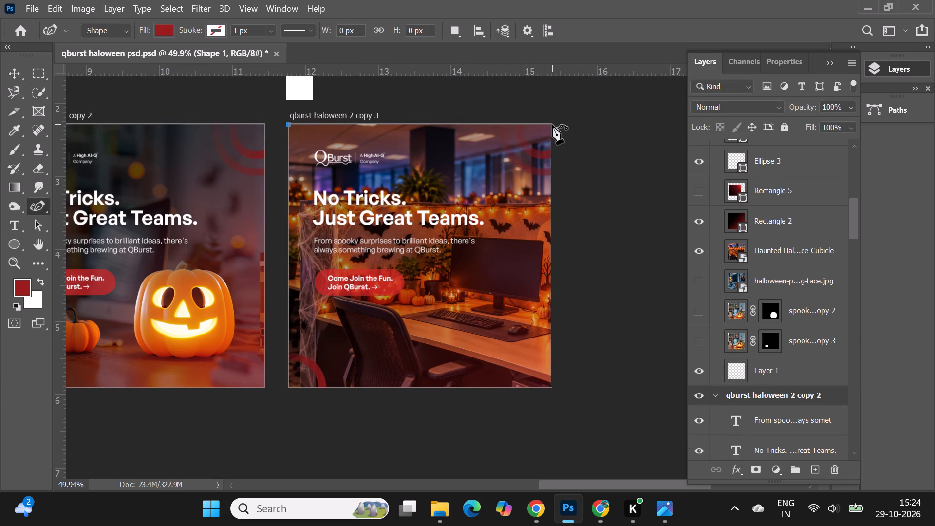
pyautogui.doubleClick(552, 125)
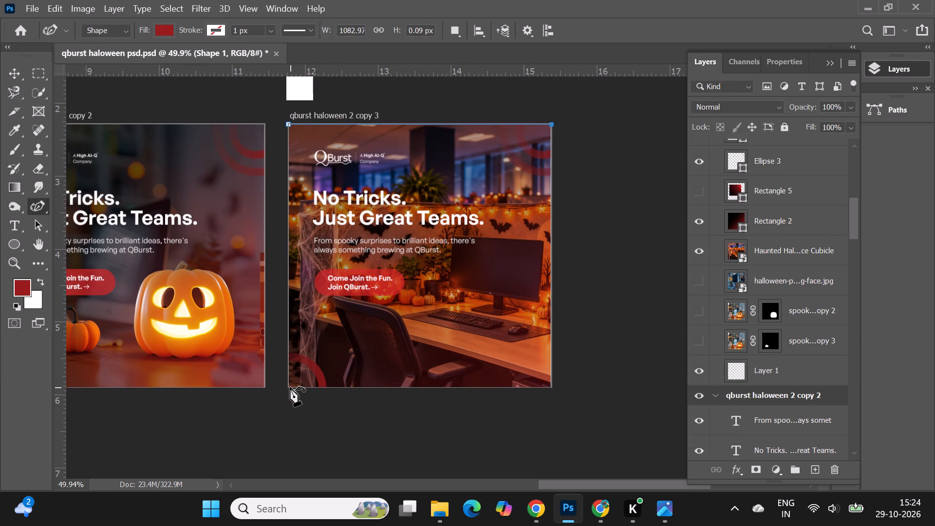
pyautogui.doubleClick(289, 389)
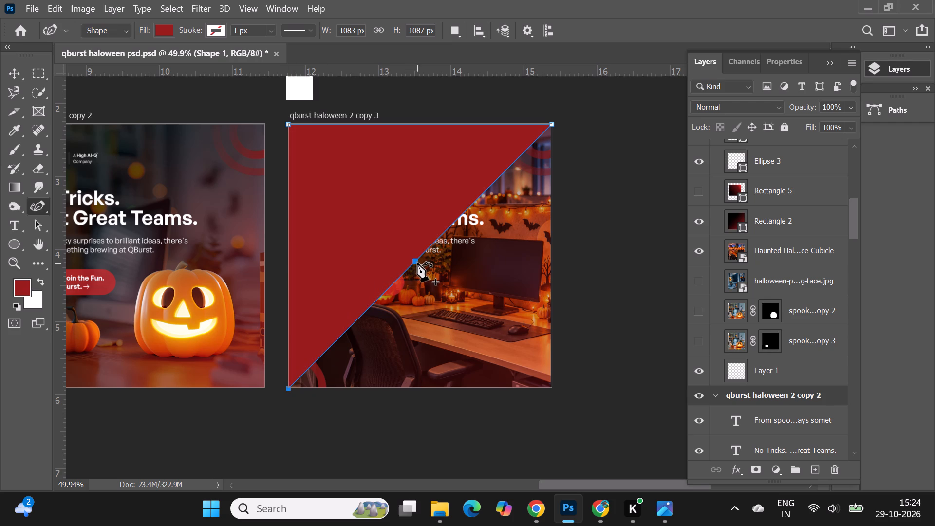
pyautogui.moveTo(417, 262); pyautogui.dragTo(473, 313)
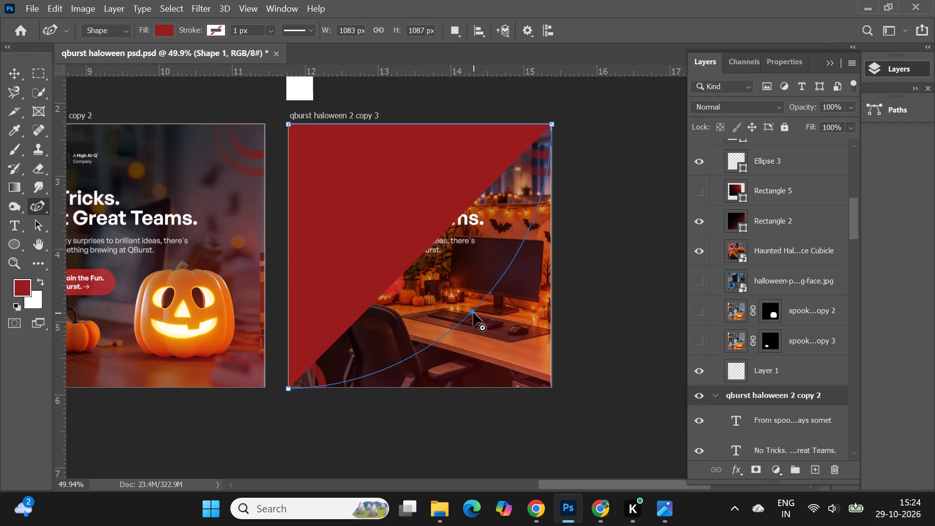
# Move the curved red shape up and left so it covers only the upper-left part of the artboard.
pyautogui.click(15, 76)
pyautogui.click(413, 220)
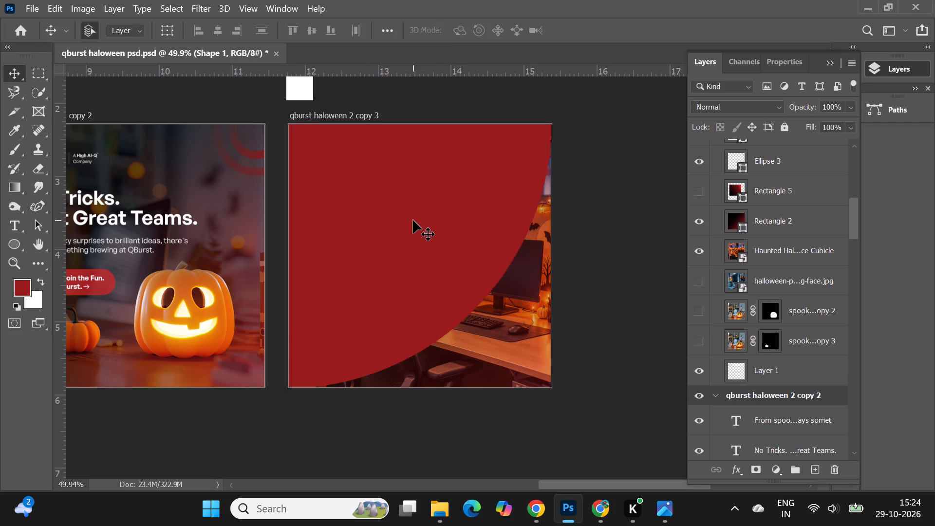
pyautogui.moveTo(434, 257); pyautogui.dragTo(390, 177)
pyautogui.click(587, 250)
pyautogui.click(336, 174)
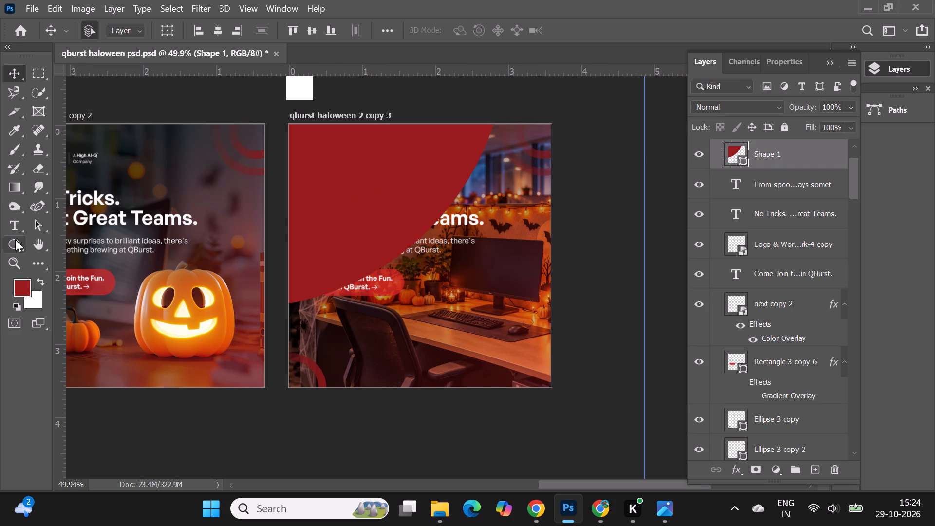
# Change the fill of the curved Shape 1 to black.
pyautogui.click(16, 241)
pyautogui.click(162, 34)
pyautogui.click(88, 110)
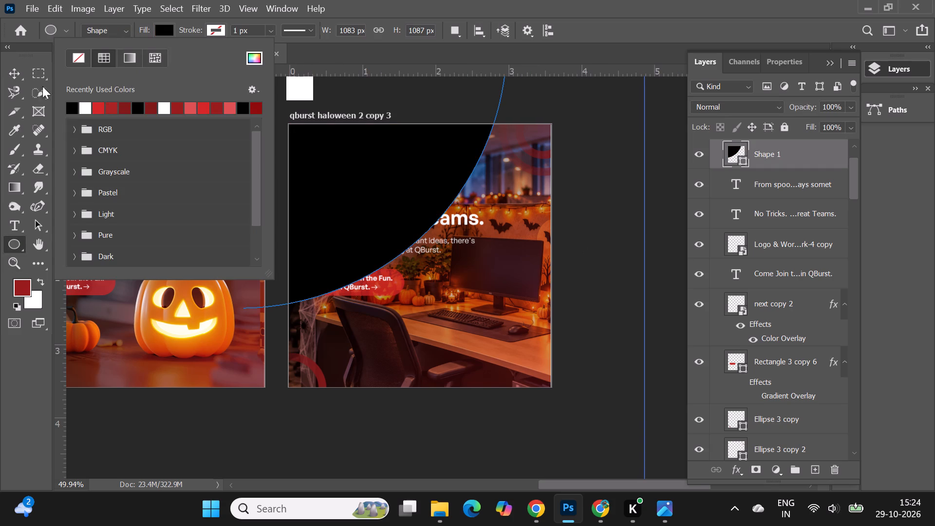
pyautogui.click(12, 76)
pyautogui.click(605, 261)
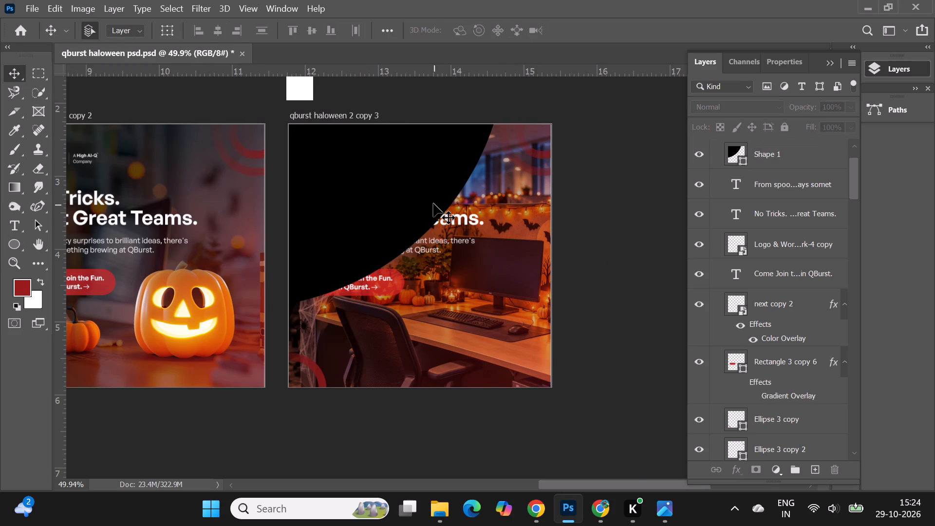
# Move the Shape 1 layer below Rectangle 3 copy 6 so it sits behind the logo, headline and button.
pyautogui.click(433, 204)
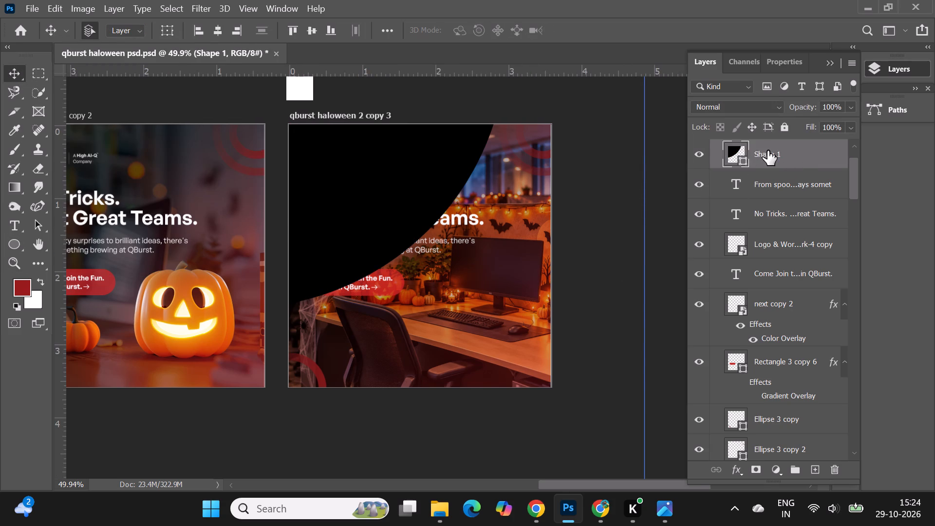
pyautogui.moveTo(767, 150); pyautogui.dragTo(780, 399)
pyautogui.scroll(-5, 781, 397)
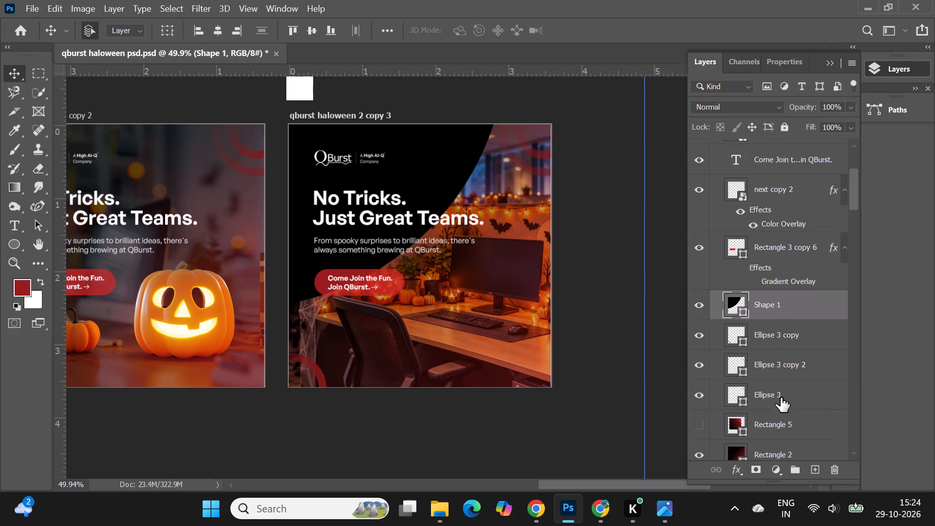
# Hide the Rectangle 2 gradient overlay in the qburst haloween 2 copy 3 artboard.
pyautogui.click(619, 282)
pyautogui.click(489, 331)
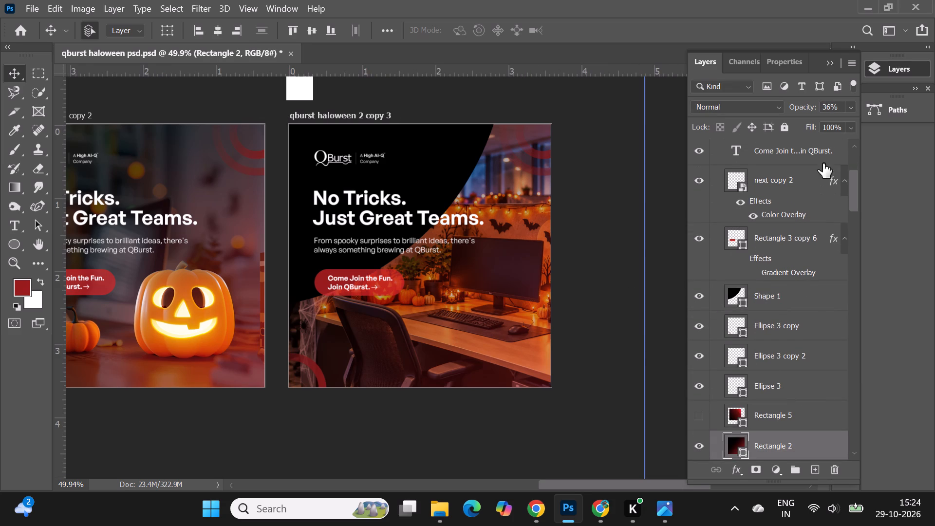
pyautogui.click(707, 445)
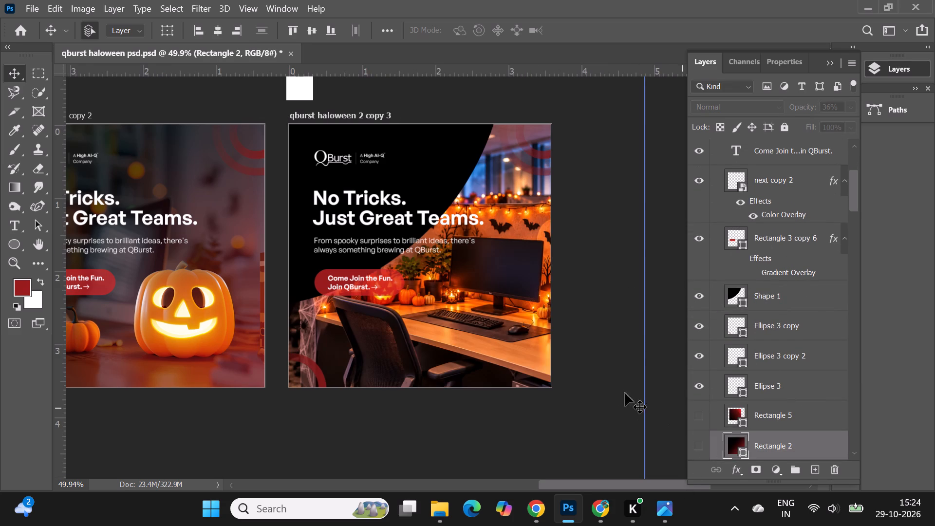
pyautogui.click(615, 393)
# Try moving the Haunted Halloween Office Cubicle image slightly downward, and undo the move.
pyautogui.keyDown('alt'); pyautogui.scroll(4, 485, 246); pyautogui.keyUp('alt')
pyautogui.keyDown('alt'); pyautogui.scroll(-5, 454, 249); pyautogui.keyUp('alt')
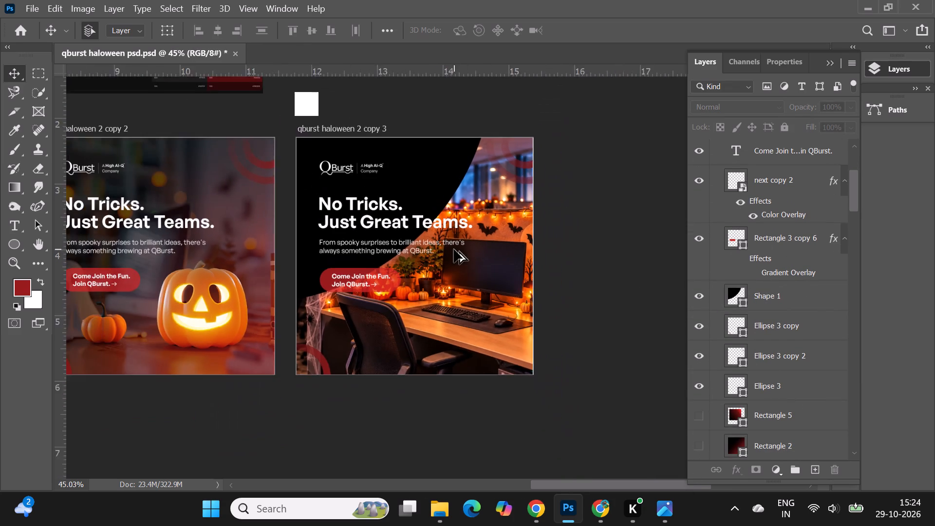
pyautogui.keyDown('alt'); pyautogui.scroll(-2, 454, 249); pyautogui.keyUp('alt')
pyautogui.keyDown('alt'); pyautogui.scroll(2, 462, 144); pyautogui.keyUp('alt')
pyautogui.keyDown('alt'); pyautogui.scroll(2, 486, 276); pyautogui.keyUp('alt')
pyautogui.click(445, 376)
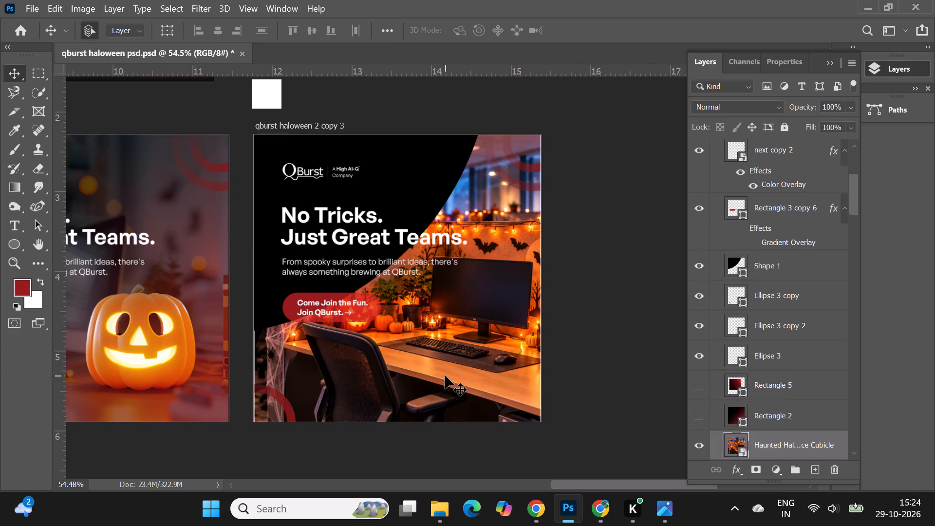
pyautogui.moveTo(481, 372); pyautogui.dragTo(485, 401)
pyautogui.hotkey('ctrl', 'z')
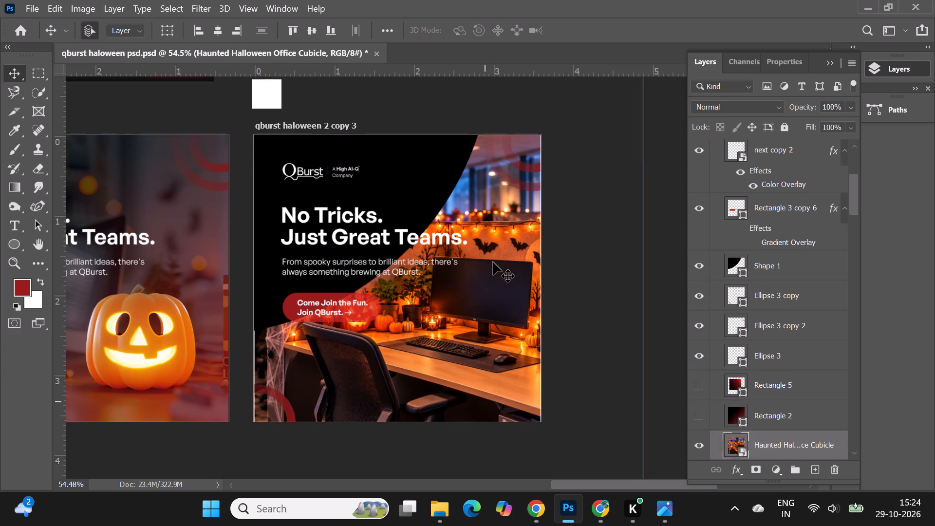
# Move the white Rectangle 3 copy square from above the artboard flush into its top-right corner as a margin spacer.
pyautogui.keyDown('alt'); pyautogui.scroll(-8, 493, 236); pyautogui.keyUp('alt')
pyautogui.keyDown('alt'); pyautogui.scroll(5, 512, 278); pyautogui.keyUp('alt')
pyautogui.keyDown('alt'); pyautogui.scroll(4, 419, 149); pyautogui.keyUp('alt')
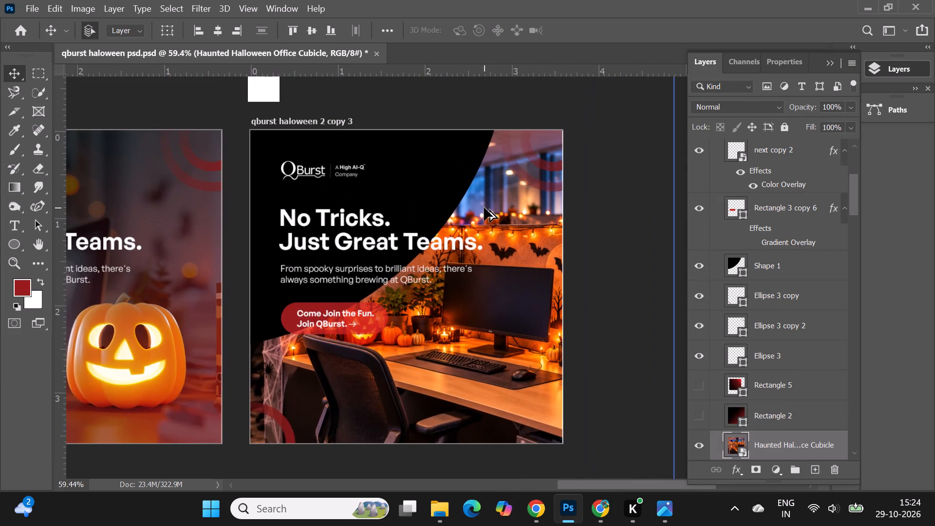
pyautogui.keyDown('alt'); pyautogui.scroll(2, 484, 207); pyautogui.keyUp('alt')
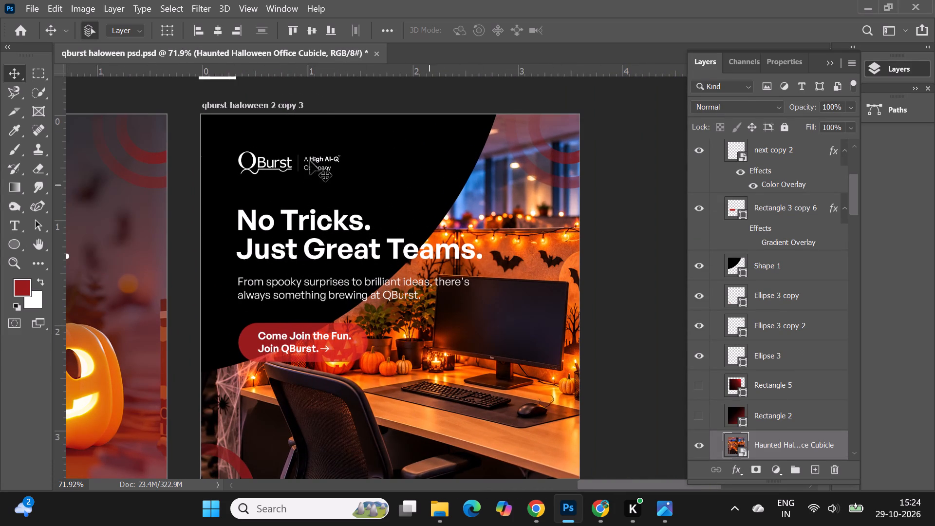
pyautogui.click(293, 139)
pyautogui.keyDown('alt'); pyautogui.scroll(-6, 306, 180); pyautogui.keyUp('alt')
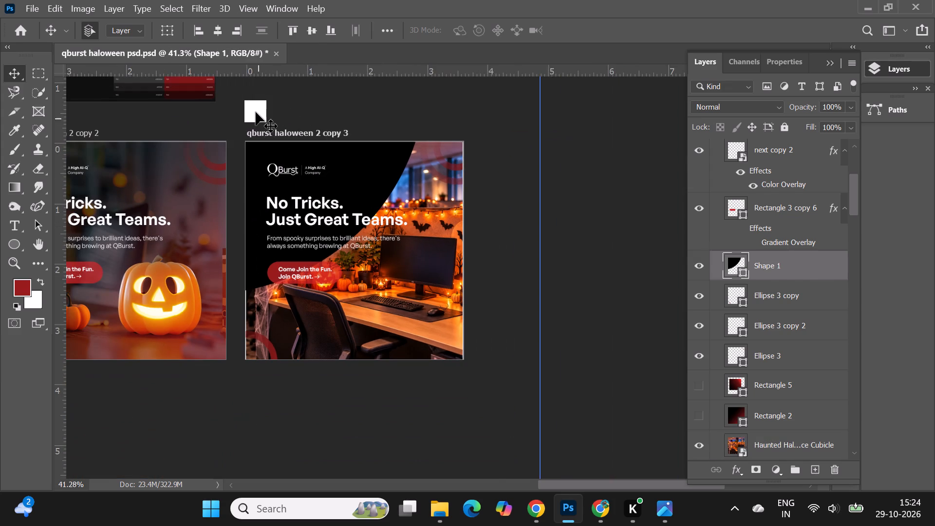
pyautogui.click(256, 112)
pyautogui.moveTo(256, 109); pyautogui.dragTo(453, 151)
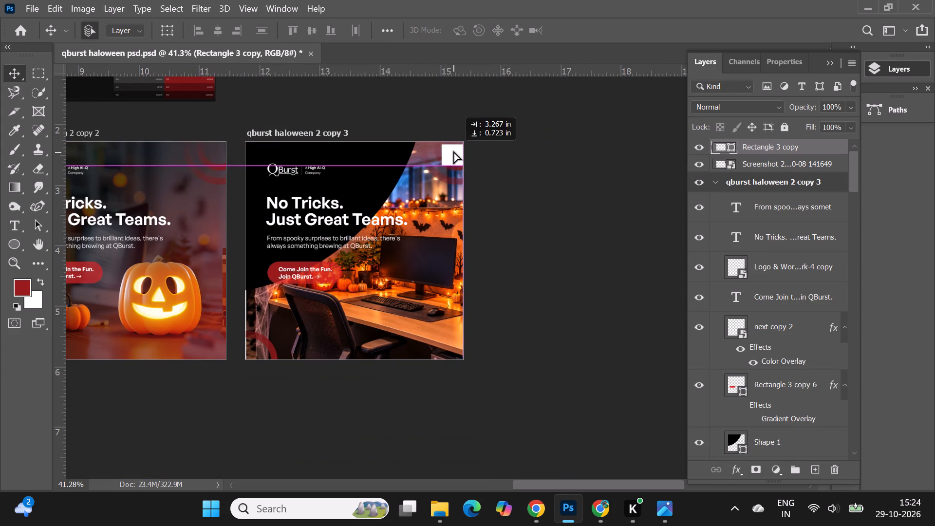
pyautogui.moveTo(453, 151); pyautogui.dragTo(453, 149)
pyautogui.click(505, 187)
pyautogui.keyDown('alt'); pyautogui.scroll(16, 454, 137); pyautogui.keyUp('alt')
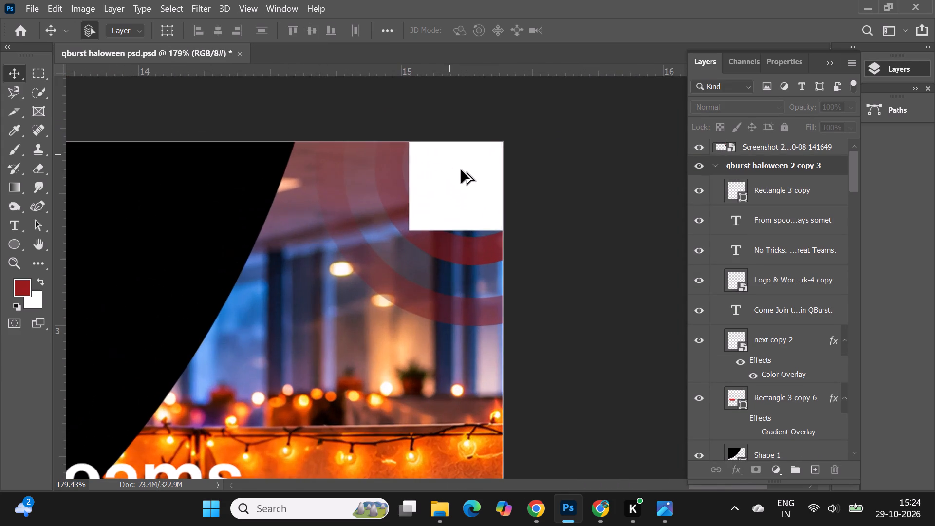
pyautogui.moveTo(471, 175); pyautogui.dragTo(471, 182)
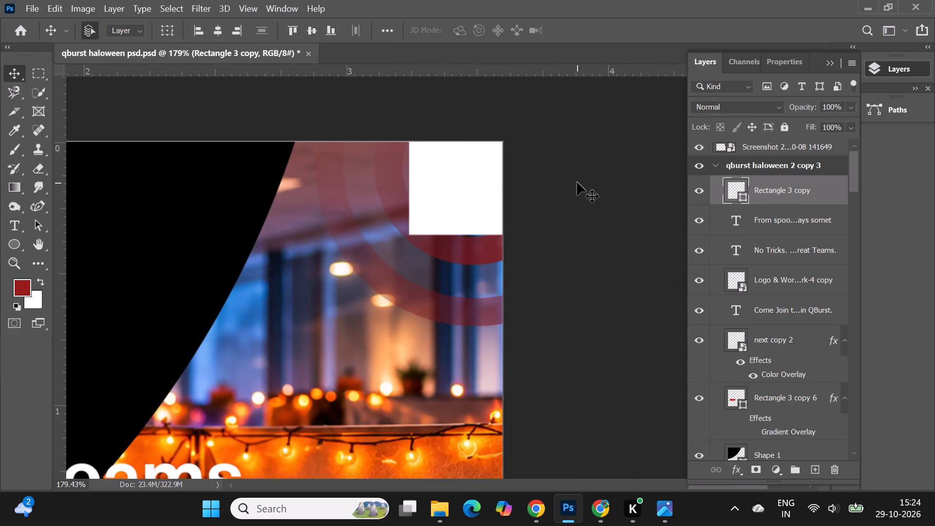
pyautogui.keyDown('alt'); pyautogui.scroll(-7, 577, 182); pyautogui.keyUp('alt')
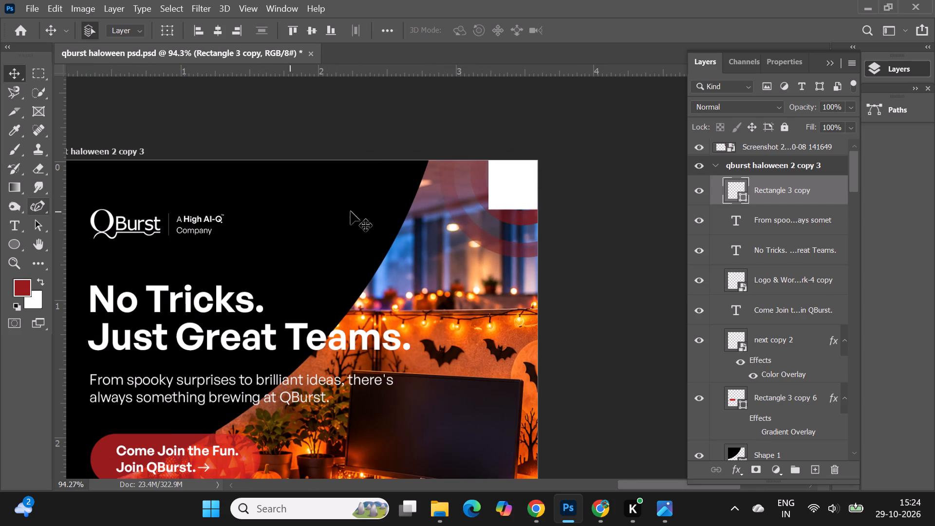
# Add a vertical guide at about 3.24 in along the white square's left edge and a horizontal guide along its bottom edge.
pyautogui.click(400, 196)
pyautogui.moveTo(63, 245); pyautogui.dragTo(469, 265)
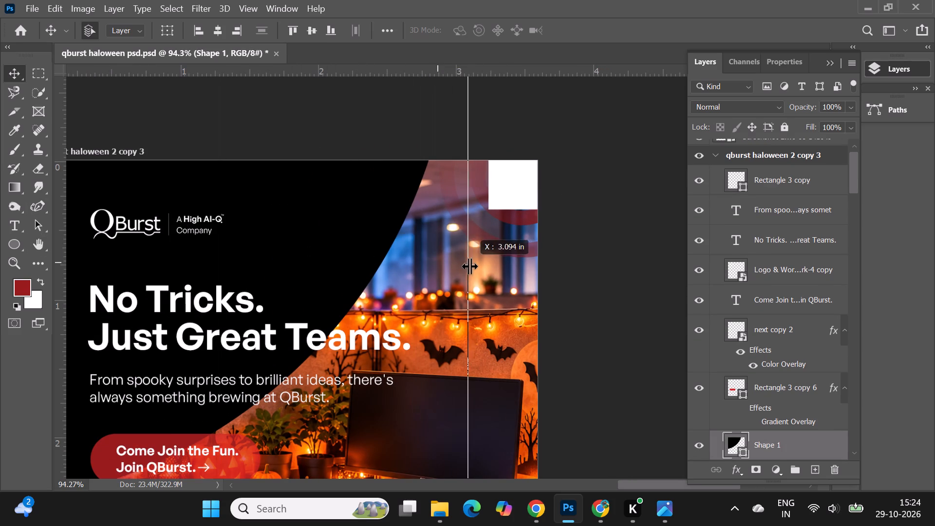
pyautogui.moveTo(469, 265); pyautogui.dragTo(489, 272)
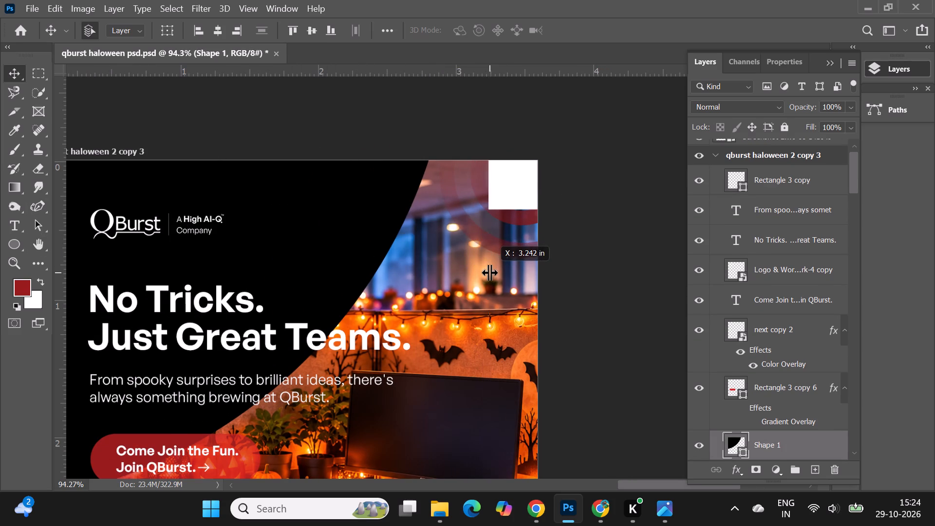
pyautogui.keyDown('alt'); pyautogui.scroll(7, 542, 201); pyautogui.keyUp('alt')
pyautogui.moveTo(451, 73); pyautogui.dragTo(465, 211)
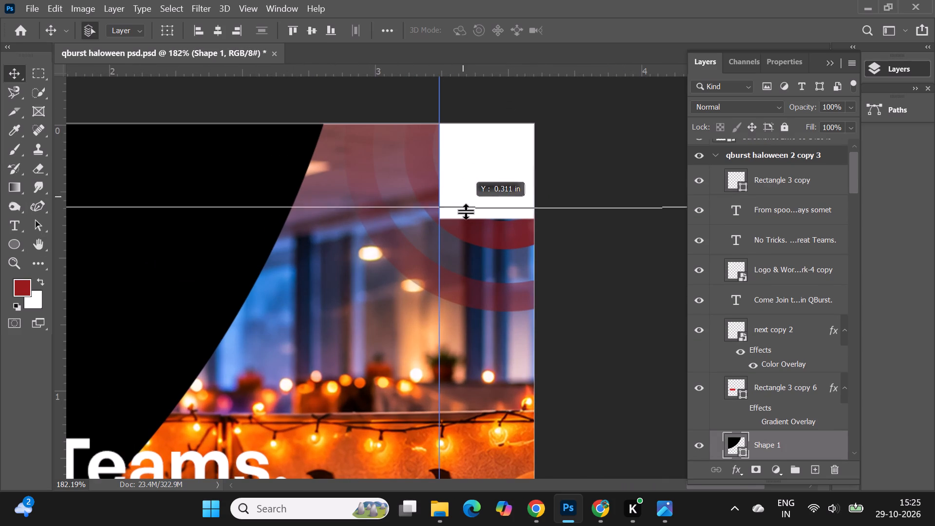
pyautogui.moveTo(465, 211); pyautogui.dragTo(474, 219)
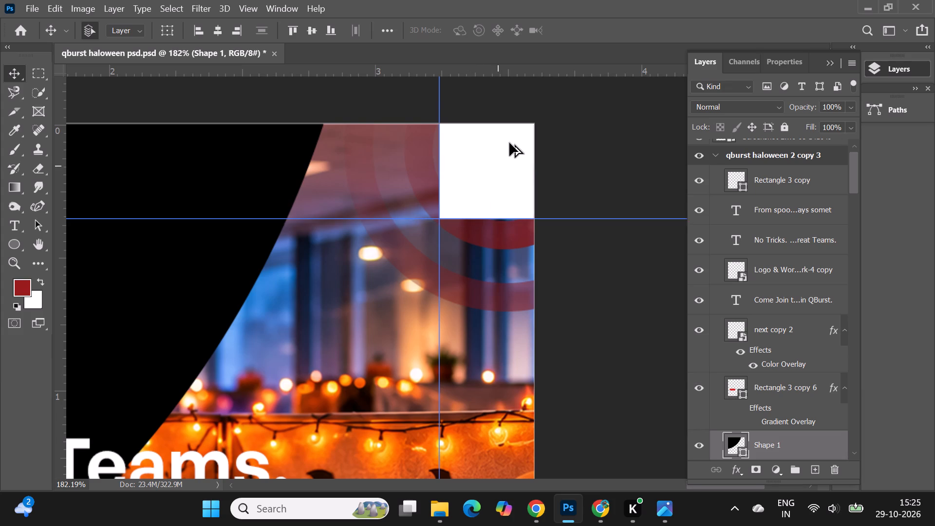
# Move the QBurst logo about 1.92 in across so its right edge meets the vertical guide beside the white square.
pyautogui.keyDown('alt'); pyautogui.scroll(-13, 509, 143); pyautogui.keyUp('alt')
pyautogui.keyDown('alt'); pyautogui.scroll(2, 320, 142); pyautogui.keyUp('alt')
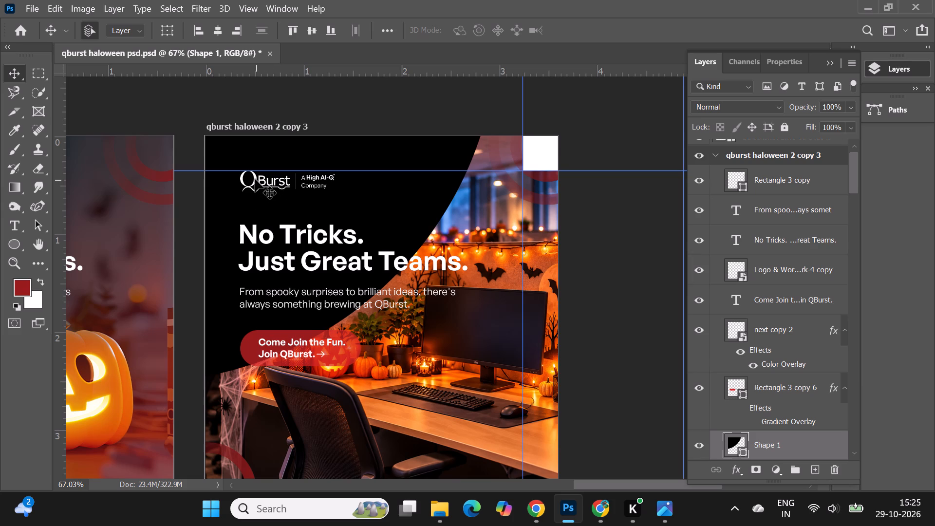
pyautogui.moveTo(255, 179); pyautogui.dragTo(441, 179)
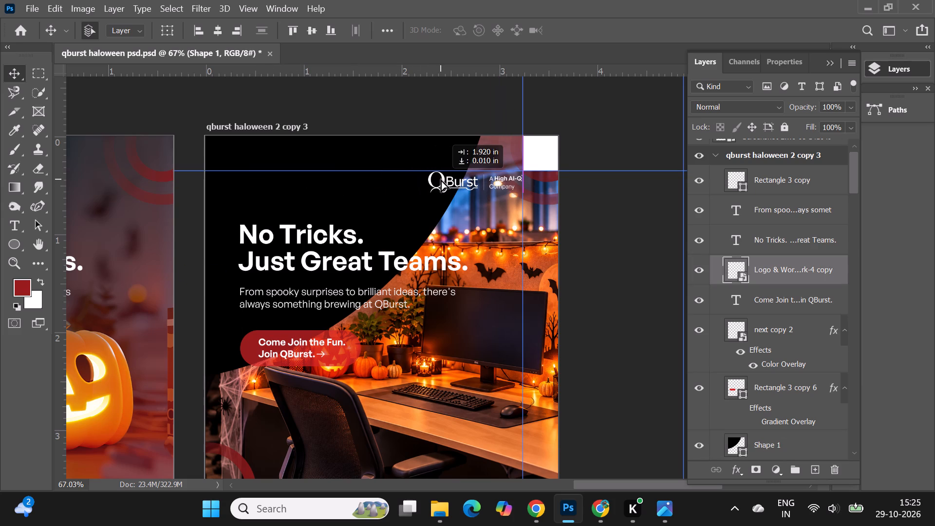
pyautogui.moveTo(441, 179); pyautogui.dragTo(442, 179)
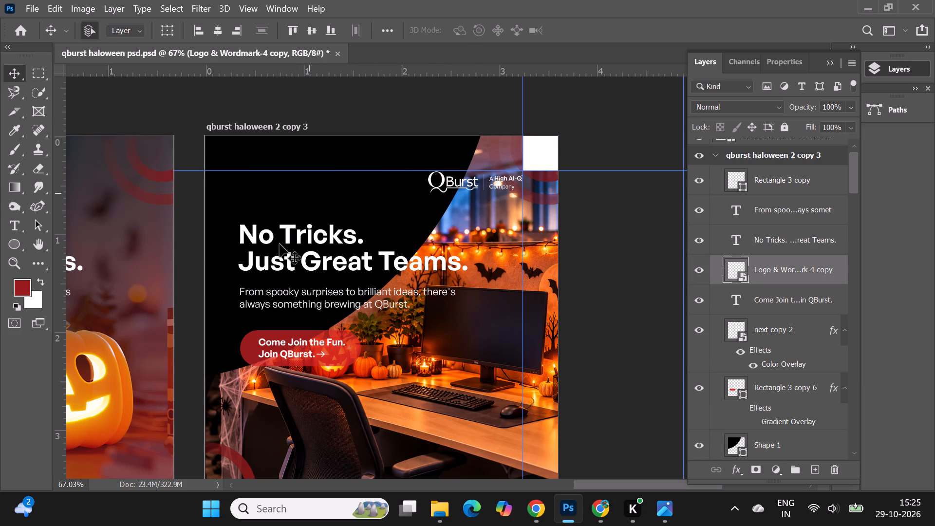
# Add a vertical guide at about 0.355 in along the left edge of the headline and body text.
pyautogui.click(245, 176)
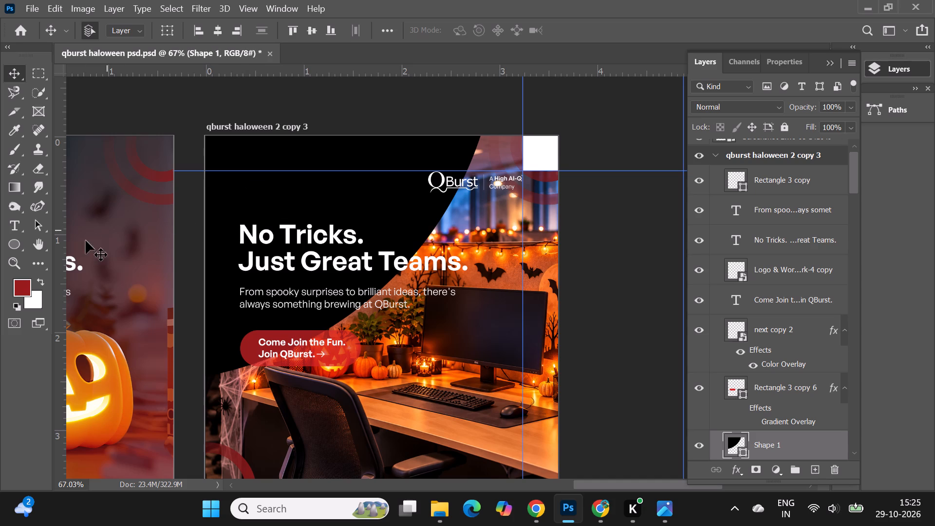
pyautogui.moveTo(59, 255); pyautogui.dragTo(237, 286)
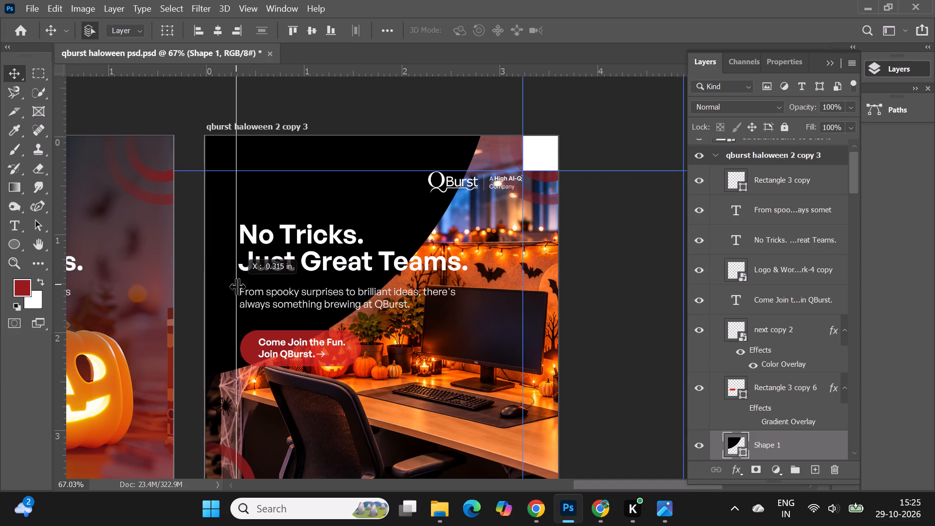
pyautogui.moveTo(237, 286); pyautogui.dragTo(241, 290)
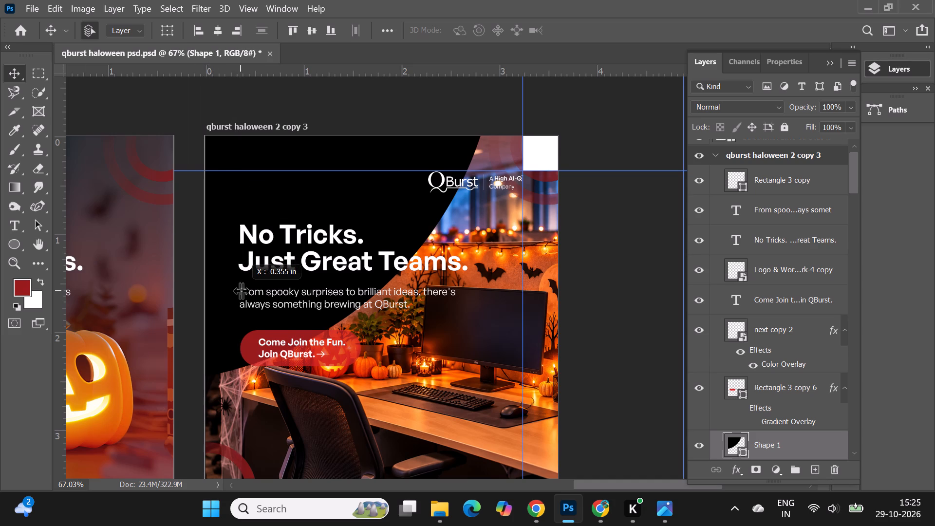
pyautogui.scroll(-6, 297, 282)
pyautogui.scroll(6, 297, 282)
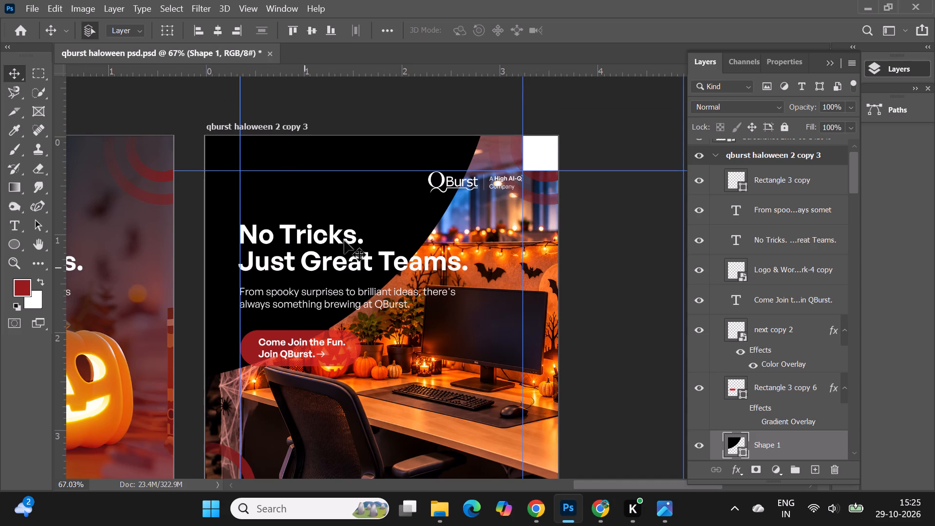
# Move the "No Tricks. Just Great Teams." headline up about 0.18 in, keeping its left alignment.
pyautogui.moveTo(333, 233); pyautogui.dragTo(334, 215)
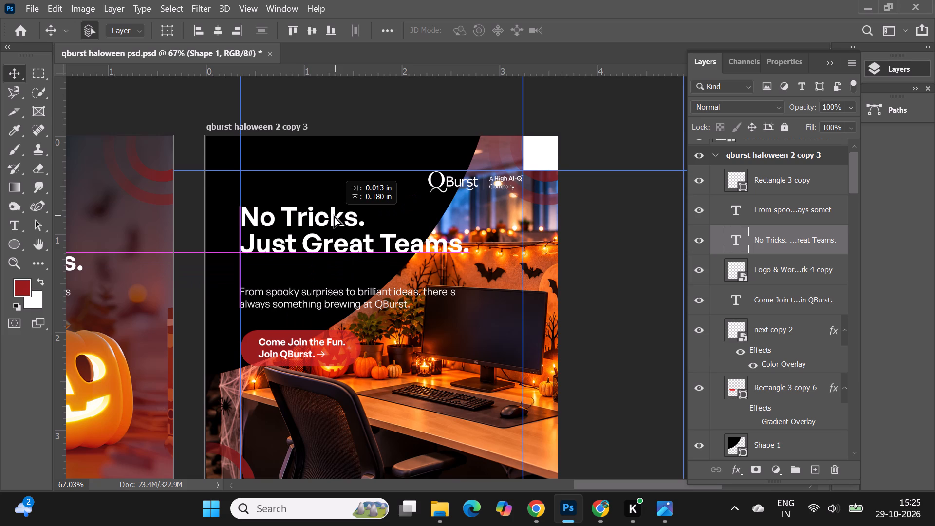
pyautogui.moveTo(334, 215); pyautogui.dragTo(333, 215)
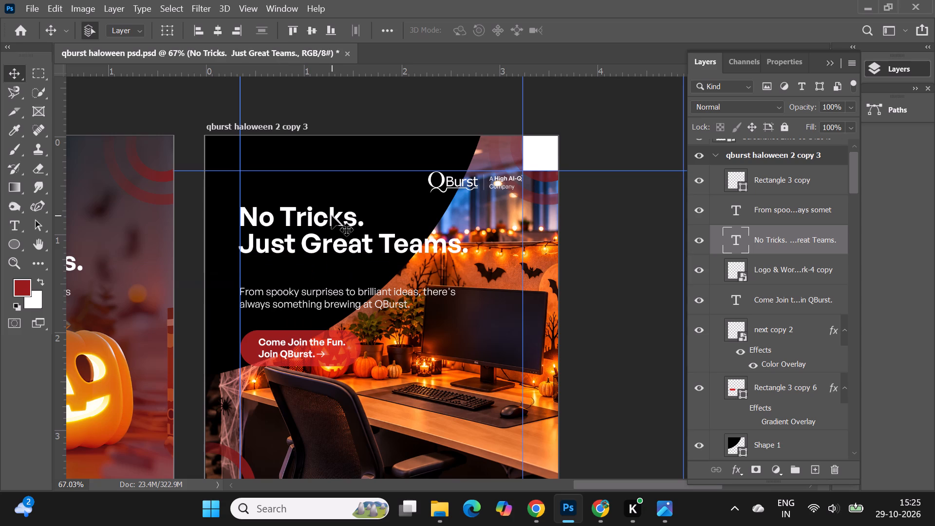
# Add a horizontal guide at about 0.72 in along the top of the headline.
pyautogui.moveTo(351, 75); pyautogui.dragTo(354, 112)
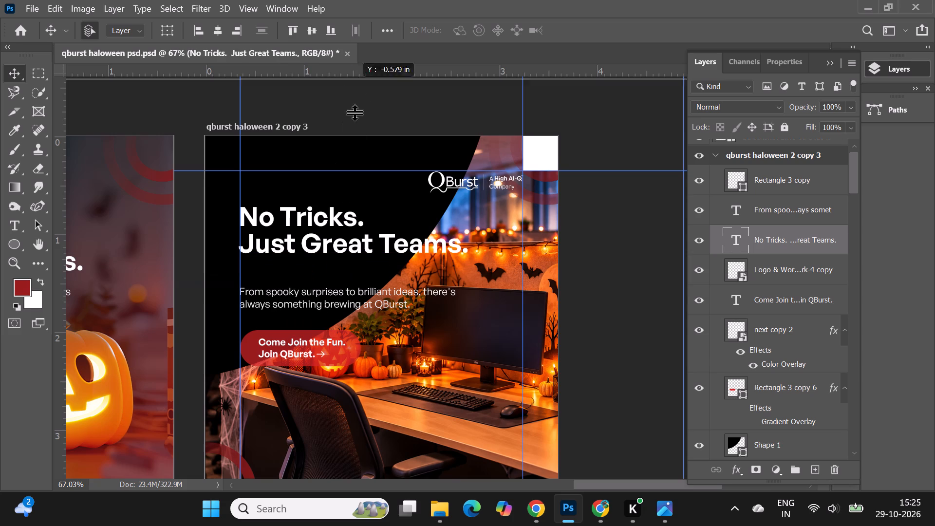
pyautogui.moveTo(354, 112); pyautogui.dragTo(361, 206)
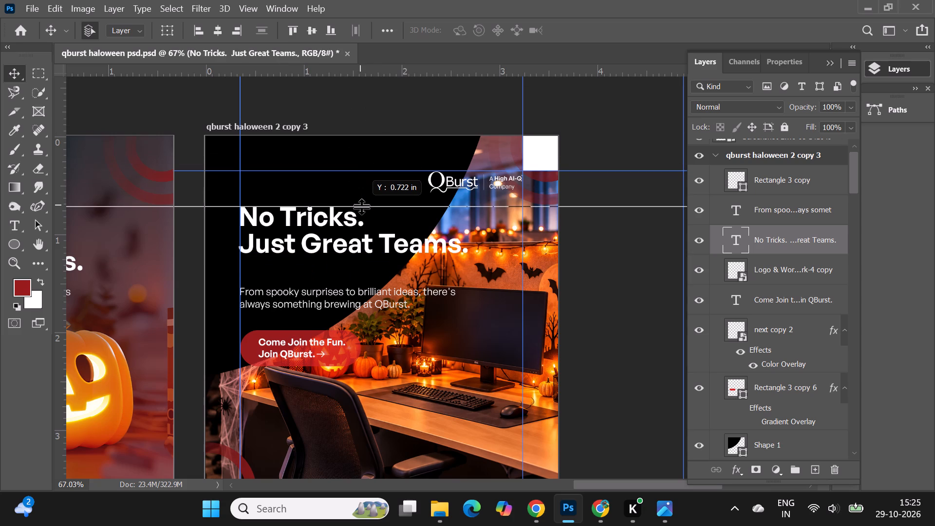
pyautogui.moveTo(361, 206); pyautogui.dragTo(362, 205)
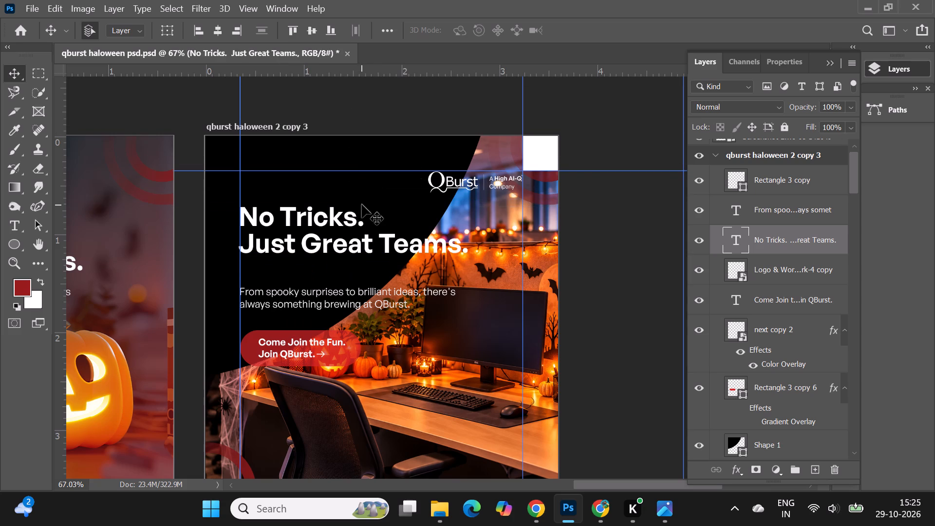
pyautogui.click(828, 68)
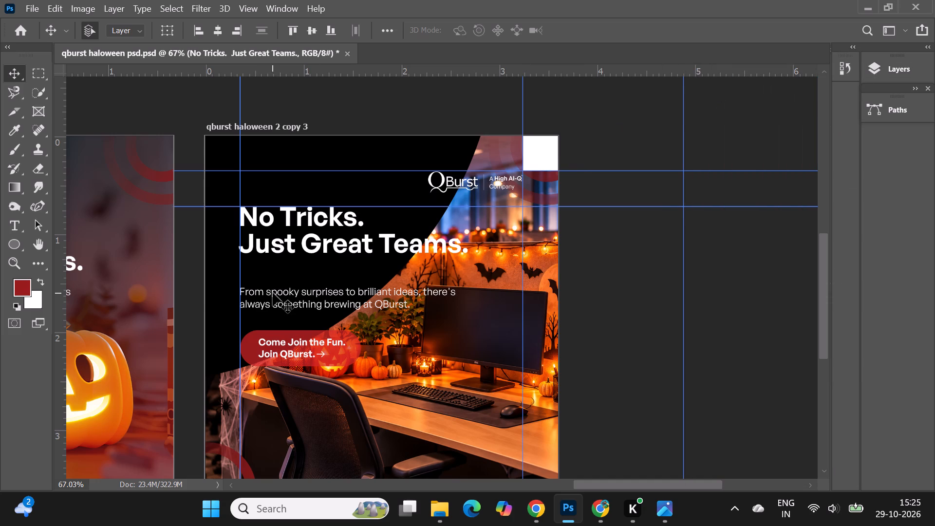
# Move the "From spooky surprises" paragraph up about 0.16 in toward the headline and nudge it to fine-tune the gap.
pyautogui.moveTo(273, 293); pyautogui.dragTo(272, 276)
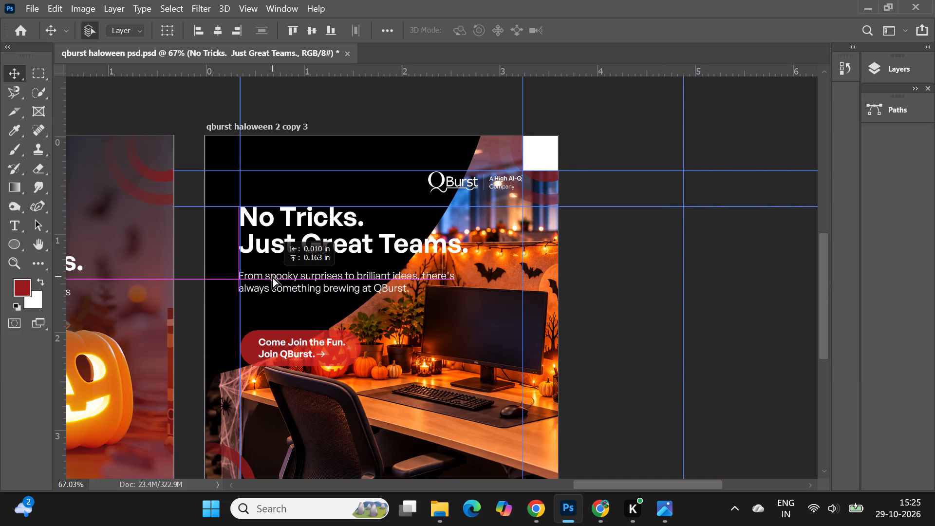
pyautogui.moveTo(272, 276); pyautogui.dragTo(273, 276)
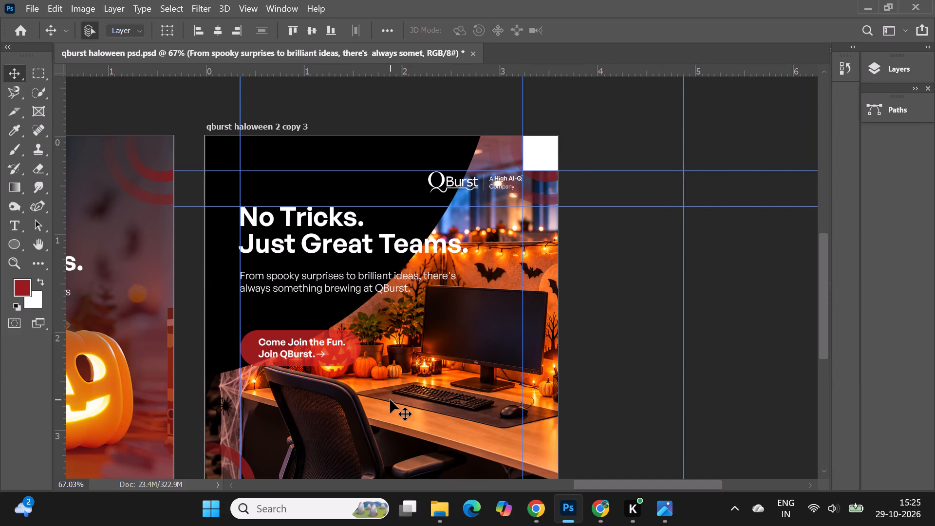
pyautogui.press('Down')
pyautogui.press('Down')
pyautogui.press('Down')
pyautogui.press('Down')
pyautogui.press('Down')
pyautogui.press('Up')
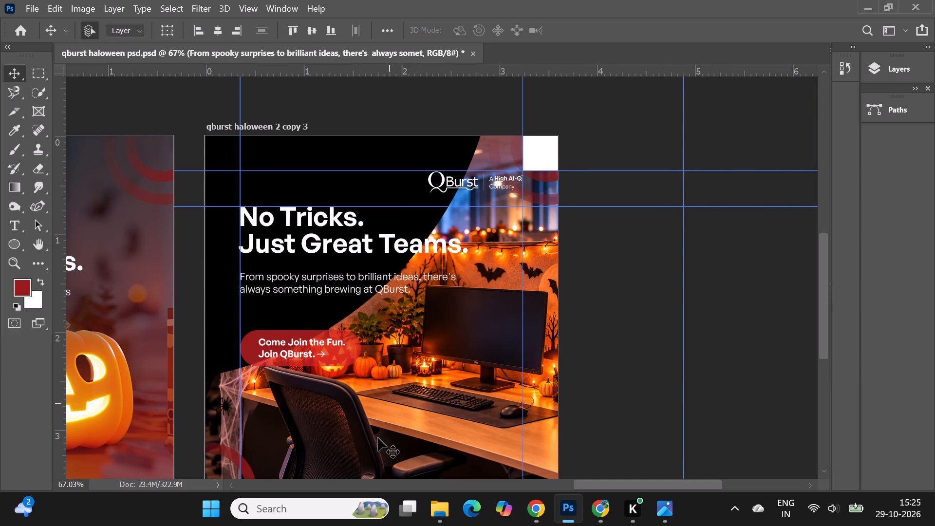
# Raise the horizontal guide above the headline to about 0.7 in.
pyautogui.click(629, 314)
pyautogui.scroll(-4, 629, 314)
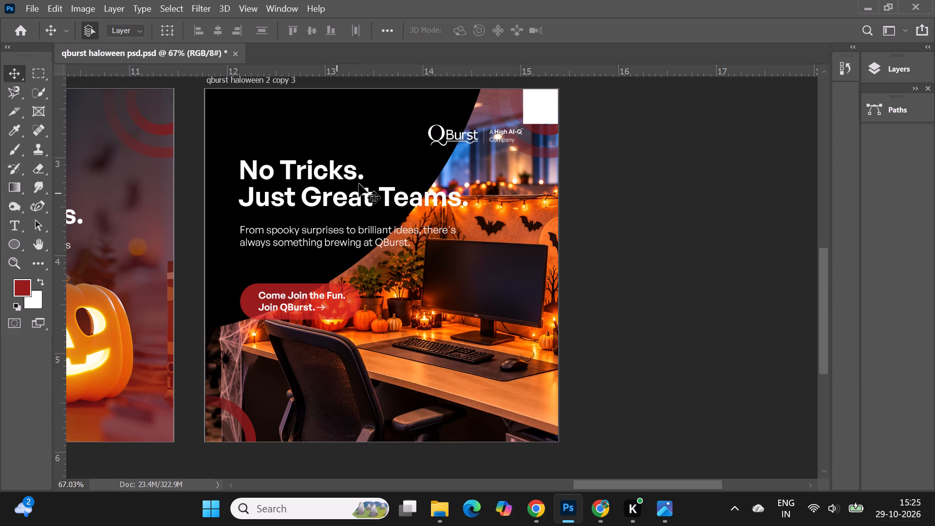
pyautogui.click(734, 210)
pyautogui.keyDown('alt'); pyautogui.scroll(-3, 514, 221); pyautogui.keyUp('alt')
pyautogui.click(322, 132)
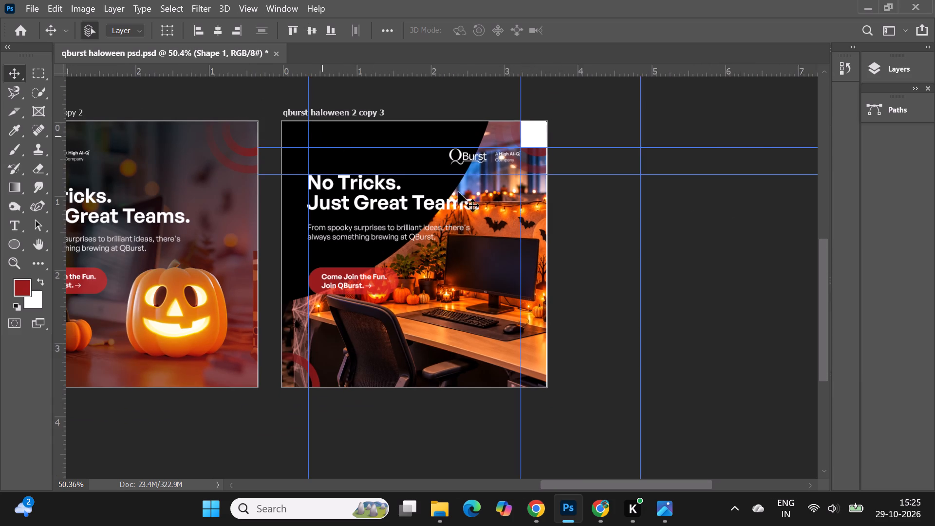
pyautogui.keyDown('alt'); pyautogui.scroll(7, 427, 131); pyautogui.keyUp('alt')
pyautogui.scroll(-2, 352, 156)
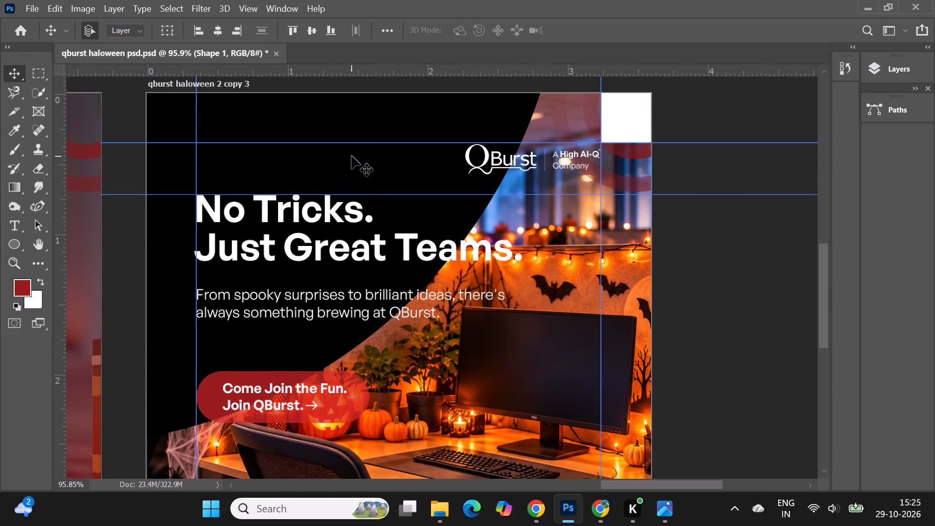
pyautogui.scroll(-1, 352, 156)
pyautogui.moveTo(417, 183); pyautogui.dragTo(417, 179)
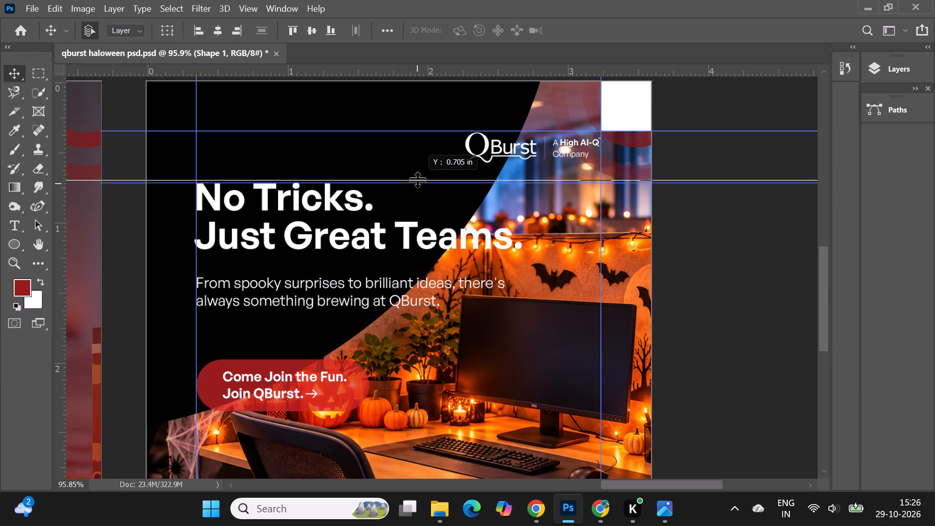
pyautogui.moveTo(417, 179); pyautogui.dragTo(417, 177)
# Shift the headline up to the raised guide and move the body paragraph up slightly to follow it.
pyautogui.keyDown('alt'); pyautogui.scroll(2, 281, 197); pyautogui.keyUp('alt')
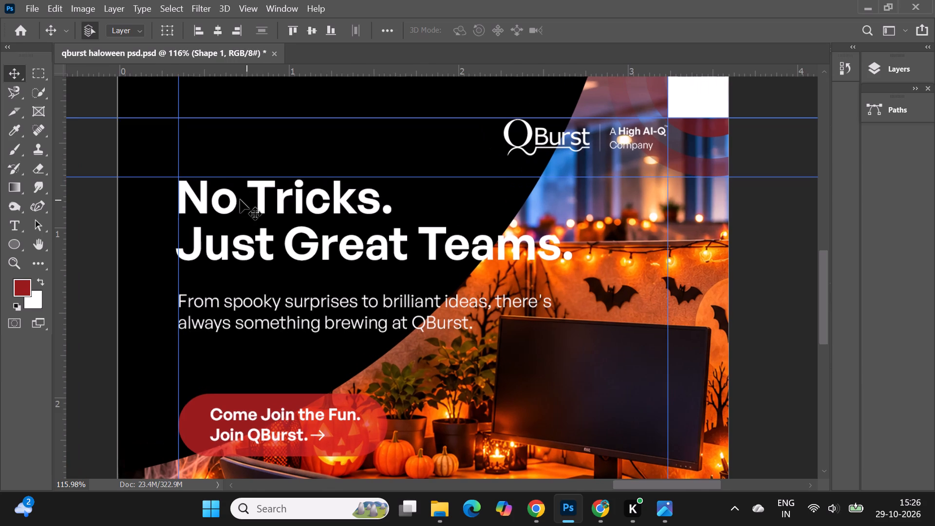
pyautogui.click(232, 203)
pyautogui.rightClick(267, 302)
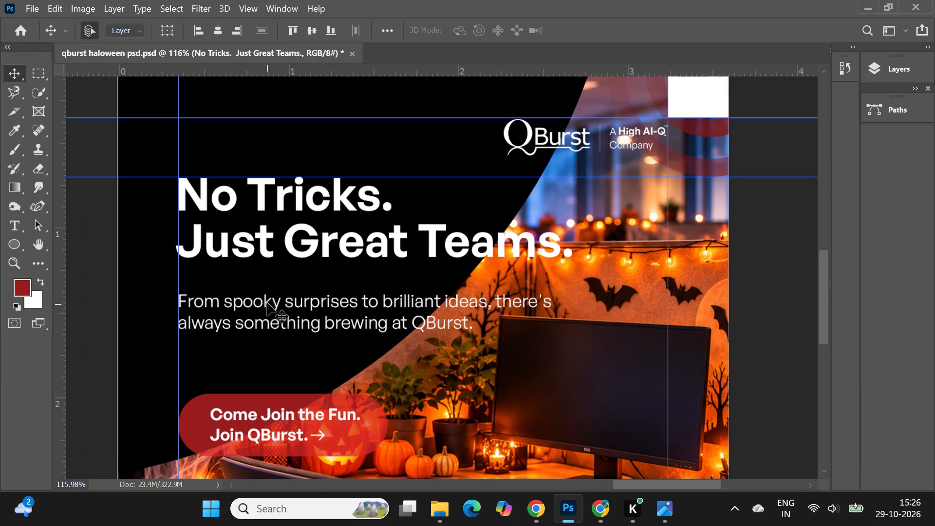
pyautogui.click(293, 319)
pyautogui.moveTo(269, 305); pyautogui.dragTo(268, 299)
pyautogui.keyDown('alt'); pyautogui.scroll(-9, 388, 207); pyautogui.keyUp('alt')
pyautogui.click(602, 286)
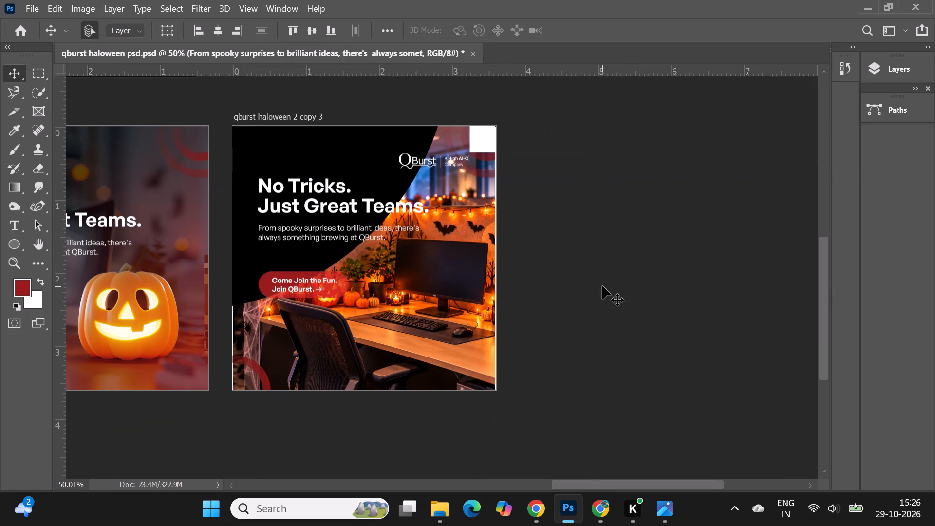
# Examine the logo, text and curved black area layout on the qburst haloween 2 copy 3 artboard.
pyautogui.keyDown('alt'); pyautogui.scroll(2, 310, 219); pyautogui.keyUp('alt')
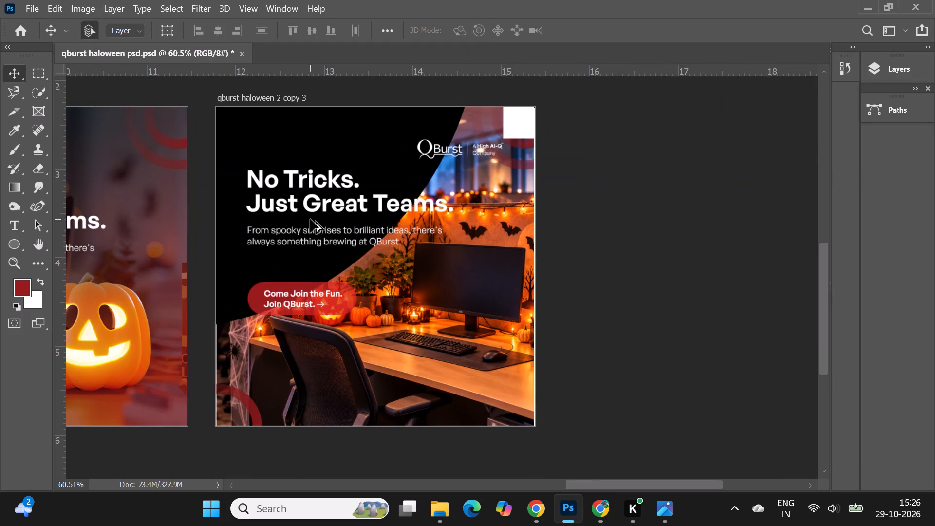
pyautogui.keyDown('alt'); pyautogui.scroll(1, 310, 219); pyautogui.keyUp('alt')
pyautogui.keyDown('alt'); pyautogui.scroll(-4, 505, 288); pyautogui.keyUp('alt')
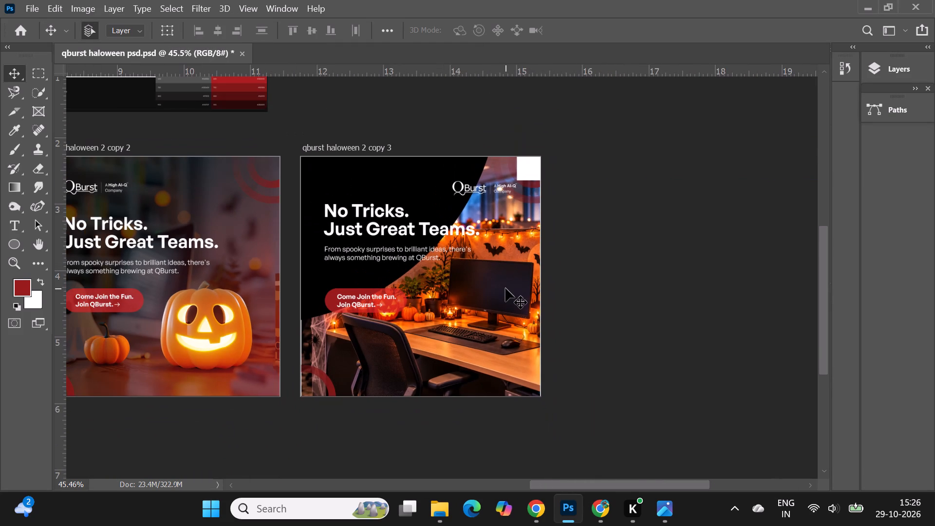
pyautogui.keyDown('alt'); pyautogui.scroll(2, 505, 288); pyautogui.keyUp('alt')
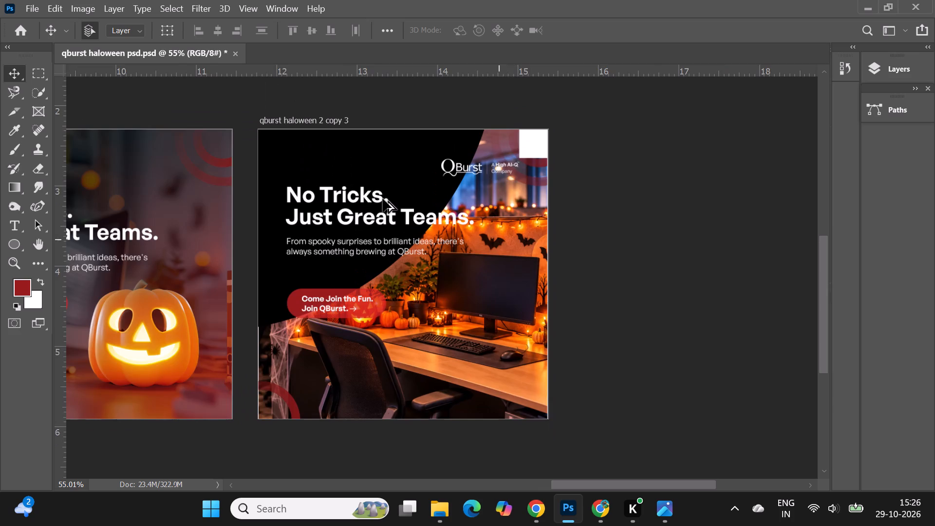
pyautogui.keyDown('alt'); pyautogui.scroll(-5, 383, 199); pyautogui.keyUp('alt')
pyautogui.click(616, 272)
pyautogui.keyDown('alt'); pyautogui.scroll(7, 331, 253); pyautogui.keyUp('alt')
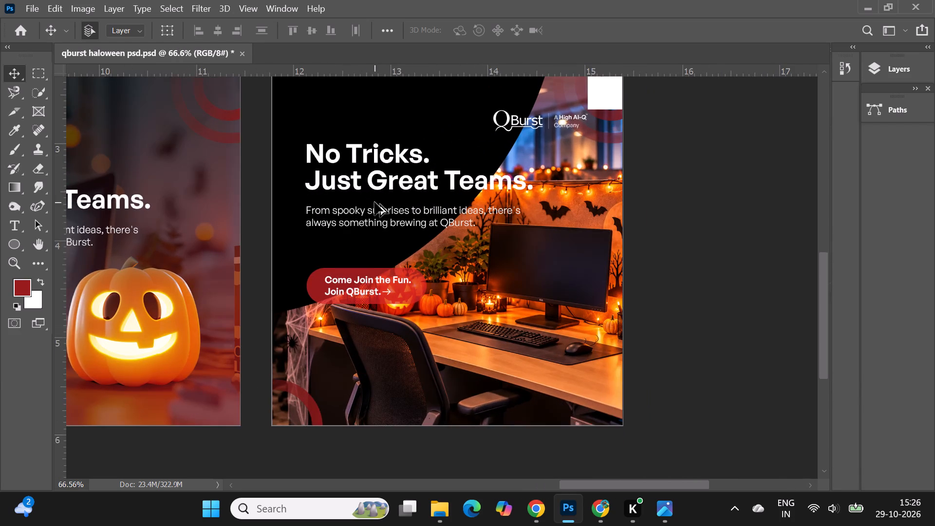
pyautogui.keyDown('alt'); pyautogui.scroll(1, 374, 202); pyautogui.keyUp('alt')
pyautogui.keyDown('alt'); pyautogui.scroll(-3, 316, 246); pyautogui.keyUp('alt')
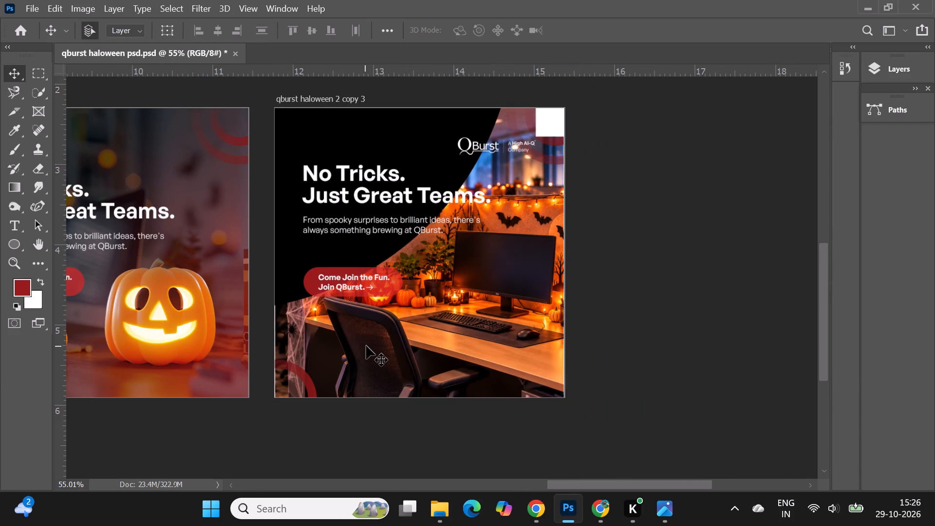
pyautogui.click(366, 346)
pyautogui.keyDown('alt'); pyautogui.scroll(1, 398, 179); pyautogui.keyUp('alt')
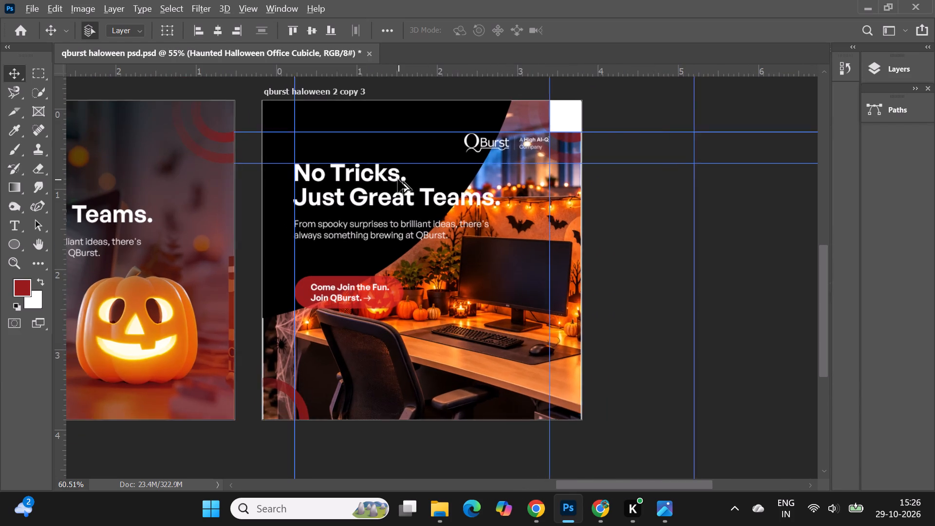
pyautogui.keyDown('alt'); pyautogui.scroll(4, 398, 179); pyautogui.keyUp('alt')
pyautogui.keyDown('alt'); pyautogui.scroll(-3, 398, 250); pyautogui.keyUp('alt')
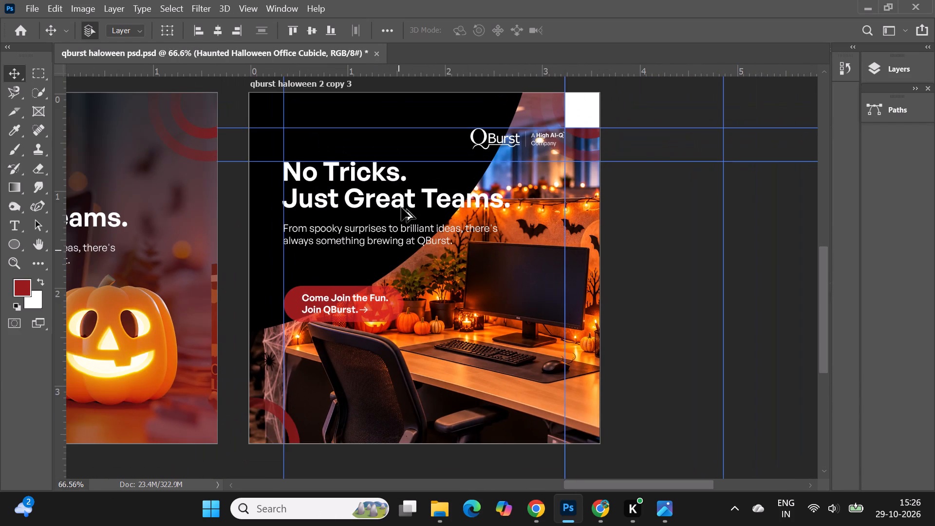
pyautogui.keyDown('alt'); pyautogui.scroll(-1, 382, 152); pyautogui.keyUp('alt')
pyautogui.keyDown('alt'); pyautogui.scroll(1, 439, 129); pyautogui.keyUp('alt')
# Move the white spacer square out of the artboard's top-right corner to the empty canvas beside it.
pyautogui.moveTo(574, 119); pyautogui.dragTo(621, 116)
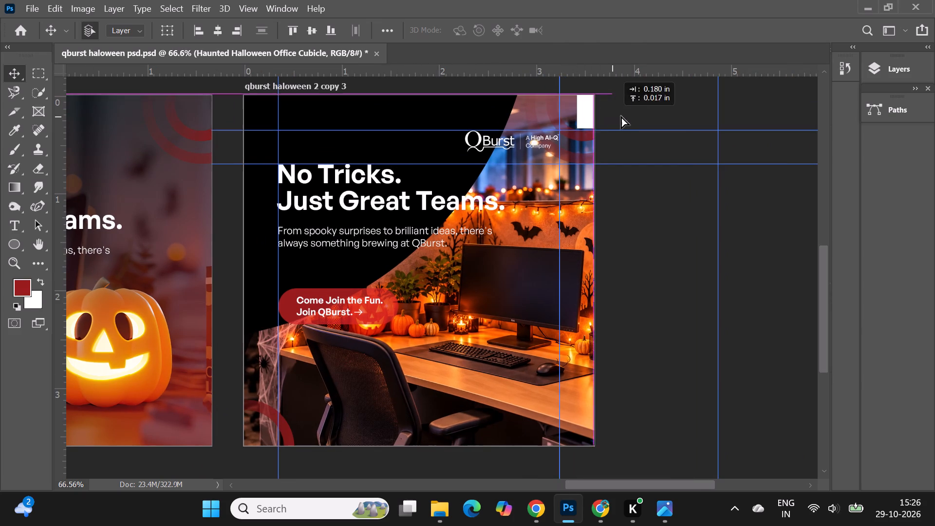
pyautogui.moveTo(621, 116); pyautogui.dragTo(638, 114)
pyautogui.click(629, 272)
pyautogui.moveTo(638, 112); pyautogui.dragTo(633, 118)
pyautogui.click(651, 249)
# Switch to File Explorer and look through the Gallery for earlier QBurst post designs as layout references.
pyautogui.click(441, 515)
pyautogui.scroll(1, 79, 162)
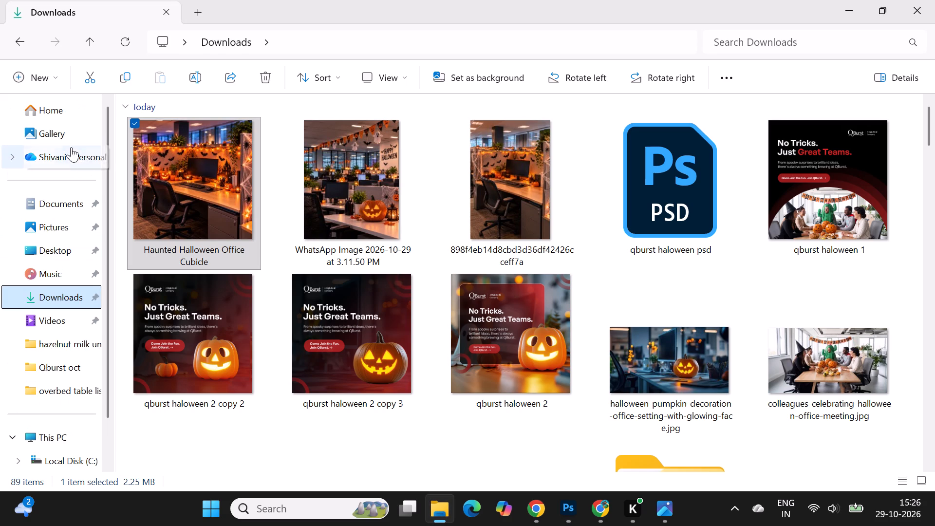
pyautogui.scroll(1, 71, 147)
pyautogui.click(68, 113)
pyautogui.click(59, 136)
pyautogui.scroll(3, 359, 268)
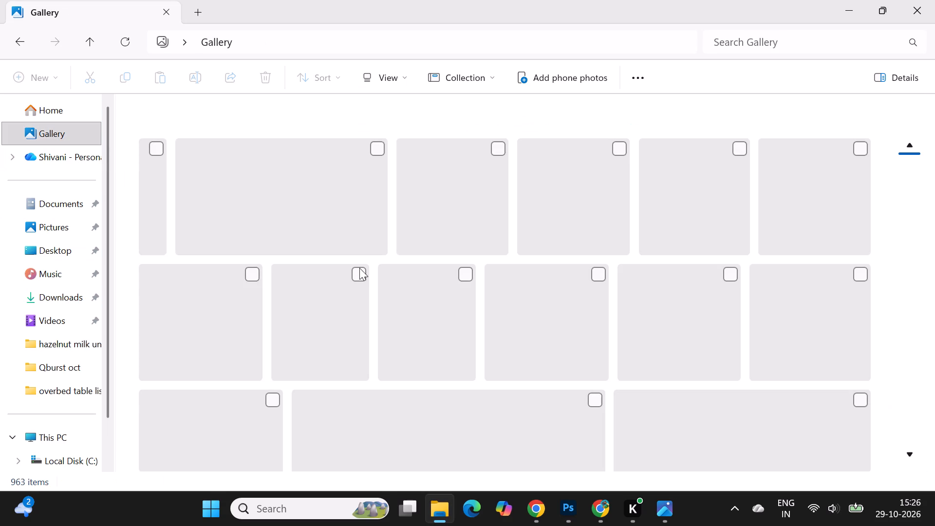
pyautogui.scroll(1, 359, 268)
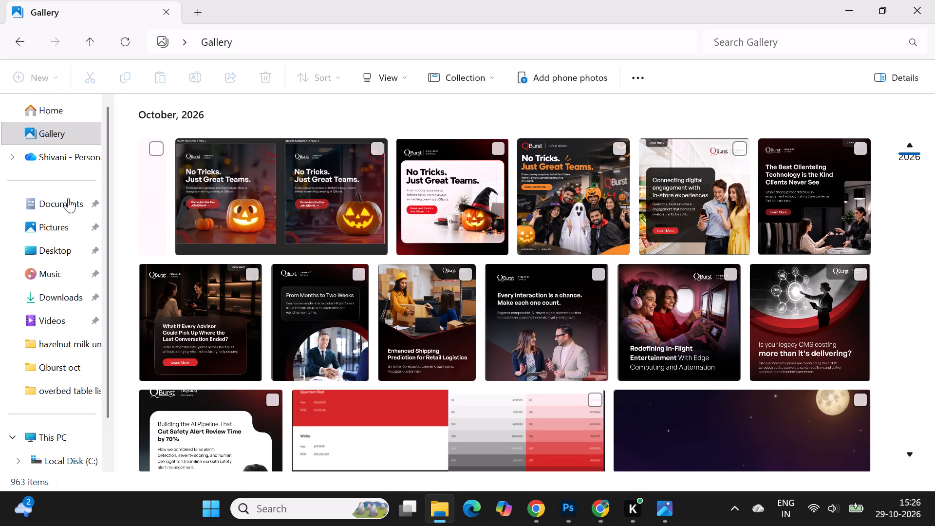
# Return to Photoshop and delete the black curved Shape 1 from the qburst haloween 2 copy 3 artboard.
pyautogui.click(567, 511)
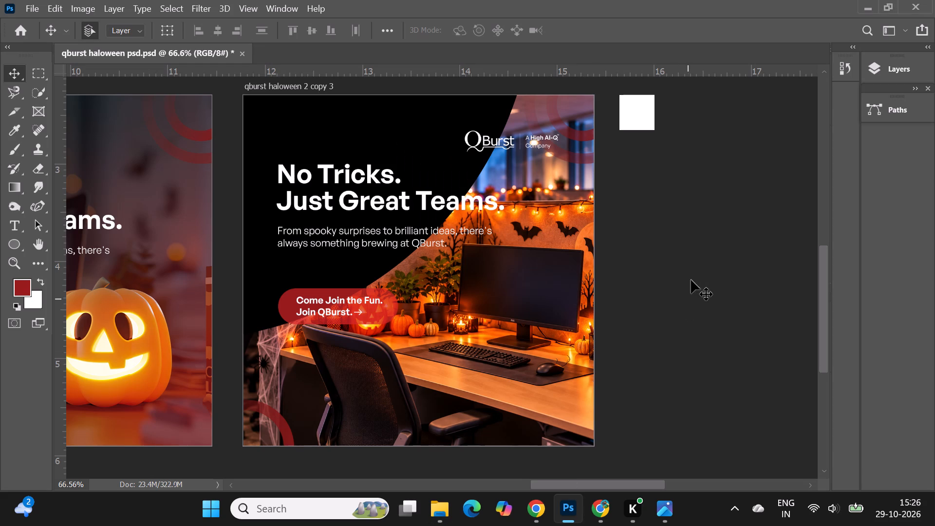
pyautogui.keyDown('alt'); pyautogui.scroll(-2, 364, 243); pyautogui.keyUp('alt')
pyautogui.keyDown('alt'); pyautogui.scroll(2, 590, 221); pyautogui.keyUp('alt')
pyautogui.click(629, 233)
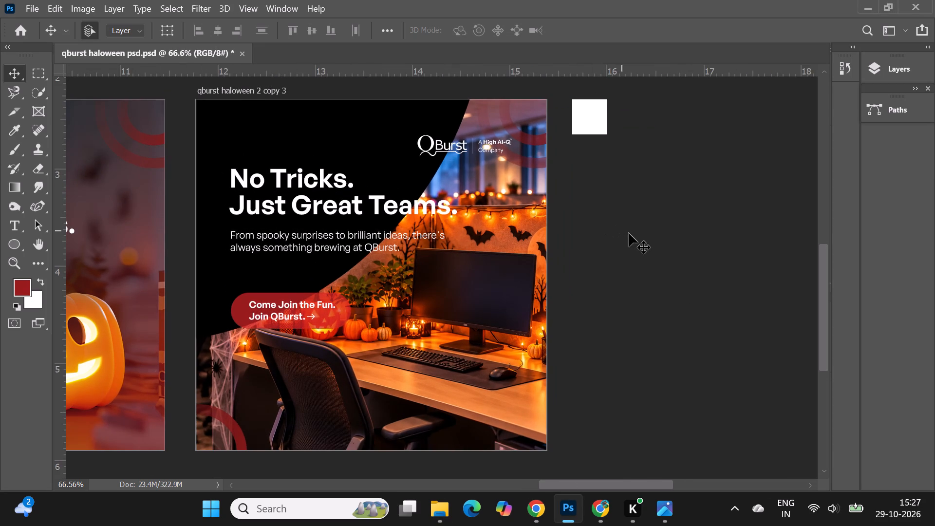
pyautogui.keyDown('alt'); pyautogui.scroll(-3, 629, 233); pyautogui.keyUp('alt')
pyautogui.click(350, 152)
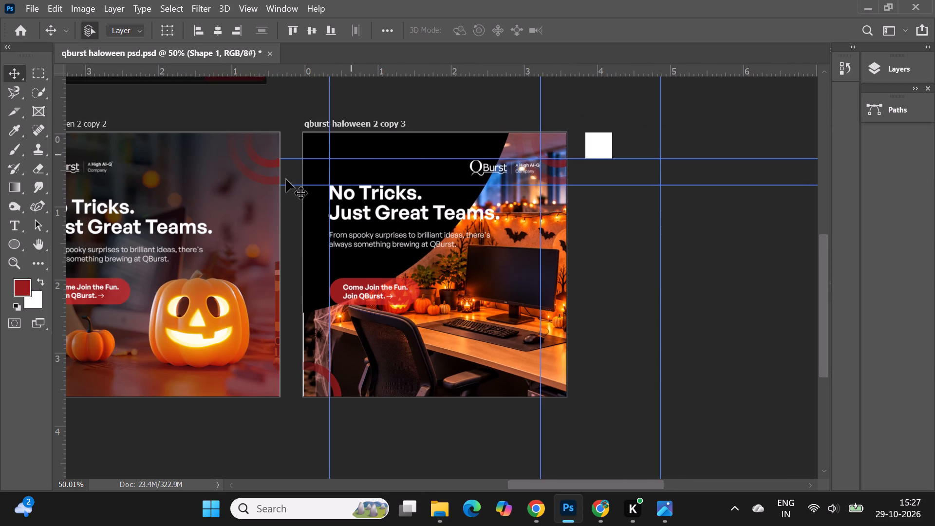
pyautogui.press('Delete')
pyautogui.click(711, 284)
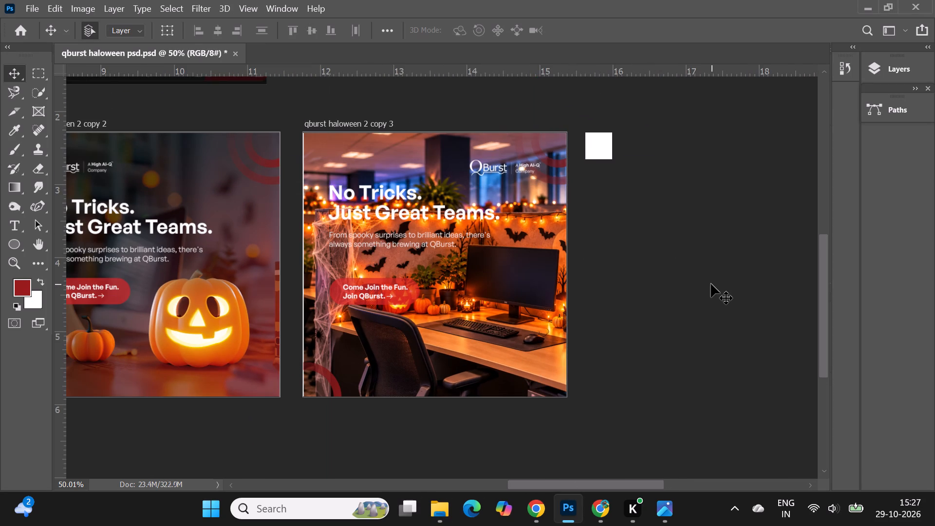
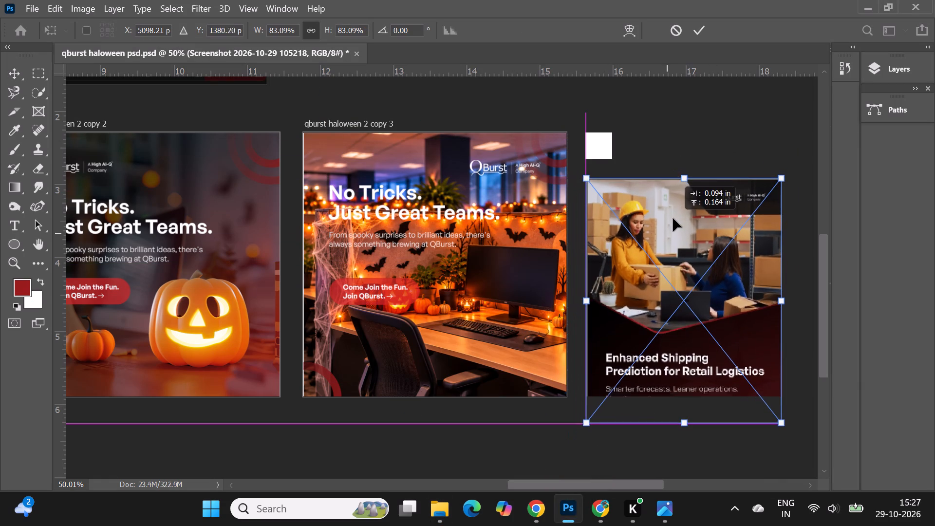
# Scale the Enhanced Shipping reference screenshot to about 76% and place it beside the qburst haloween 2 copy 3 artboard, below the white square.
pyautogui.moveTo(673, 218); pyautogui.dragTo(672, 212)
pyautogui.moveTo(781, 415); pyautogui.dragTo(760, 397)
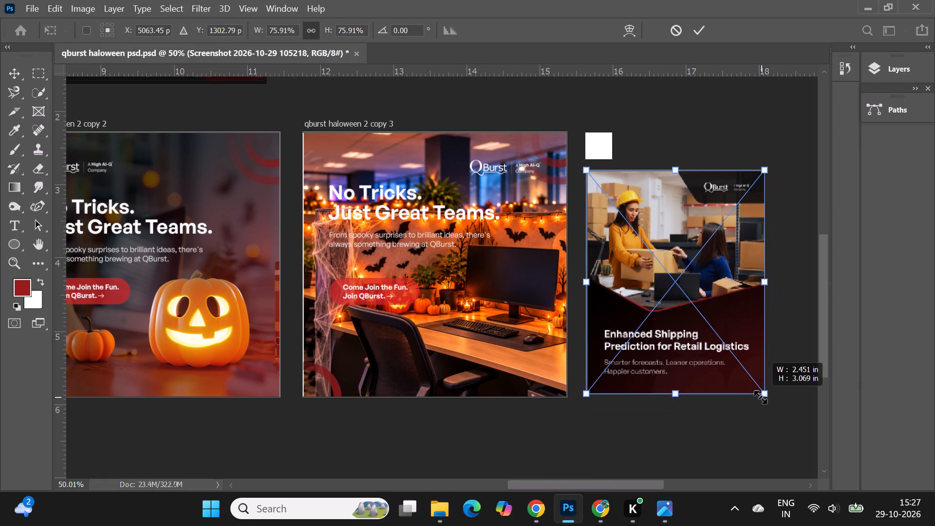
pyautogui.moveTo(760, 397); pyautogui.dragTo(761, 397)
pyautogui.click(698, 23)
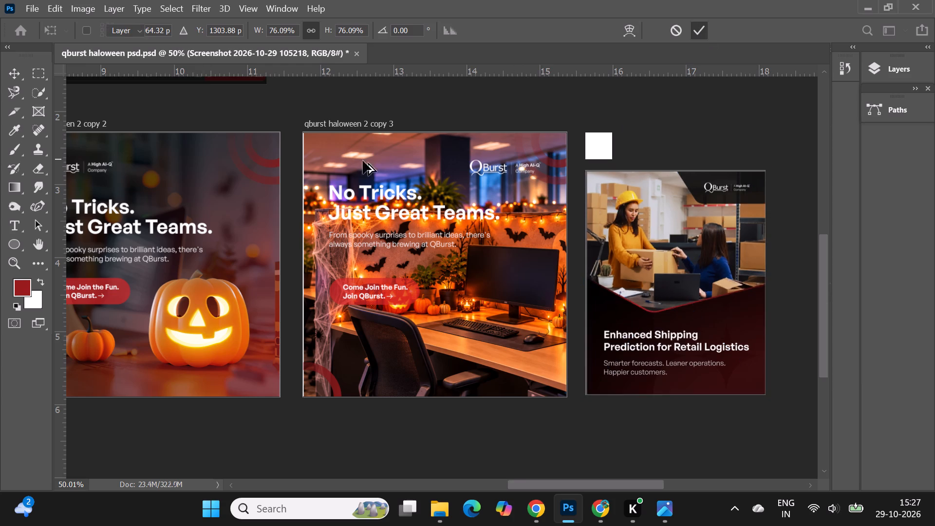
pyautogui.keyDown('alt'); pyautogui.scroll(-2, 334, 167); pyautogui.keyUp('alt')
pyautogui.keyDown('alt'); pyautogui.scroll(2, 670, 230); pyautogui.keyUp('alt')
pyautogui.click(740, 277)
# Compare the Halloween cubicle artboard's text and image layout with the Enhanced Shipping reference beside it.
pyautogui.keyDown('alt'); pyautogui.scroll(1, 740, 277); pyautogui.keyUp('alt')
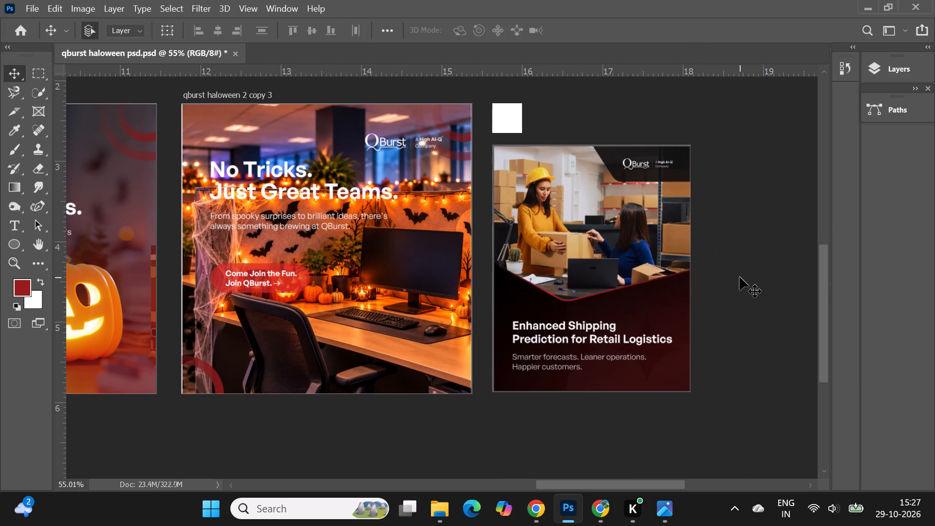
pyautogui.keyDown('alt'); pyautogui.scroll(-2, 740, 277); pyautogui.keyUp('alt')
pyautogui.keyDown('alt'); pyautogui.scroll(2, 337, 186); pyautogui.keyUp('alt')
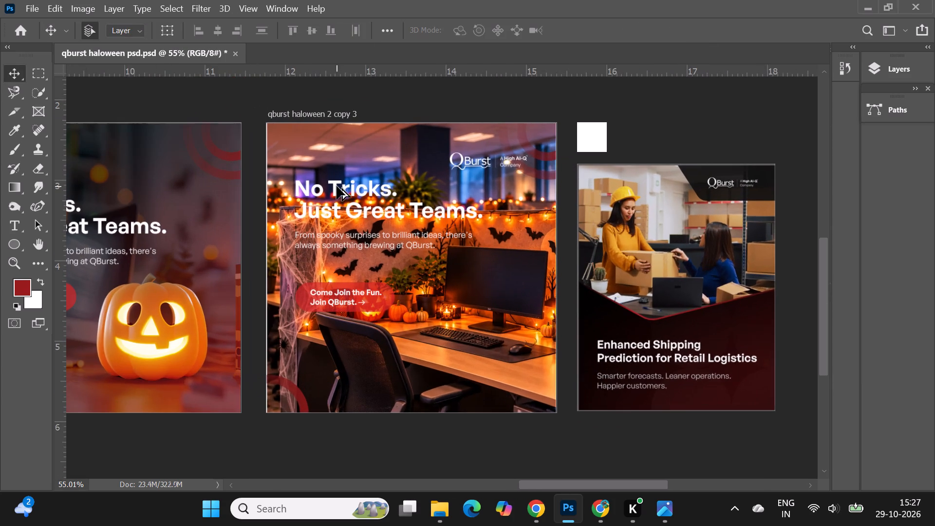
pyautogui.keyDown('alt'); pyautogui.scroll(2, 436, 131); pyautogui.keyUp('alt')
pyautogui.keyDown('alt'); pyautogui.scroll(-3, 295, 122); pyautogui.keyUp('alt')
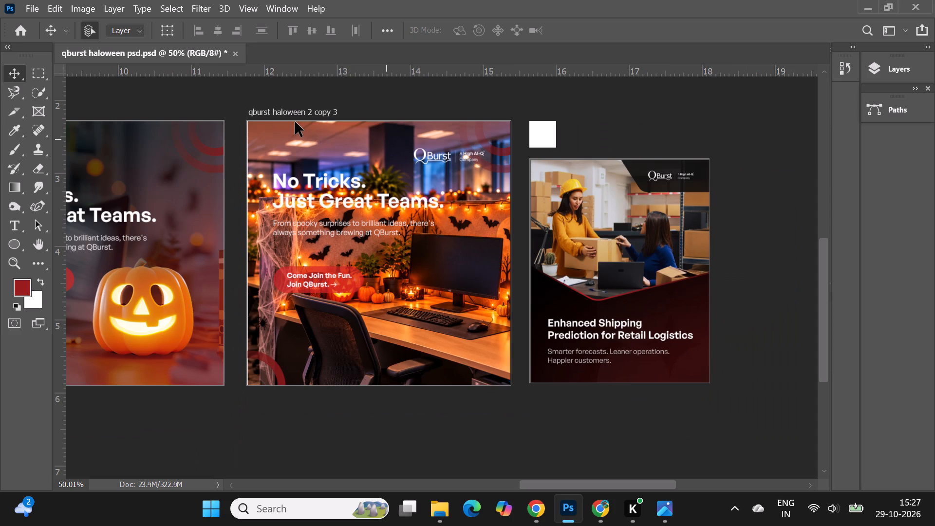
pyautogui.click(453, 267)
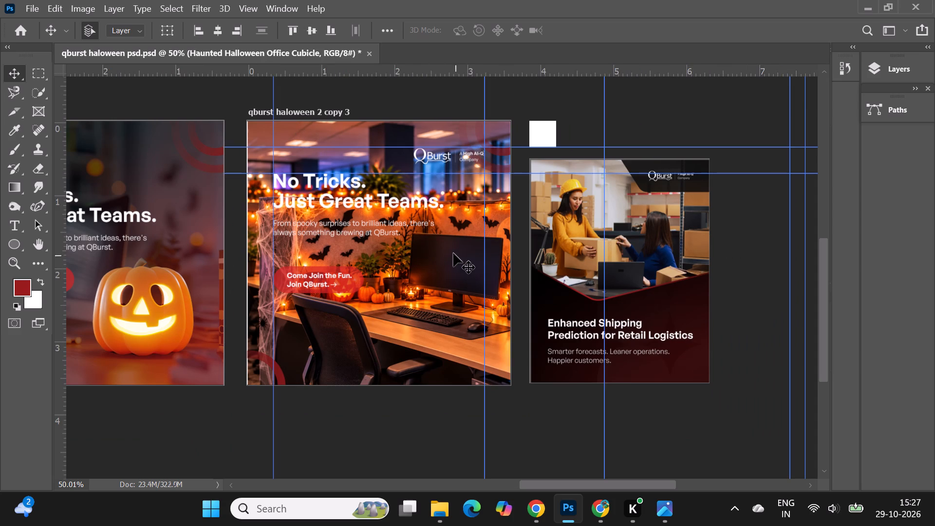
pyautogui.keyDown('alt'); pyautogui.scroll(-3, 405, 203); pyautogui.keyUp('alt')
pyautogui.keyDown('alt'); pyautogui.click(385, 399); pyautogui.keyUp('alt')
pyautogui.keyDown('alt'); pyautogui.scroll(3, 385, 399); pyautogui.keyUp('alt')
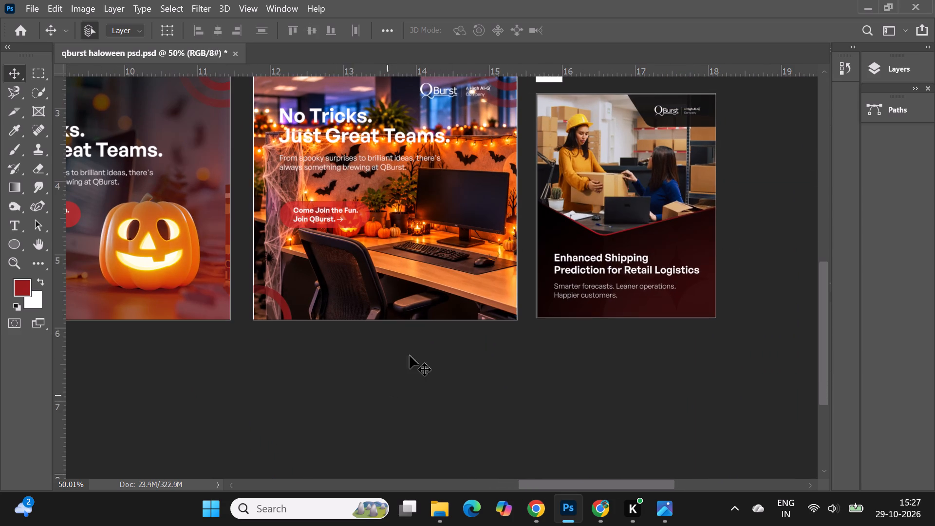
pyautogui.scroll(4, 442, 372)
# Bring the legacy CMS post from the File Explorer Gallery into Photoshop, scaled to about 70%, beside the Enhanced Shipping reference.
pyautogui.click(434, 515)
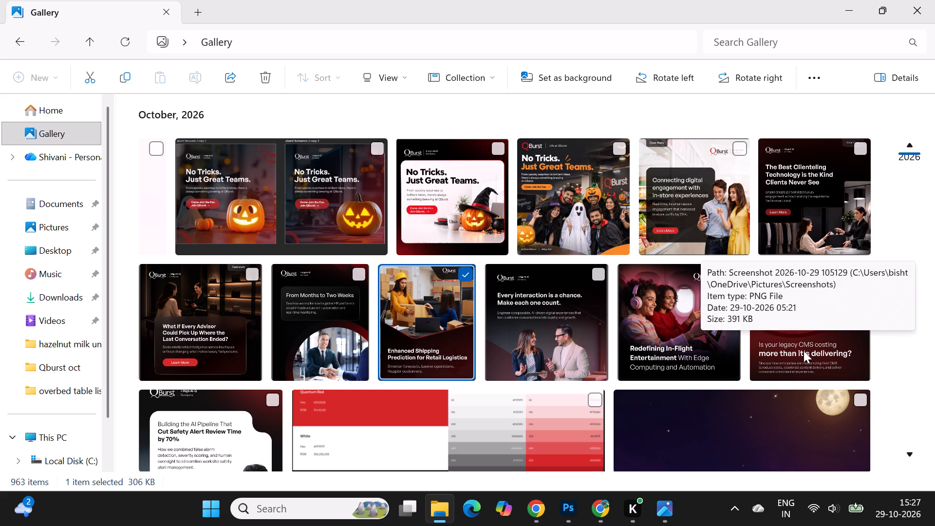
pyautogui.moveTo(792, 349); pyautogui.dragTo(660, 434)
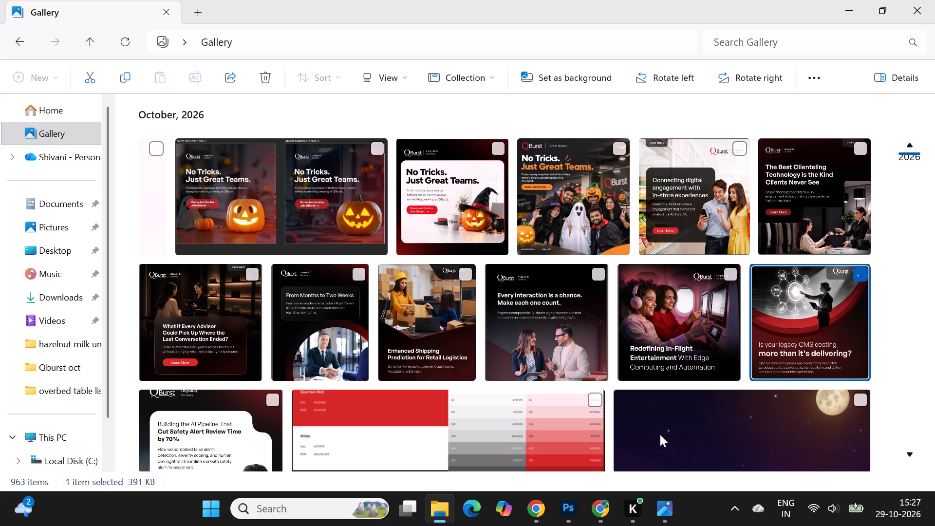
pyautogui.moveTo(660, 434); pyautogui.dragTo(744, 272)
pyautogui.keyDown('alt'); pyautogui.scroll(-4, 307, 336); pyautogui.keyUp('alt')
pyautogui.moveTo(408, 289); pyautogui.dragTo(666, 304)
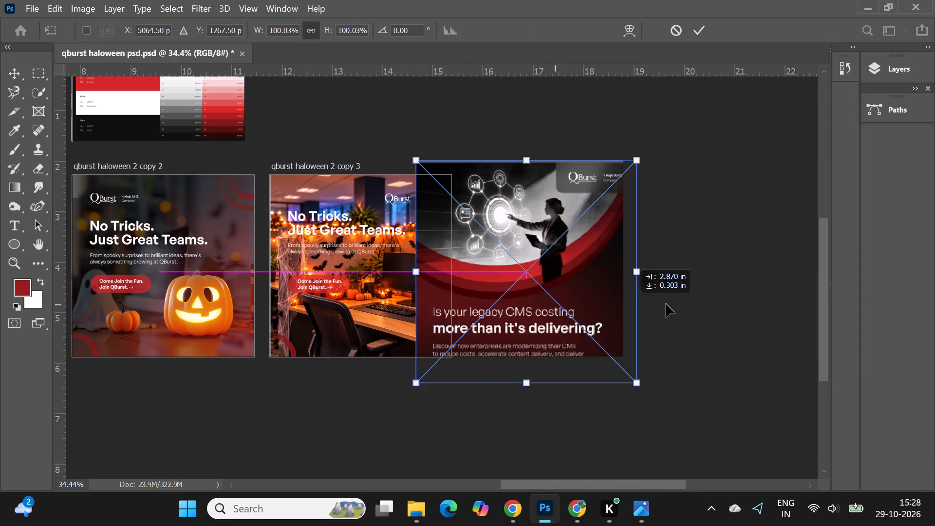
pyautogui.moveTo(666, 304); pyautogui.dragTo(667, 304)
pyautogui.moveTo(643, 159); pyautogui.dragTo(645, 219)
pyautogui.moveTo(602, 254); pyautogui.dragTo(649, 237)
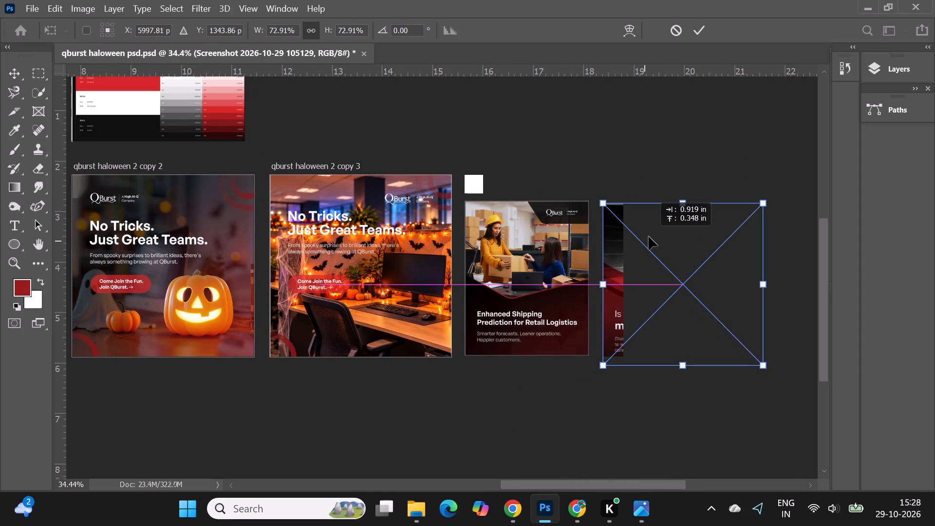
pyautogui.moveTo(649, 237); pyautogui.dragTo(645, 233)
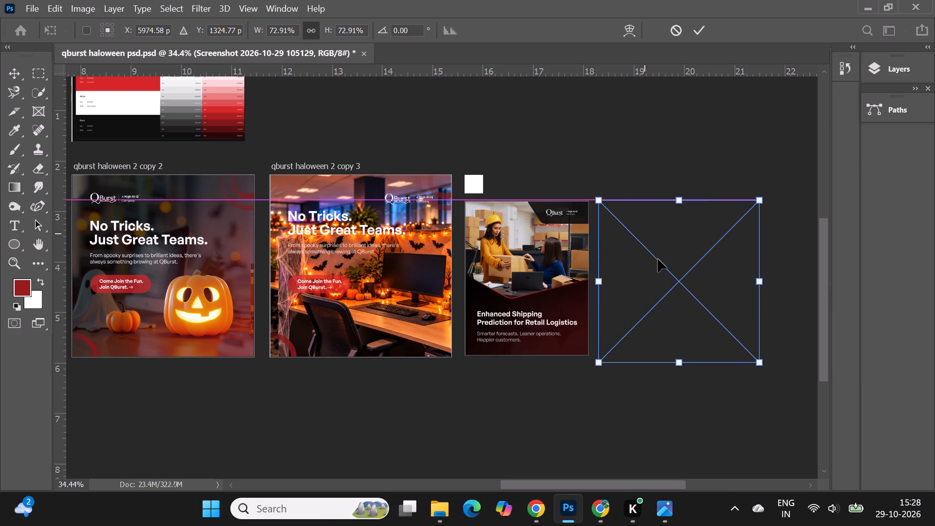
pyautogui.moveTo(762, 366); pyautogui.dragTo(753, 361)
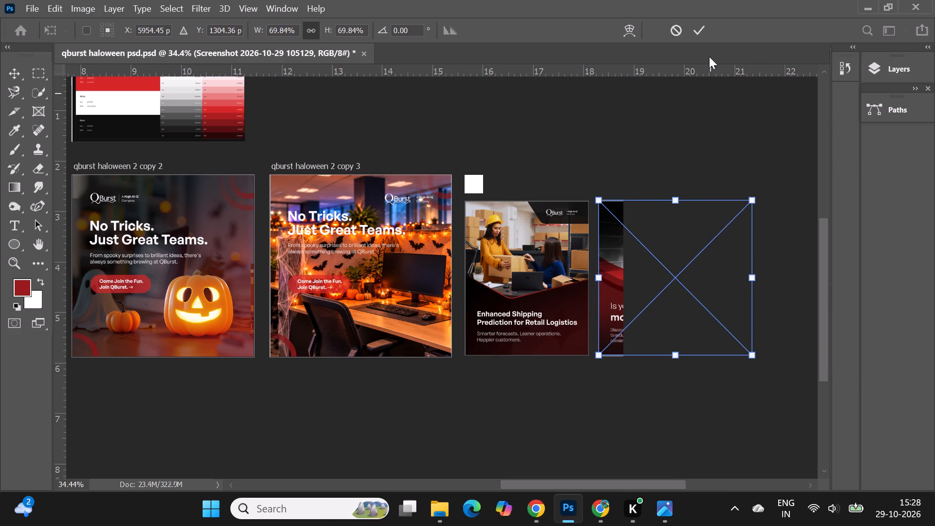
pyautogui.click(700, 29)
pyautogui.click(647, 118)
# Compare the qburst haloween 2 copy 3 layout with the shipping and CMS reference posts.
pyautogui.keyDown('alt'); pyautogui.scroll(-2, 670, 205); pyautogui.keyUp('alt')
pyautogui.keyDown('alt'); pyautogui.scroll(3, 670, 205); pyautogui.keyUp('alt')
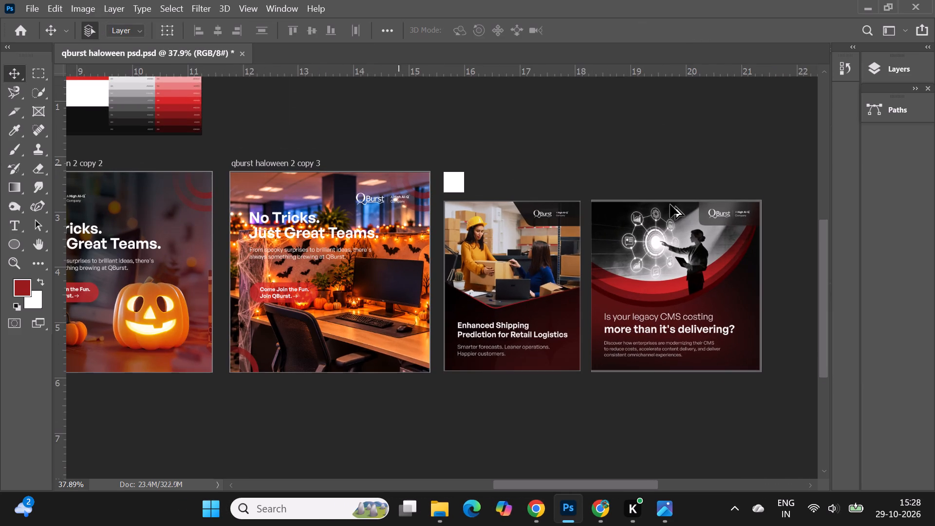
pyautogui.keyDown('alt'); pyautogui.scroll(1, 575, 186); pyautogui.keyUp('alt')
pyautogui.keyDown('alt'); pyautogui.scroll(-1, 511, 125); pyautogui.keyUp('alt')
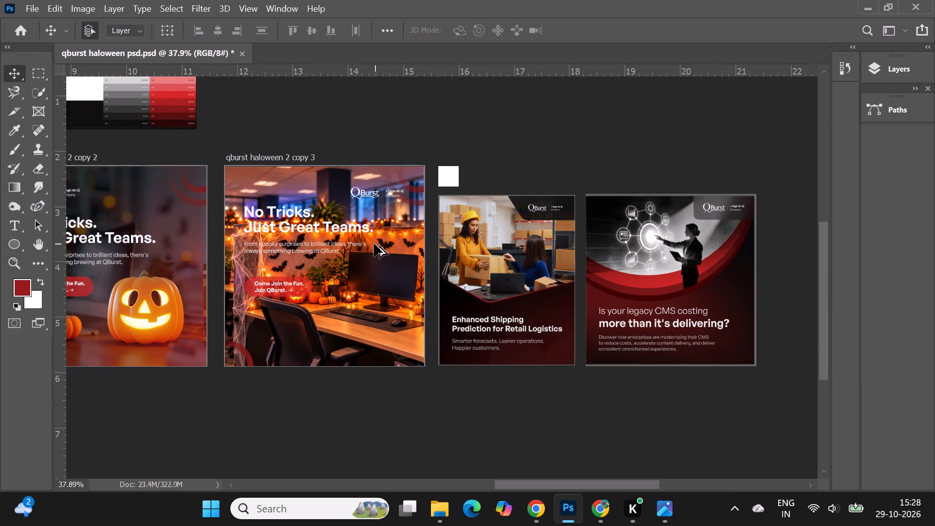
pyautogui.keyDown('alt'); pyautogui.scroll(3, 374, 244); pyautogui.keyUp('alt')
pyautogui.keyDown('alt'); pyautogui.scroll(-4, 374, 244); pyautogui.keyUp('alt')
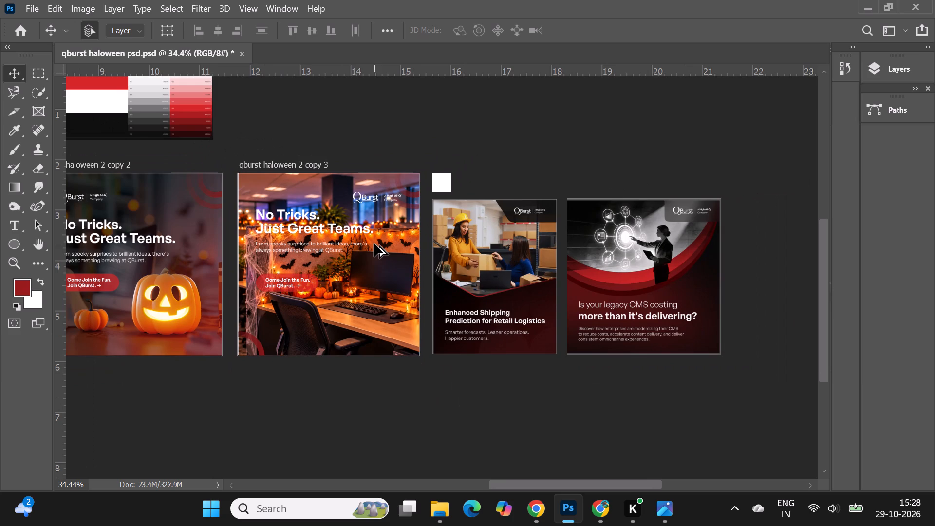
pyautogui.keyDown('alt'); pyautogui.scroll(1, 286, 275); pyautogui.keyUp('alt')
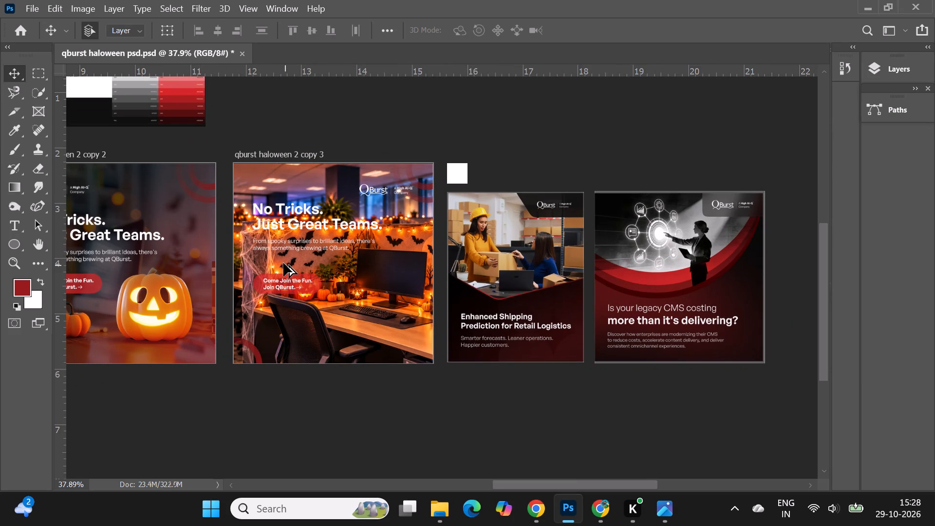
pyautogui.keyDown('alt'); pyautogui.scroll(2, 283, 263); pyautogui.keyUp('alt')
pyautogui.keyDown('alt'); pyautogui.scroll(-6, 474, 251); pyautogui.keyUp('alt')
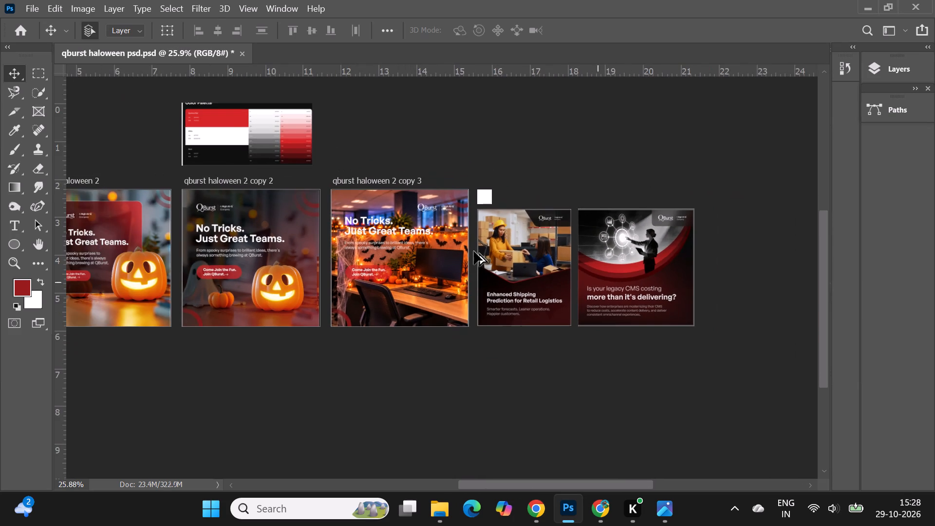
pyautogui.keyDown('alt'); pyautogui.scroll(2, 363, 276); pyautogui.keyUp('alt')
pyautogui.keyDown('alt'); pyautogui.scroll(2, 458, 287); pyautogui.keyUp('alt')
pyautogui.keyDown('alt'); pyautogui.scroll(2, 371, 188); pyautogui.keyUp('alt')
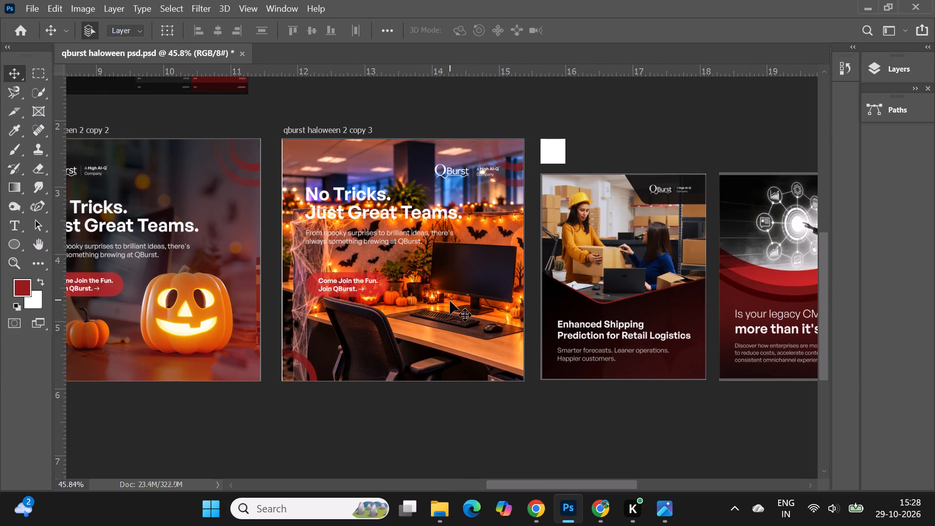
# Scale the Haunted Halloween Office Cubicle background down to about 22.3% and shift it slightly upward on the qburst haloween 2 copy 3 artboard.
pyautogui.click(449, 310)
pyautogui.hotkey('ctrl', 'y')
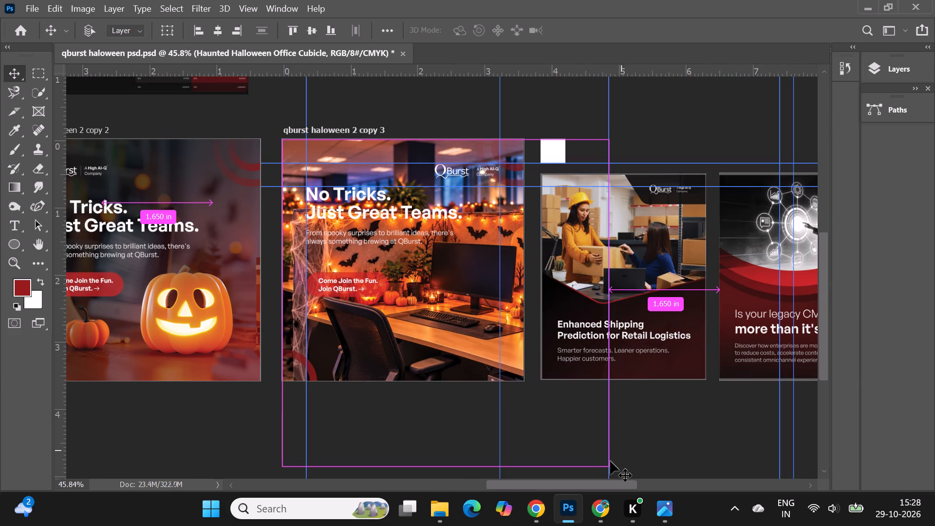
pyautogui.rightClick(424, 334)
pyautogui.click(446, 352)
pyautogui.hotkey('ctrl', 't')
pyautogui.moveTo(607, 469); pyautogui.dragTo(542, 395)
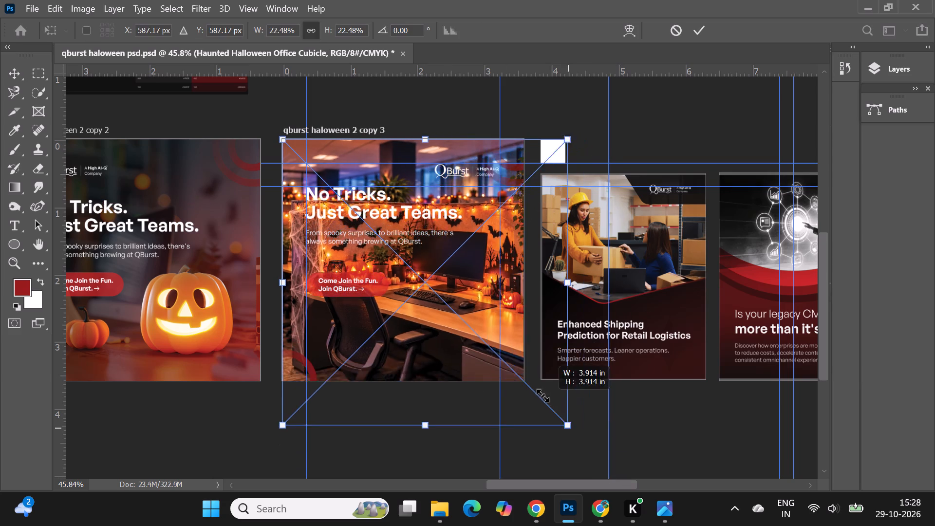
pyautogui.moveTo(542, 395); pyautogui.dragTo(542, 394)
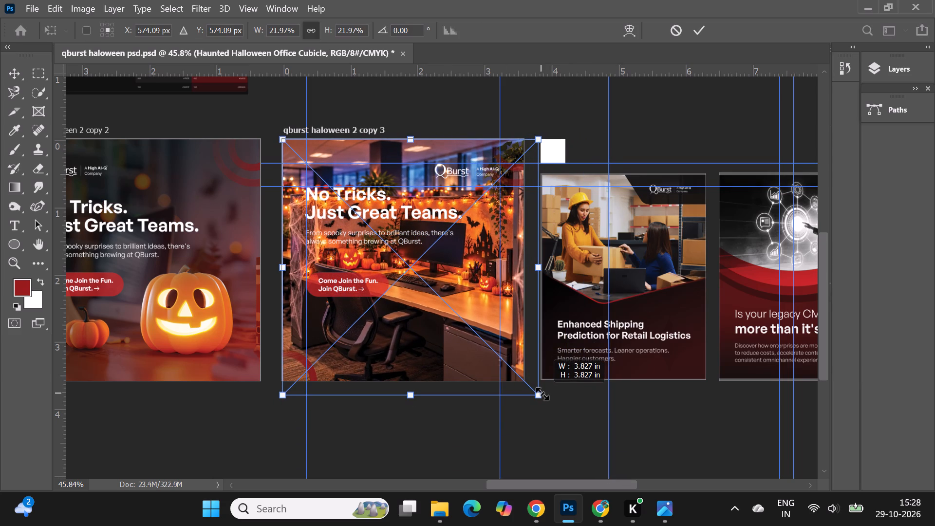
pyautogui.moveTo(542, 394); pyautogui.dragTo(547, 397)
pyautogui.moveTo(446, 349); pyautogui.dragTo(446, 339)
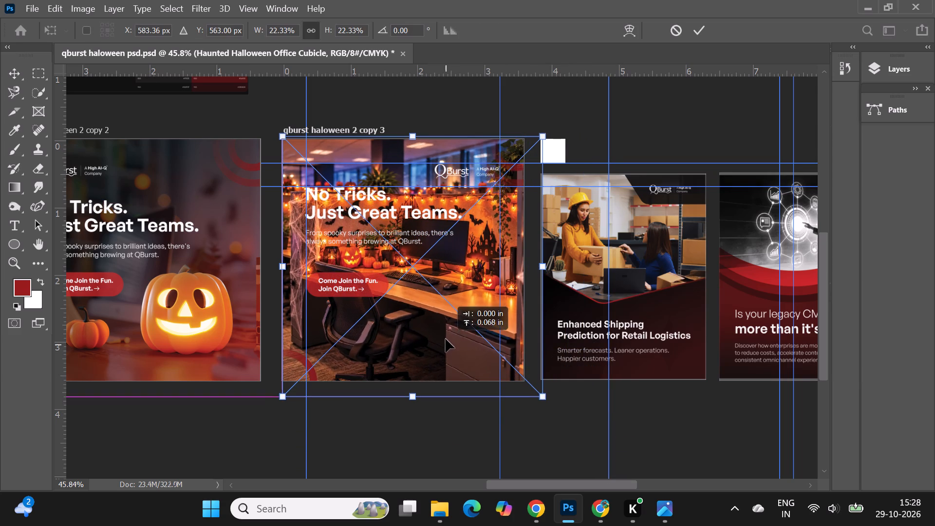
pyautogui.moveTo(446, 339); pyautogui.dragTo(446, 331)
pyautogui.click(695, 33)
pyautogui.click(675, 93)
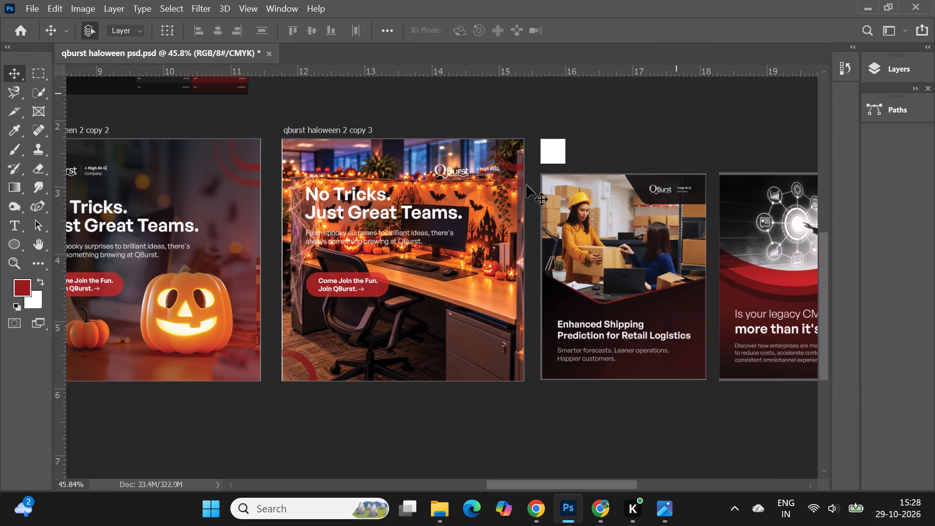
# Draw a closed dark red shape about 1092 by 672 px with the Curvature Pen, covering the artboard's lower part below an upward-slanting straight edge.
pyautogui.keyDown('alt'); pyautogui.scroll(1, 433, 242); pyautogui.keyUp('alt')
pyautogui.keyDown('alt'); pyautogui.scroll(-2, 370, 230); pyautogui.keyUp('alt')
pyautogui.keyDown('alt'); pyautogui.scroll(3, 394, 252); pyautogui.keyUp('alt')
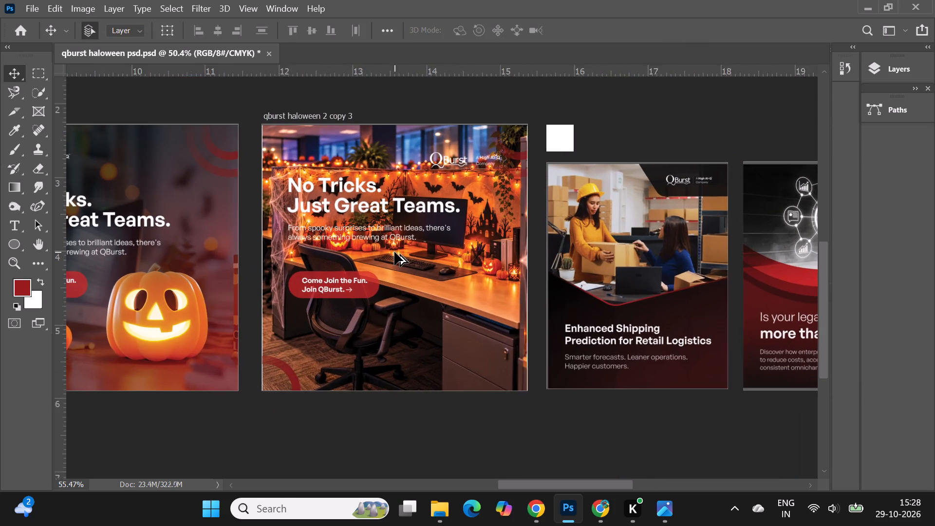
pyautogui.keyDown('alt'); pyautogui.scroll(-4, 188, 233); pyautogui.keyUp('alt')
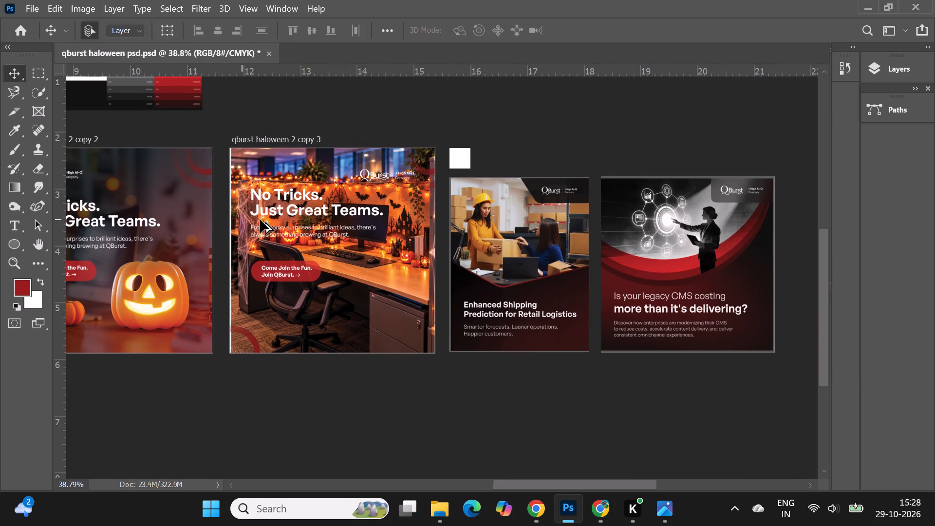
pyautogui.keyDown('alt'); pyautogui.scroll(2, 260, 220); pyautogui.keyUp('alt')
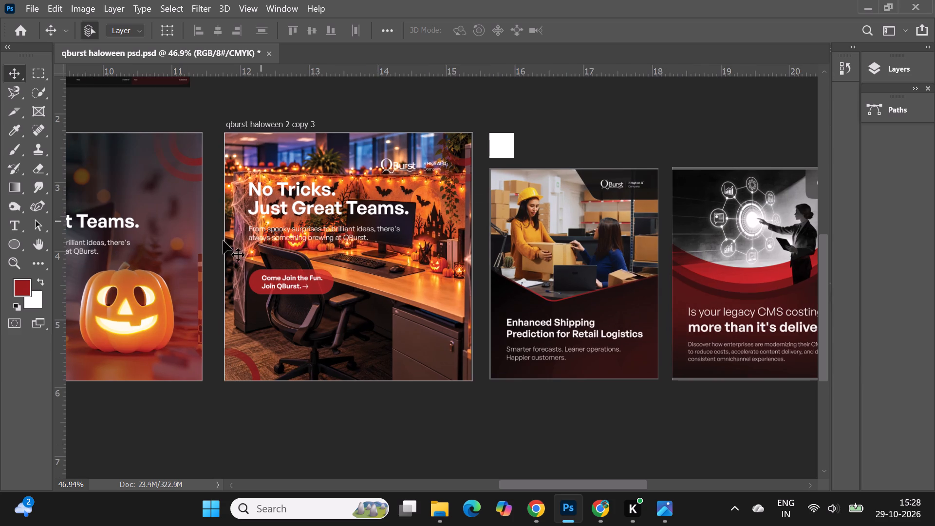
pyautogui.click(39, 207)
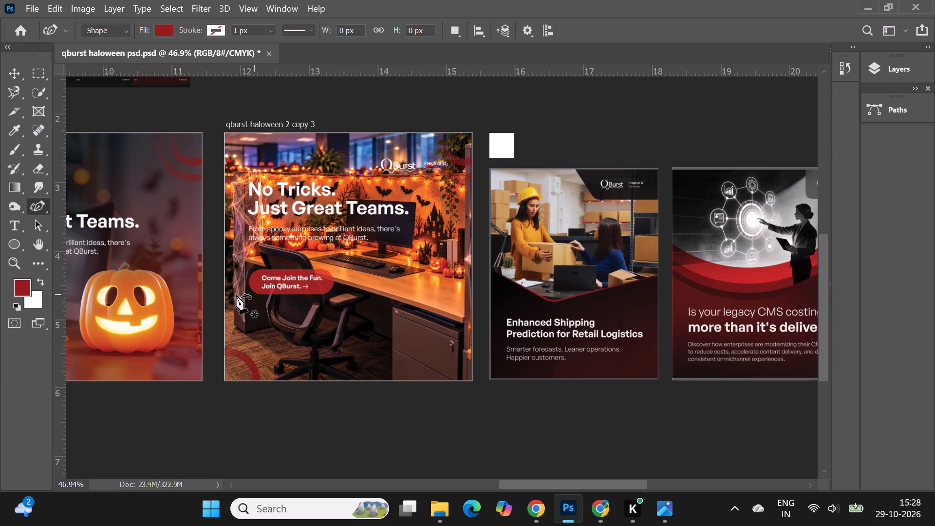
pyautogui.keyDown('alt'); pyautogui.scroll(-2, 202, 267); pyautogui.keyUp('alt')
pyautogui.keyDown('alt'); pyautogui.scroll(1, 242, 260); pyautogui.keyUp('alt')
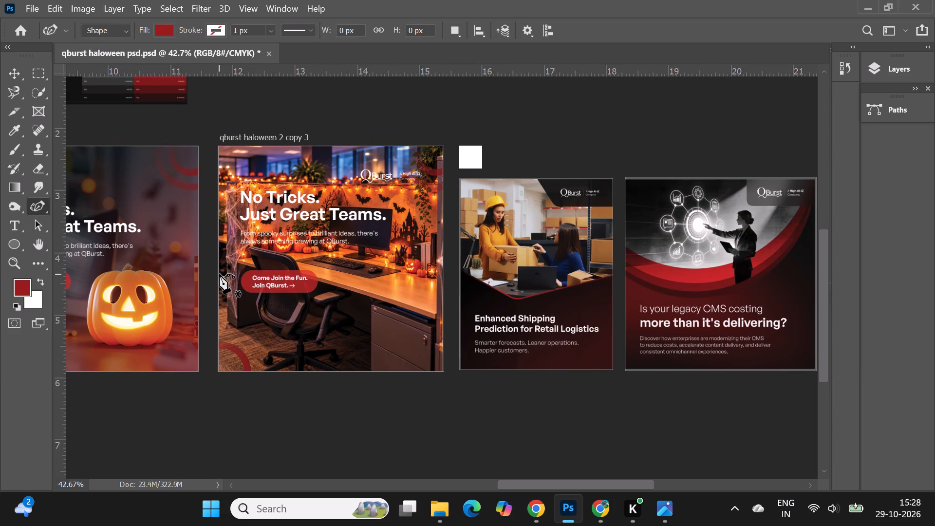
pyautogui.doubleClick(219, 274)
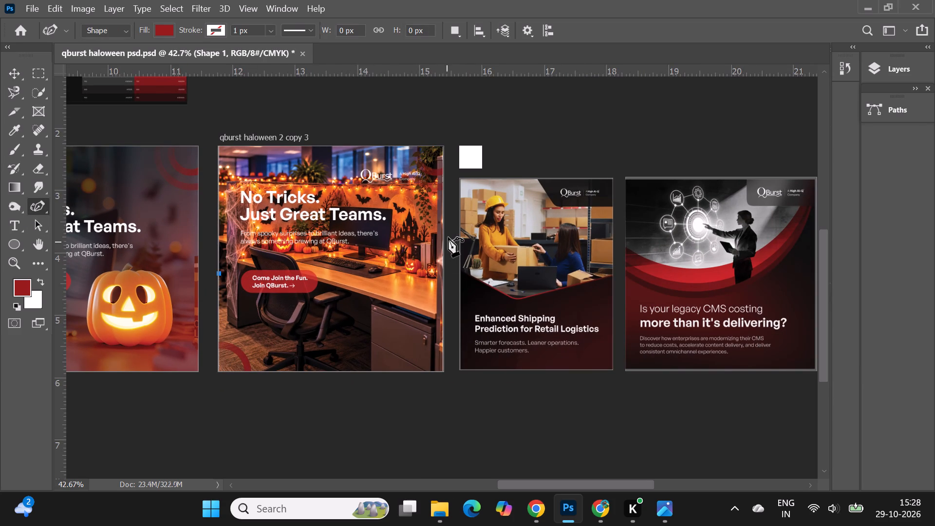
pyautogui.doubleClick(444, 233)
pyautogui.doubleClick(444, 372)
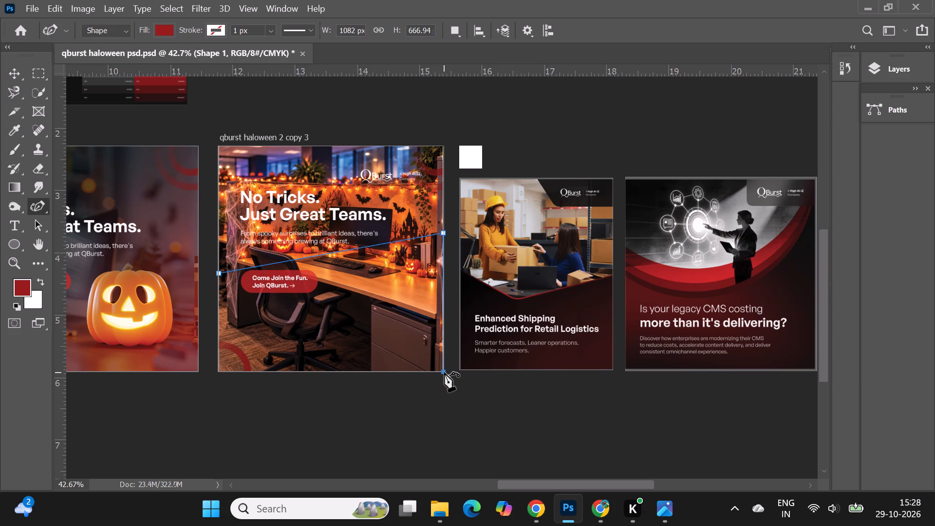
pyautogui.doubleClick(217, 373)
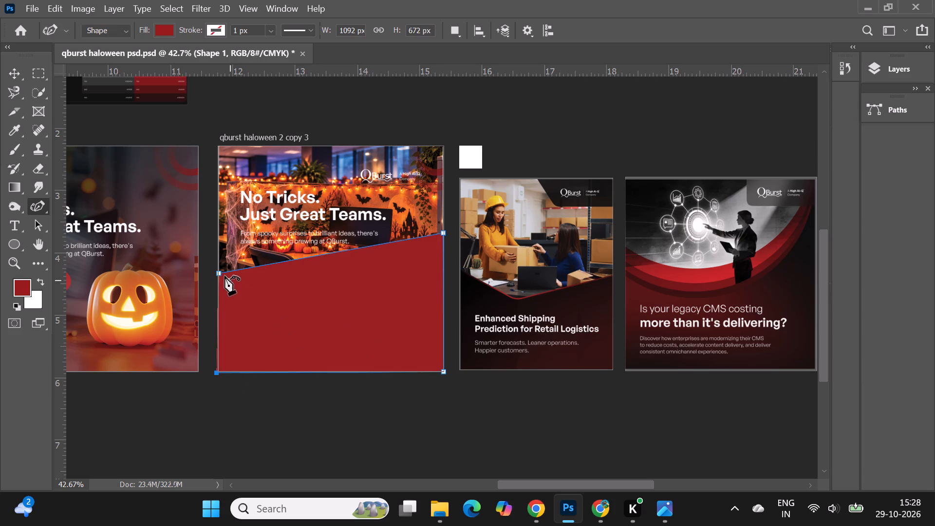
pyautogui.doubleClick(218, 274)
# Bend the red shape's slanted top edge downward near its middle into a smooth curve.
pyautogui.moveTo(314, 257); pyautogui.dragTo(317, 271)
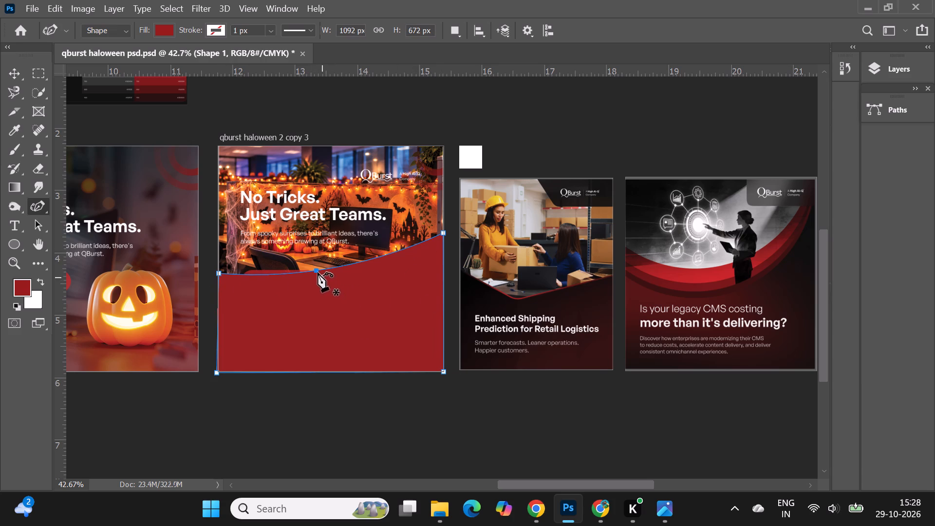
# Deepen the red shape's top edge into a bowl-like curve and raise both ends, making the shape about 782 px tall.
pyautogui.moveTo(317, 272); pyautogui.dragTo(348, 283)
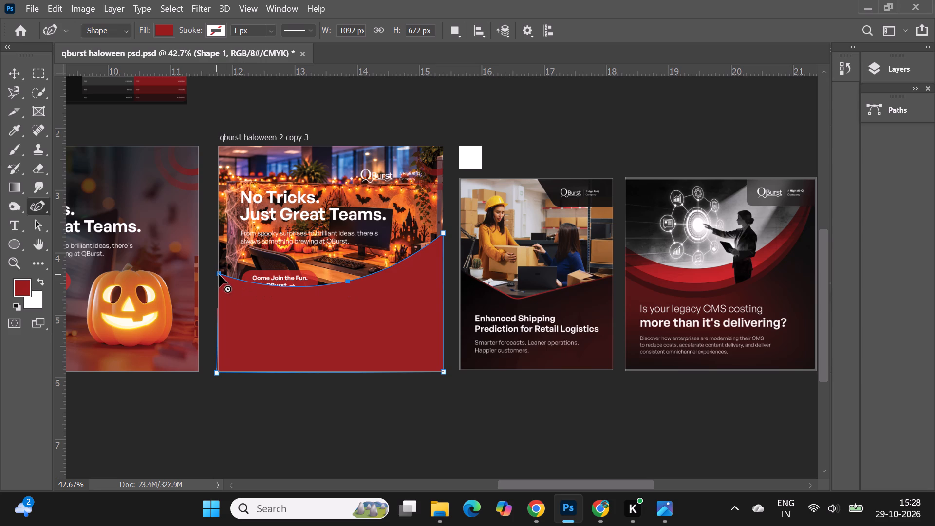
pyautogui.moveTo(219, 274); pyautogui.dragTo(219, 270)
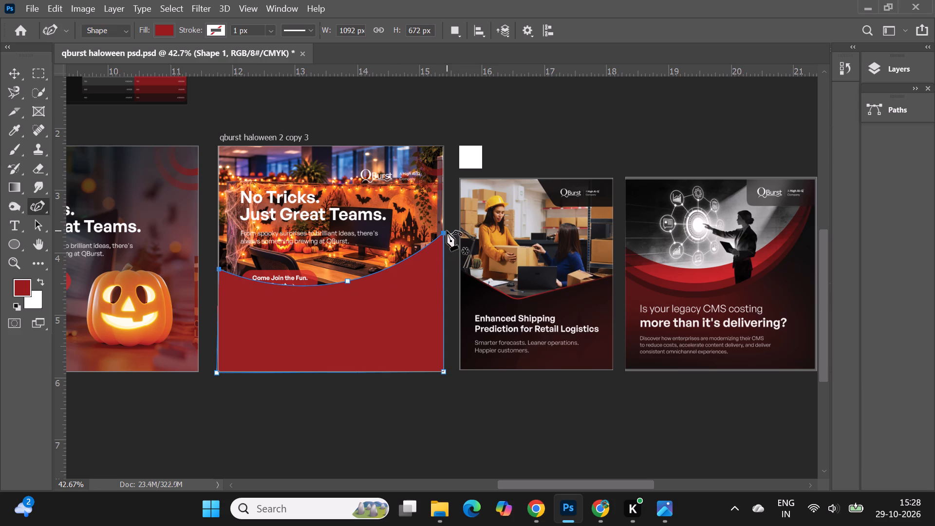
pyautogui.moveTo(444, 231); pyautogui.dragTo(444, 222)
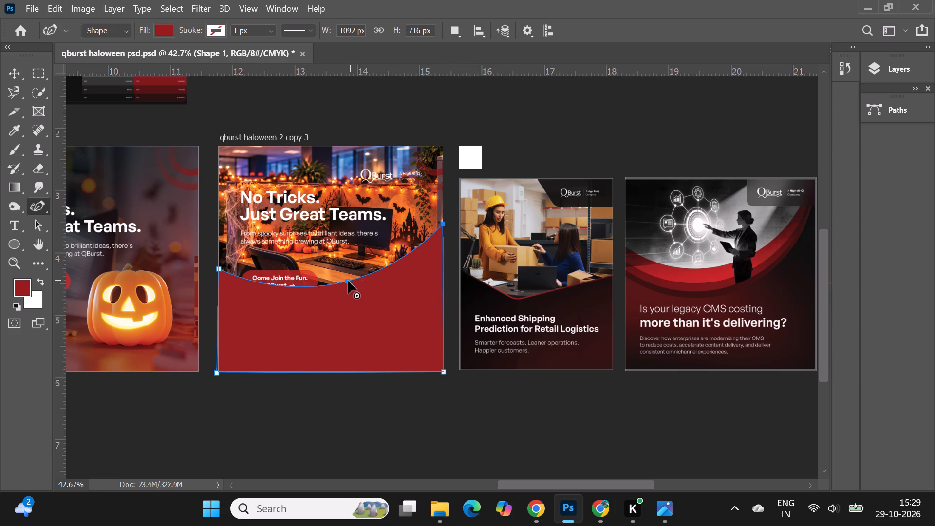
pyautogui.moveTo(348, 281); pyautogui.dragTo(355, 302)
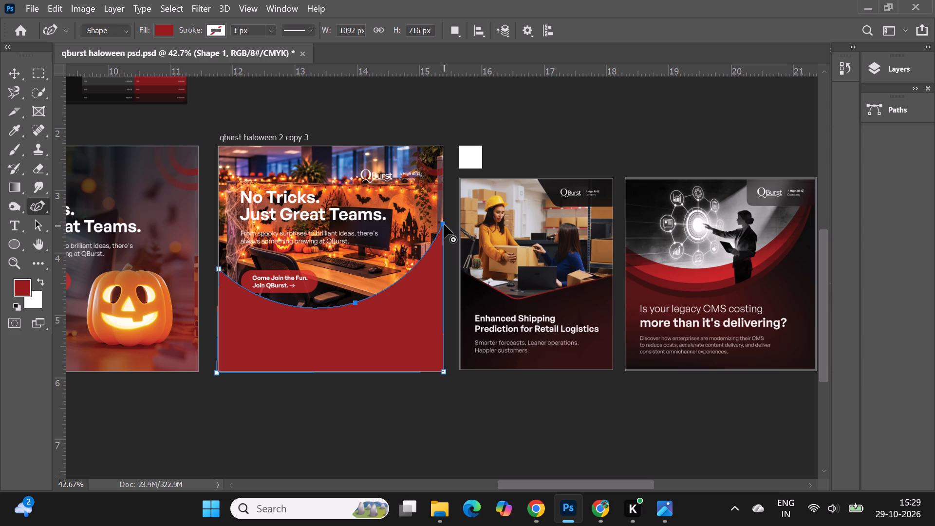
pyautogui.moveTo(444, 225); pyautogui.dragTo(445, 211)
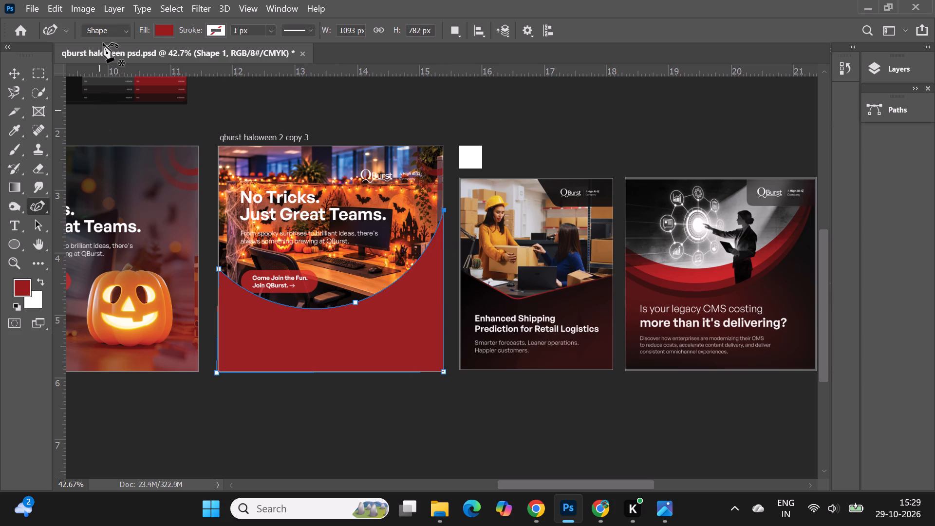
pyautogui.keyDown('alt'); pyautogui.scroll(13, 212, 277); pyautogui.keyUp('alt')
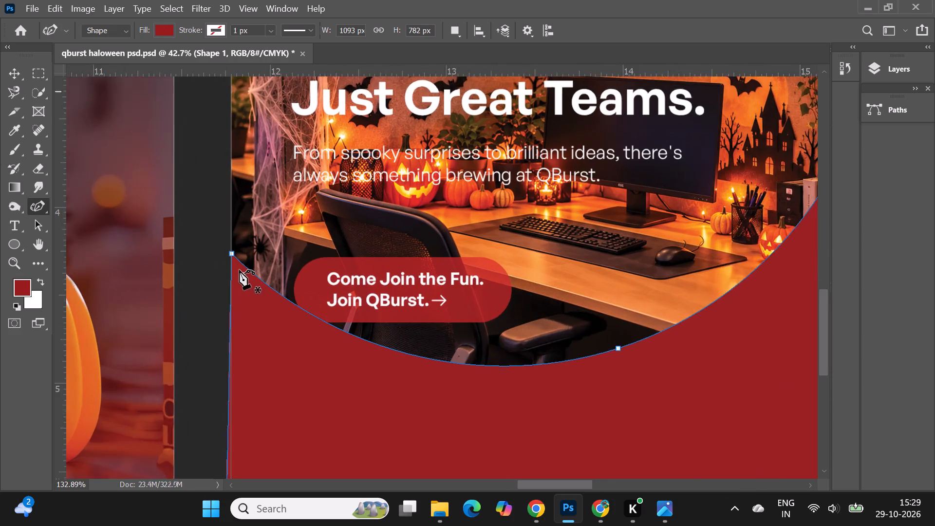
pyautogui.click(234, 254)
pyautogui.keyDown('alt'); pyautogui.scroll(-2, 276, 165); pyautogui.keyUp('alt')
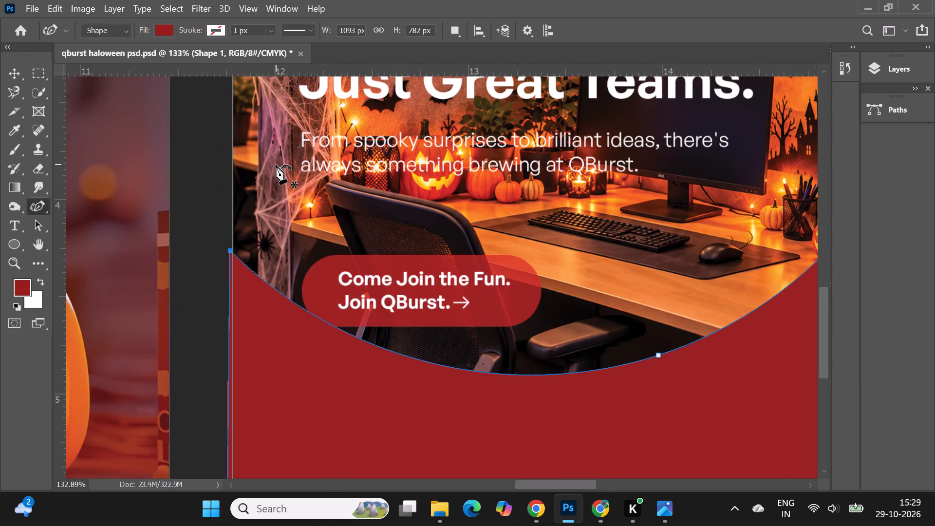
# Change the curved shape's fill from red to black and deselect it.
pyautogui.keyDown('alt'); pyautogui.scroll(-6, 276, 165); pyautogui.keyUp('alt')
pyautogui.click(169, 33)
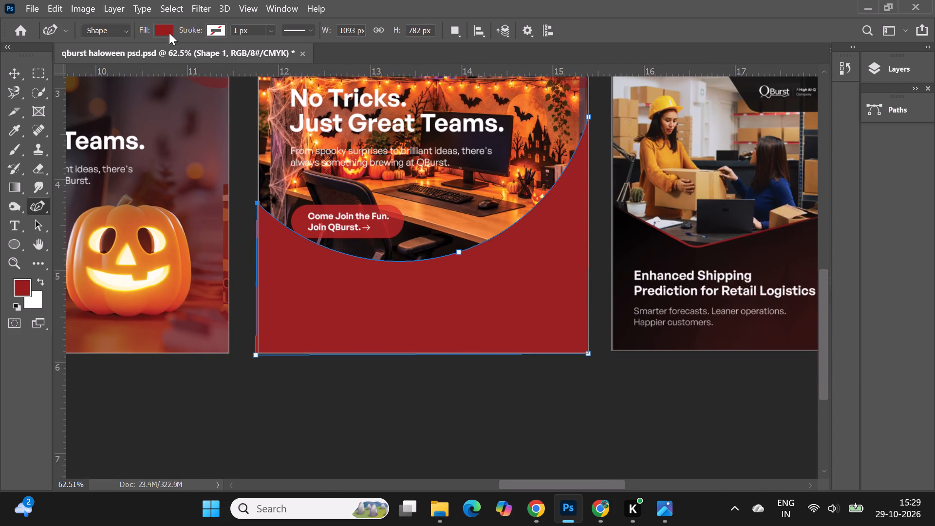
pyautogui.click(75, 106)
pyautogui.click(19, 75)
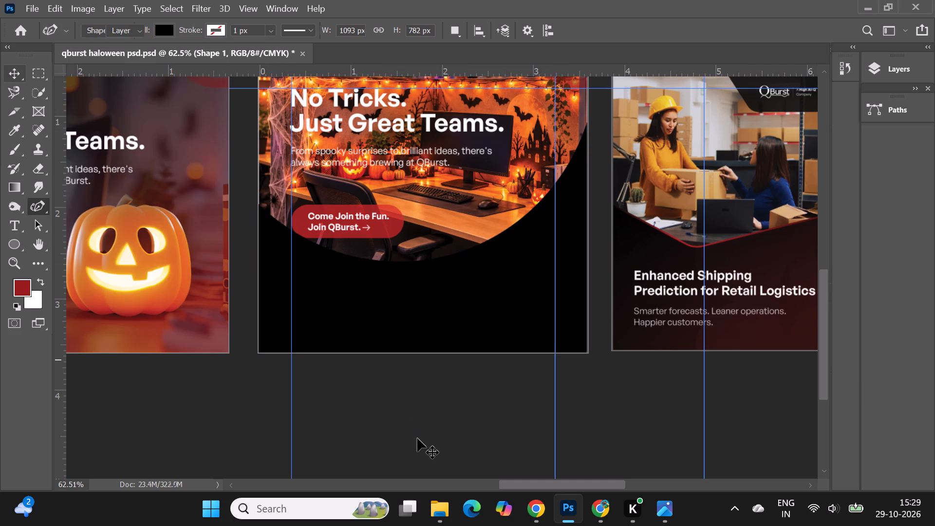
pyautogui.click(417, 438)
# Shift the Haunted Halloween Office Cubicle background straight up by about 0.2 in on the qburst haloween 2 copy 3 artboard.
pyautogui.keyDown('alt'); pyautogui.scroll(-6, 543, 404); pyautogui.keyUp('alt')
pyautogui.keyDown('alt'); pyautogui.scroll(5, 547, 297); pyautogui.keyUp('alt')
pyautogui.keyDown('alt'); pyautogui.scroll(-4, 327, 230); pyautogui.keyUp('alt')
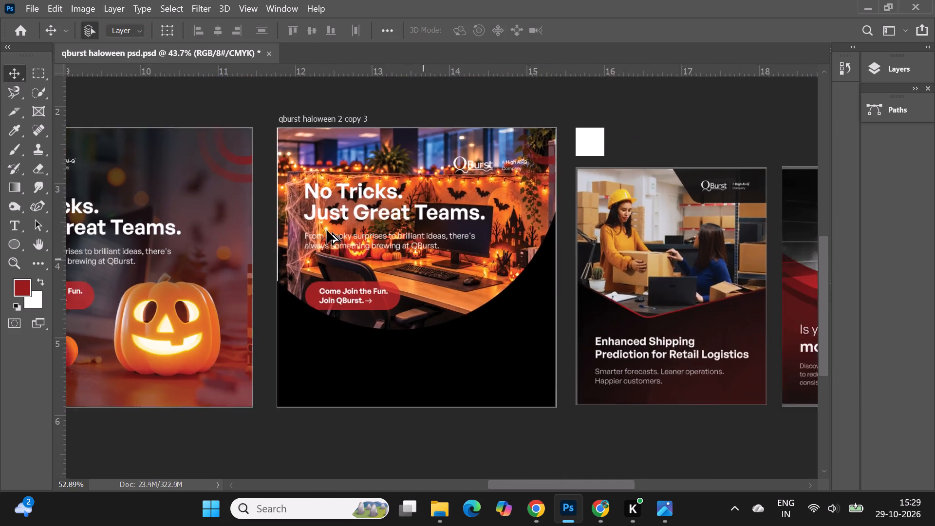
pyautogui.keyDown('alt'); pyautogui.scroll(-4, 327, 230); pyautogui.keyUp('alt')
pyautogui.keyDown('alt'); pyautogui.scroll(6, 327, 230); pyautogui.keyUp('alt')
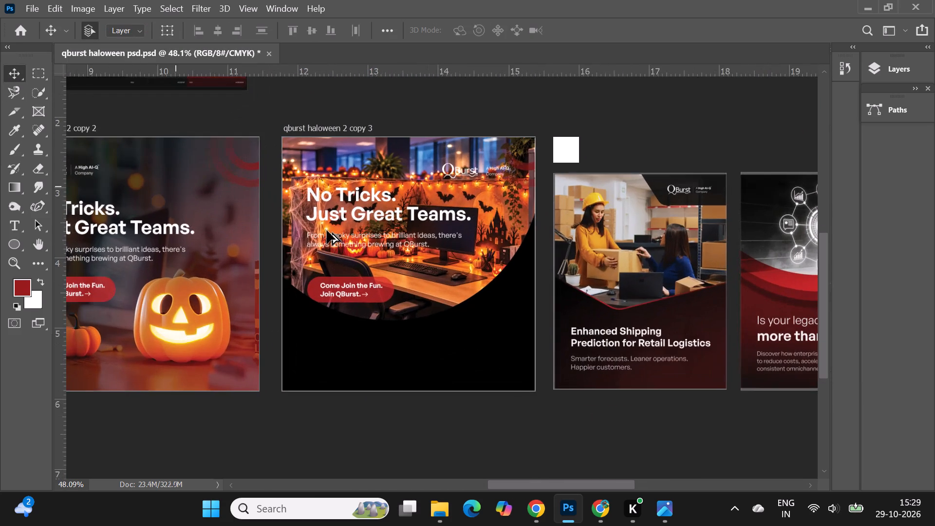
pyautogui.click(377, 151)
pyautogui.moveTo(374, 158); pyautogui.dragTo(374, 143)
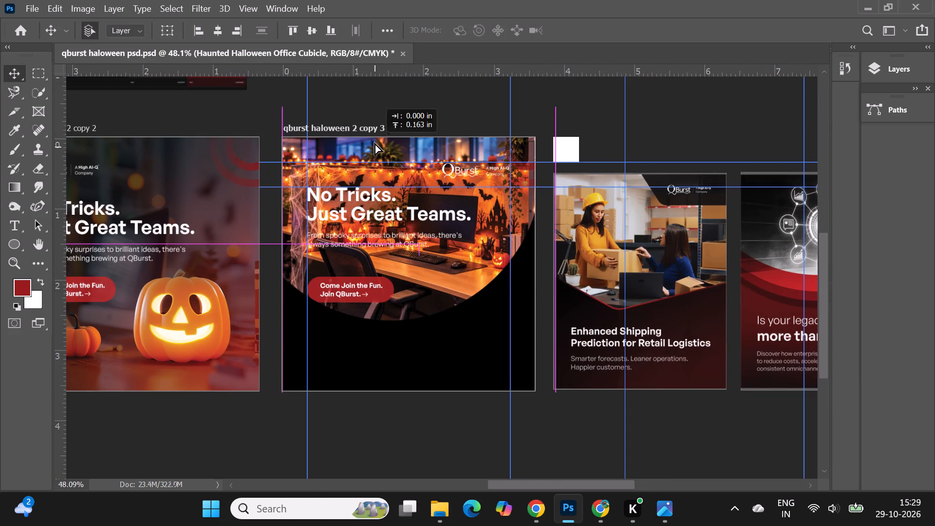
pyautogui.moveTo(374, 143); pyautogui.dragTo(374, 141)
pyautogui.click(381, 142)
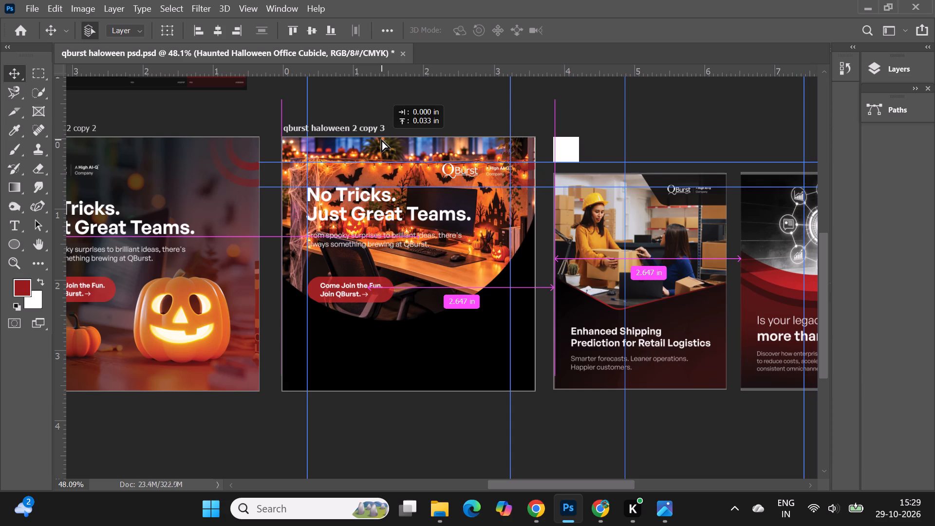
# Move the "No Tricks. Just Great Teams." headline and its description together down onto the black curved area.
pyautogui.keyDown('alt'); pyautogui.scroll(-2, 440, 241); pyautogui.keyUp('alt')
pyautogui.keyDown('alt'); pyautogui.scroll(5, 413, 263); pyautogui.keyUp('alt')
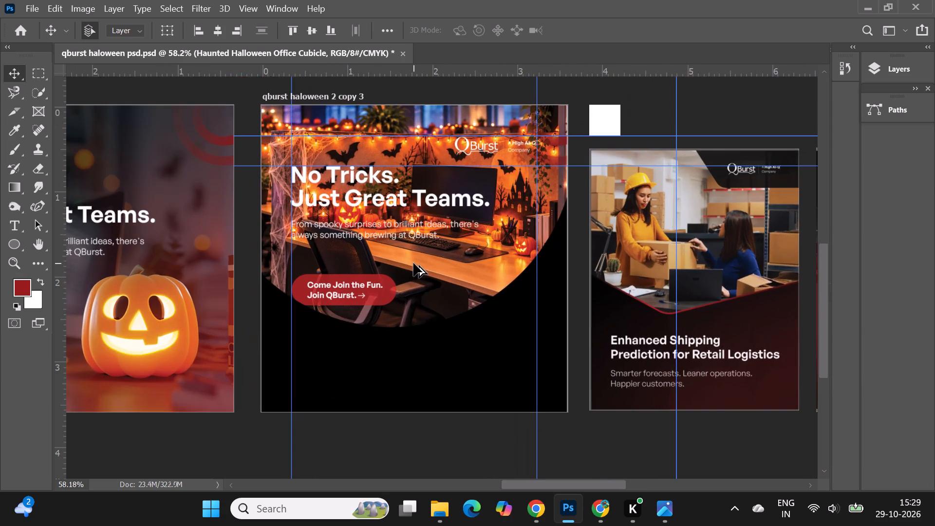
pyautogui.click(347, 170)
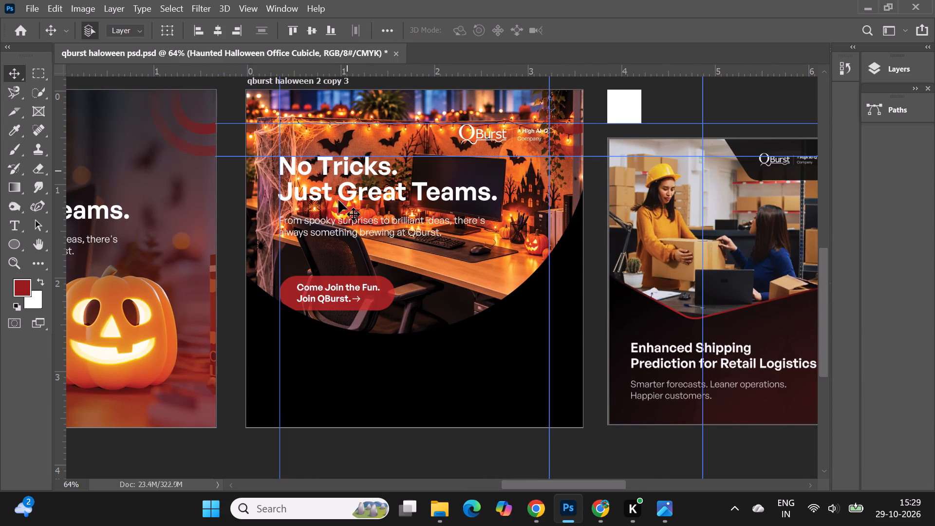
pyautogui.keyDown('alt'); pyautogui.scroll(3, 319, 258); pyautogui.keyUp('alt')
pyautogui.keyDown('alt'); pyautogui.scroll(2, 321, 172); pyautogui.keyUp('alt')
pyautogui.click(330, 139)
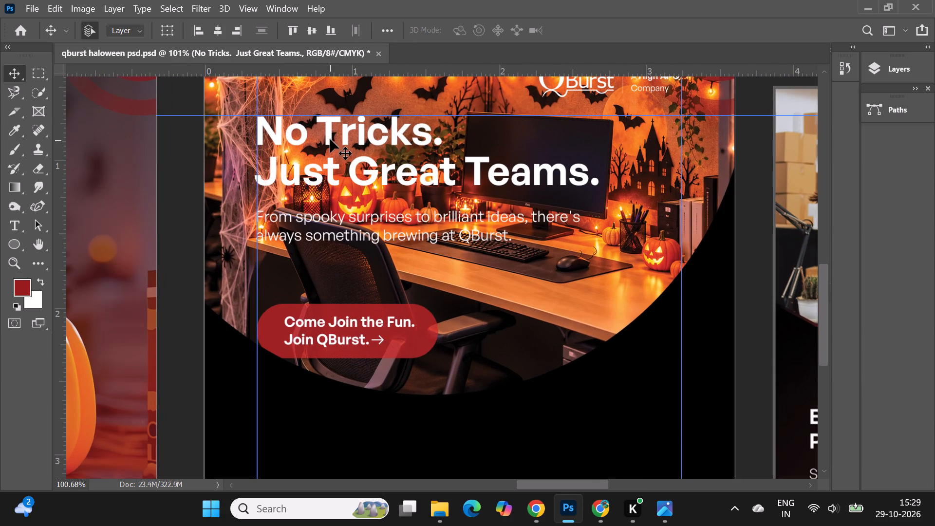
pyautogui.keyDown('alt'); pyautogui.scroll(2, 303, 229); pyautogui.keyUp('alt')
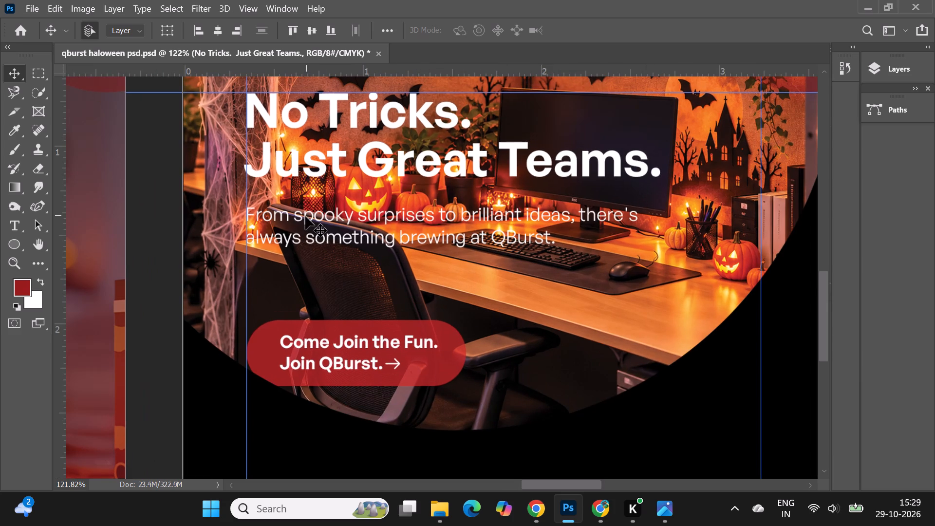
pyautogui.keyDown('shift'); pyautogui.click(305, 216); pyautogui.keyUp('shift')
pyautogui.keyDown('alt'); pyautogui.scroll(-9, 362, 206); pyautogui.keyUp('alt')
pyautogui.moveTo(379, 188); pyautogui.dragTo(379, 214)
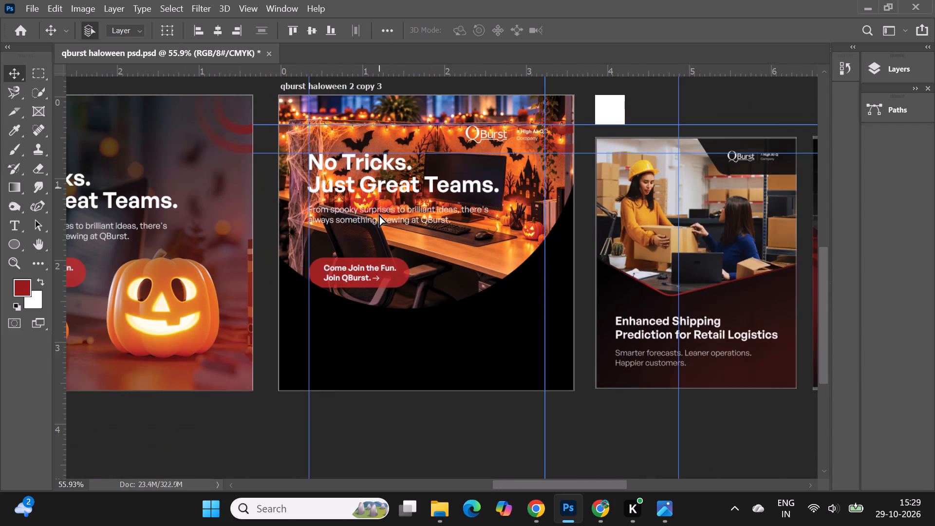
pyautogui.moveTo(379, 214); pyautogui.dragTo(363, 335)
# Reorder the headline and description layers above the black curved shape.
pyautogui.click(872, 70)
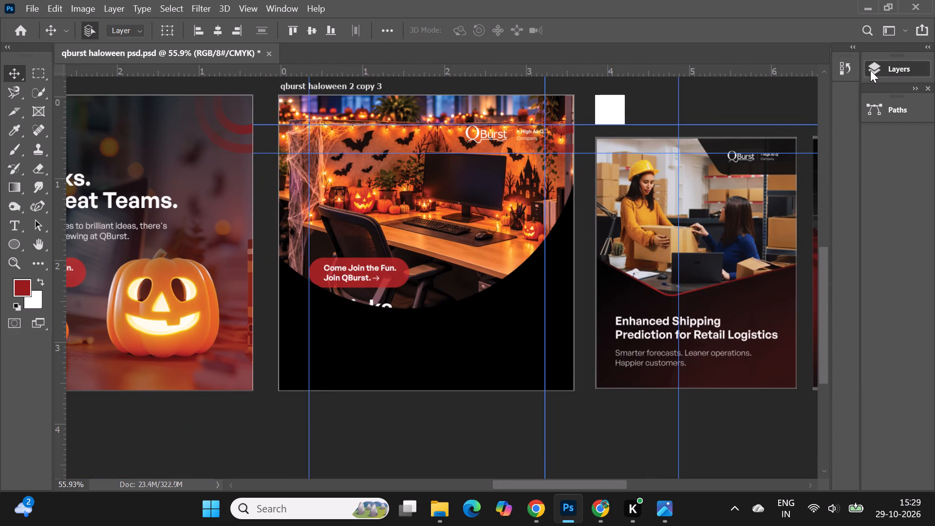
pyautogui.scroll(1, 790, 292)
pyautogui.moveTo(787, 300); pyautogui.dragTo(781, 235)
pyautogui.click(827, 60)
# Shift the headline and description about 0.18 in right and slightly up, lining them up with the left margin guide.
pyautogui.keyDown('alt'); pyautogui.scroll(1, 420, 311); pyautogui.keyUp('alt')
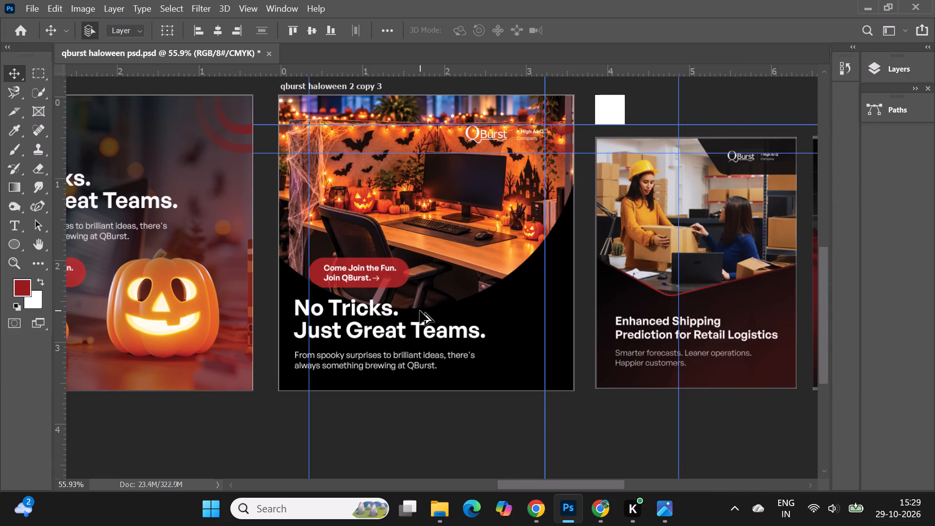
pyautogui.keyDown('alt'); pyautogui.scroll(-2, 406, 295); pyautogui.keyUp('alt')
pyautogui.keyDown('alt'); pyautogui.scroll(4, 387, 312); pyautogui.keyUp('alt')
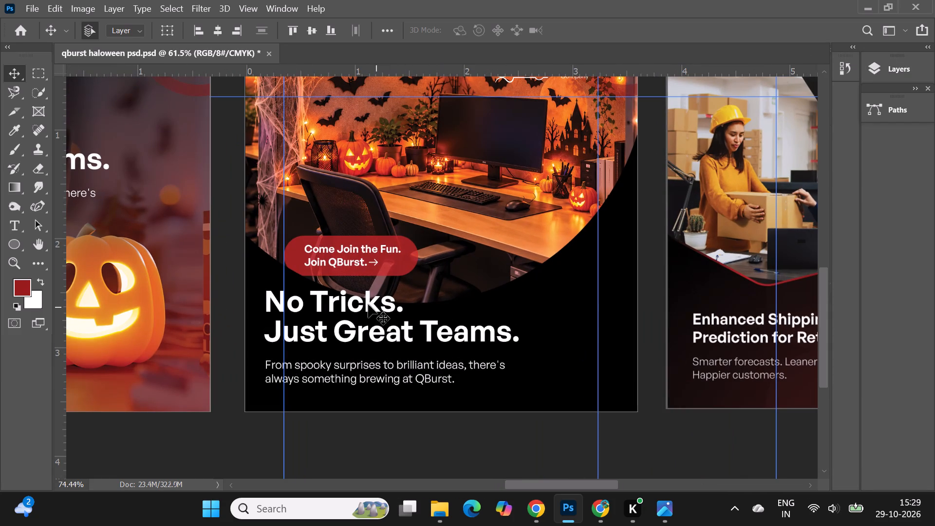
pyautogui.moveTo(368, 304); pyautogui.dragTo(388, 292)
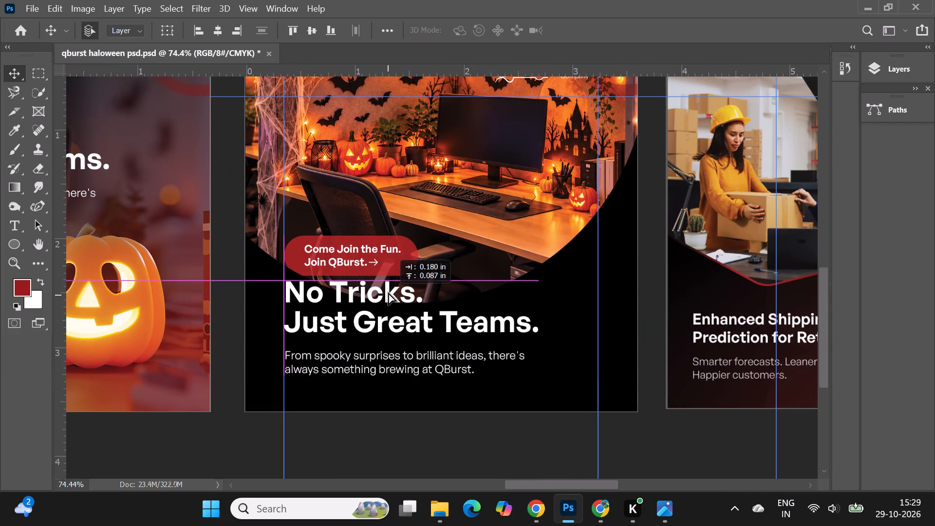
pyautogui.moveTo(388, 292); pyautogui.dragTo(388, 290)
pyautogui.press('Left')
pyautogui.press('Left')
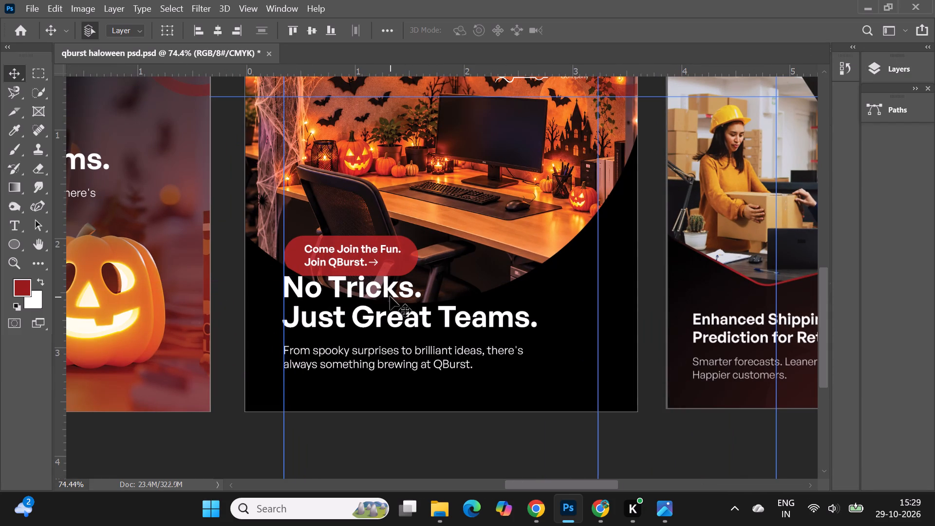
pyautogui.keyDown('alt'); pyautogui.scroll(-6, 390, 297); pyautogui.keyUp('alt')
pyautogui.click(437, 458)
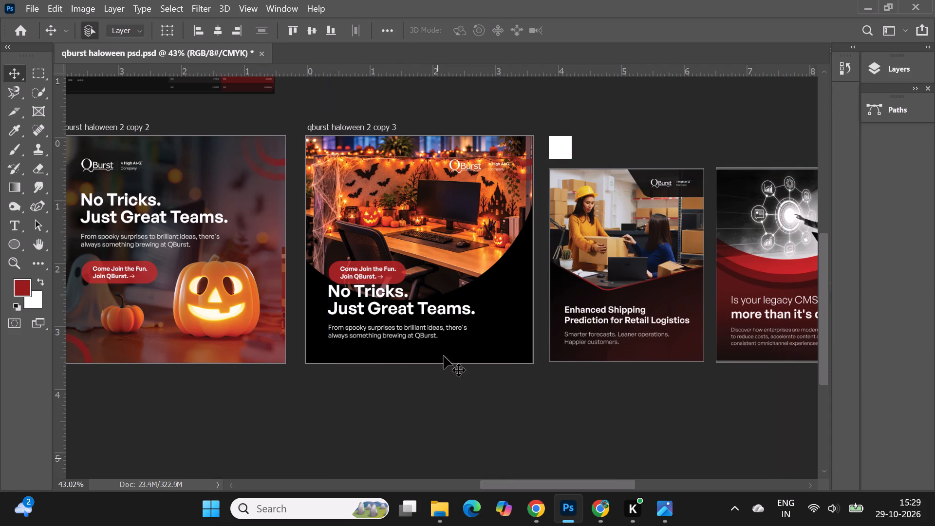
# Move the QBurst logo and tagline about 1.92 in left to the left margin guide, keeping the same height.
pyautogui.keyDown('alt'); pyautogui.scroll(2, 431, 273); pyautogui.keyUp('alt')
pyautogui.keyDown('alt'); pyautogui.scroll(2, 331, 282); pyautogui.keyUp('alt')
pyautogui.keyDown('alt'); pyautogui.scroll(-2, 457, 216); pyautogui.keyUp('alt')
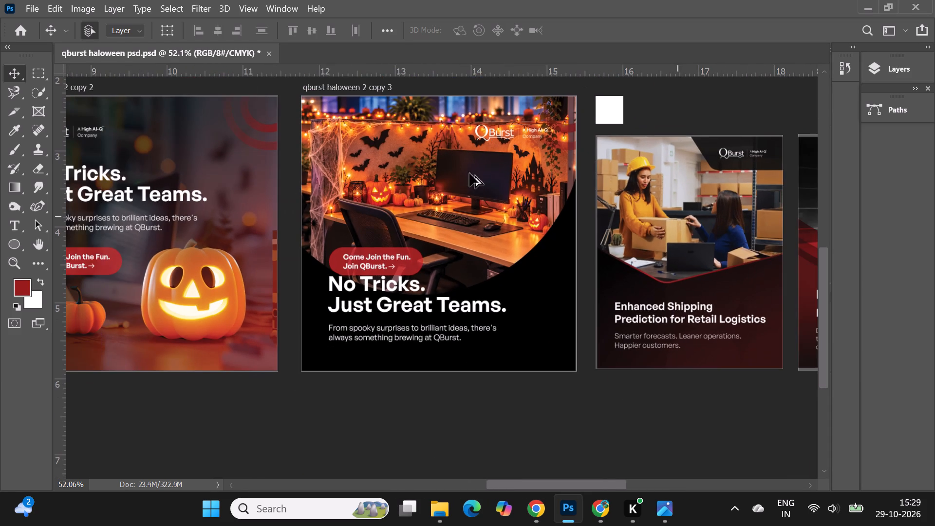
pyautogui.keyDown('alt'); pyautogui.scroll(6, 494, 87); pyautogui.keyUp('alt')
pyautogui.keyDown('alt'); pyautogui.scroll(-3, 624, 130); pyautogui.keyUp('alt')
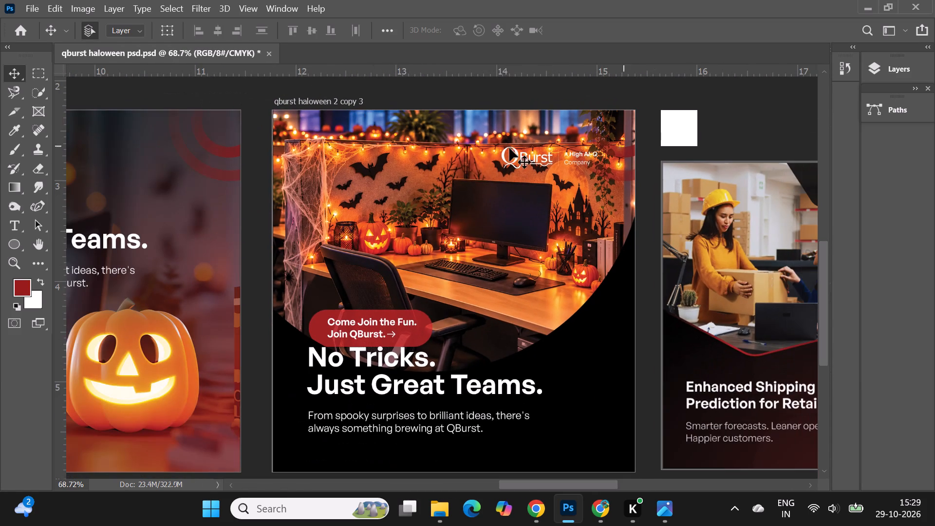
pyautogui.moveTo(518, 155); pyautogui.dragTo(334, 145)
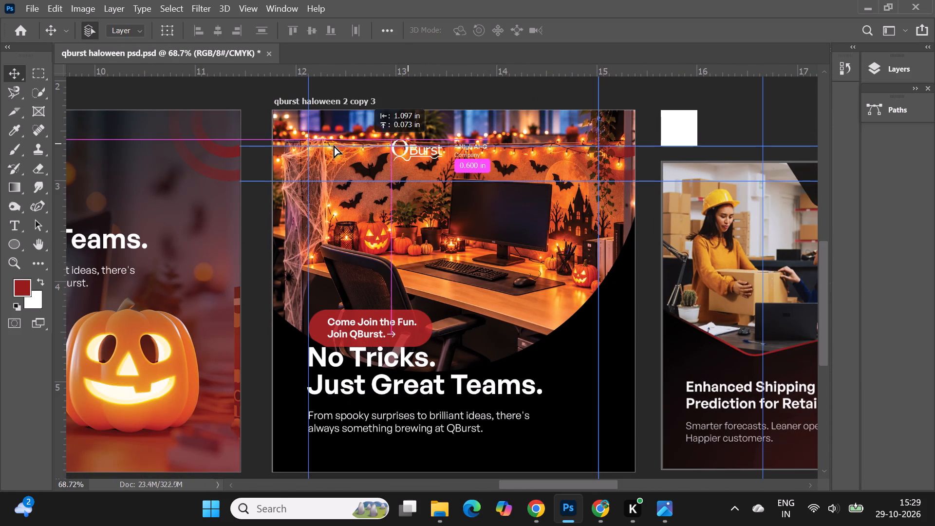
pyautogui.moveTo(334, 145); pyautogui.dragTo(323, 157)
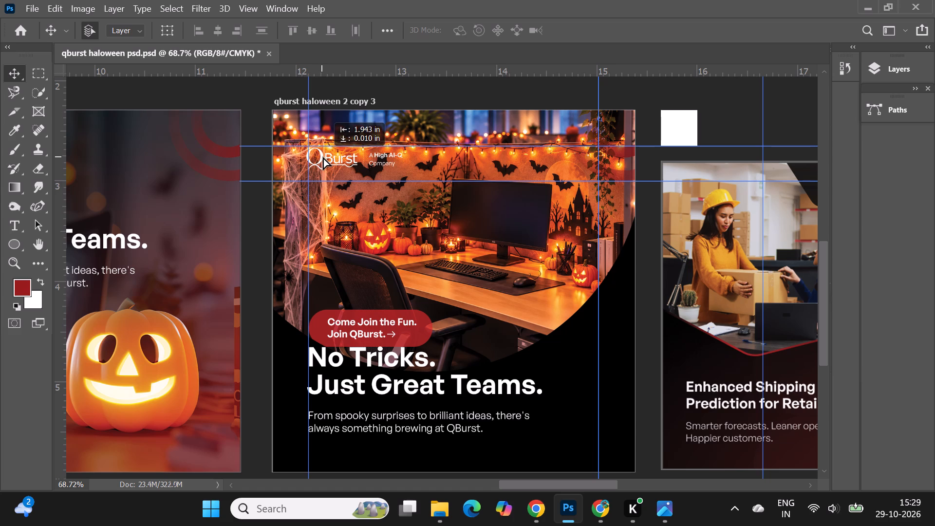
pyautogui.moveTo(323, 157); pyautogui.dragTo(325, 155)
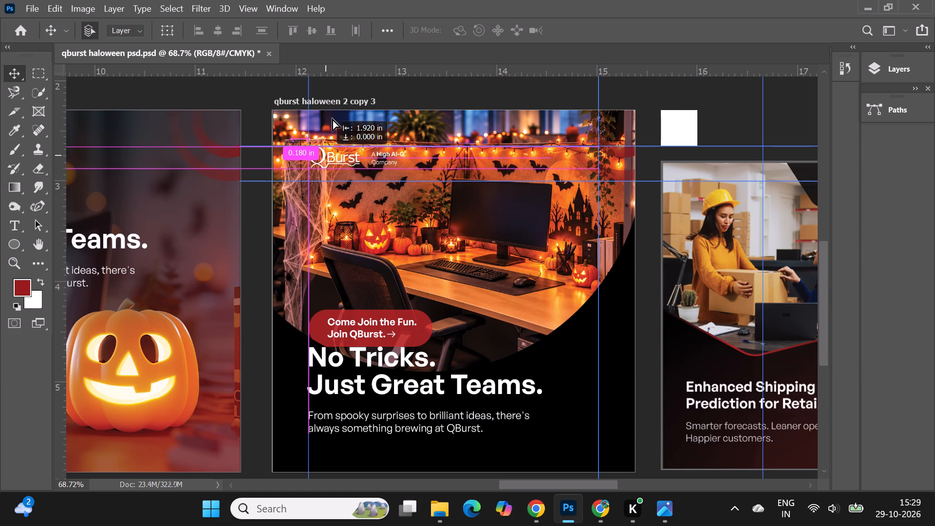
pyautogui.keyDown('alt'); pyautogui.scroll(-7, 332, 118); pyautogui.keyUp('alt')
pyautogui.click(436, 432)
# Select the Haunted Halloween Office Cubicle background and move it slightly up, keeping its left edge on the artboard's left edge.
pyautogui.keyDown('alt'); pyautogui.scroll(3, 351, 94); pyautogui.keyUp('alt')
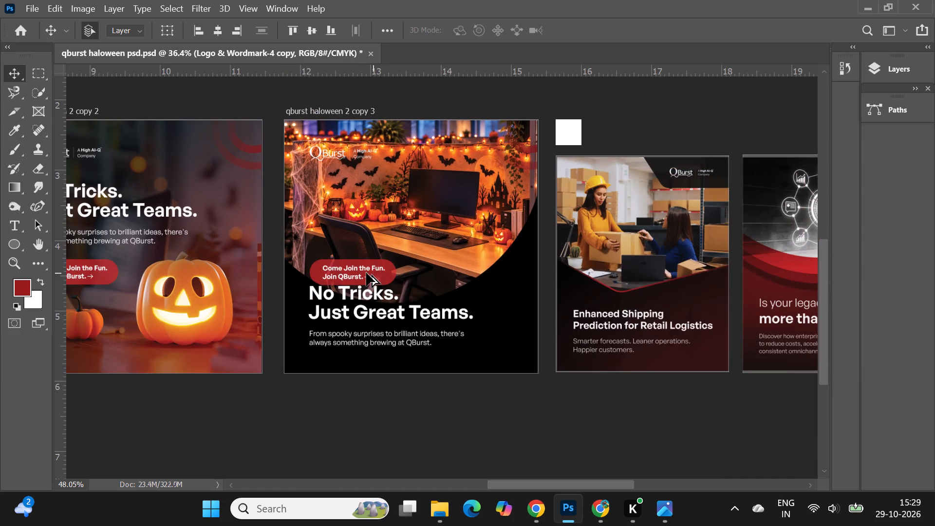
pyautogui.keyDown('alt'); pyautogui.scroll(-5, 390, 162); pyautogui.keyUp('alt')
pyautogui.keyDown('alt'); pyautogui.scroll(4, 374, 253); pyautogui.keyUp('alt')
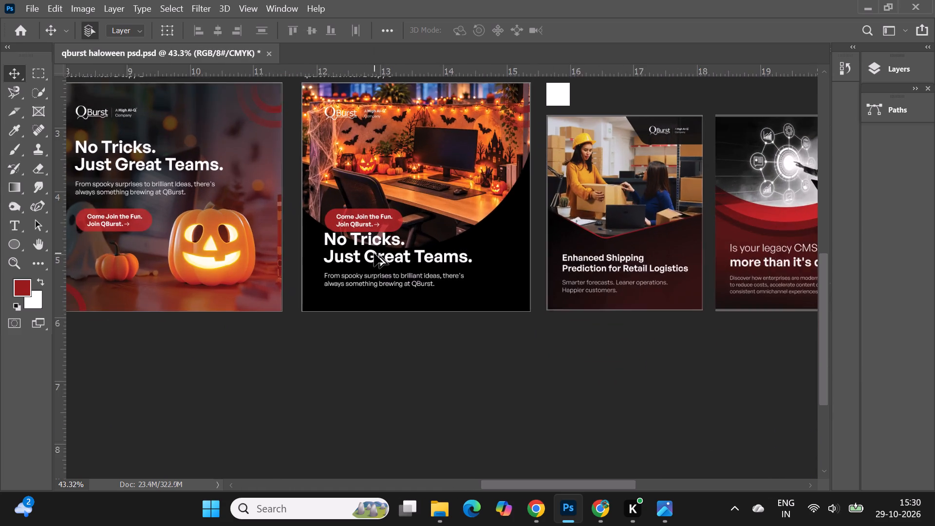
pyautogui.keyDown('alt'); pyautogui.scroll(2, 374, 253); pyautogui.keyUp('alt')
pyautogui.keyDown('alt'); pyautogui.scroll(-2, 374, 253); pyautogui.keyUp('alt')
pyautogui.scroll(2, 477, 284)
pyautogui.keyDown('alt'); pyautogui.scroll(2, 457, 133); pyautogui.keyUp('alt')
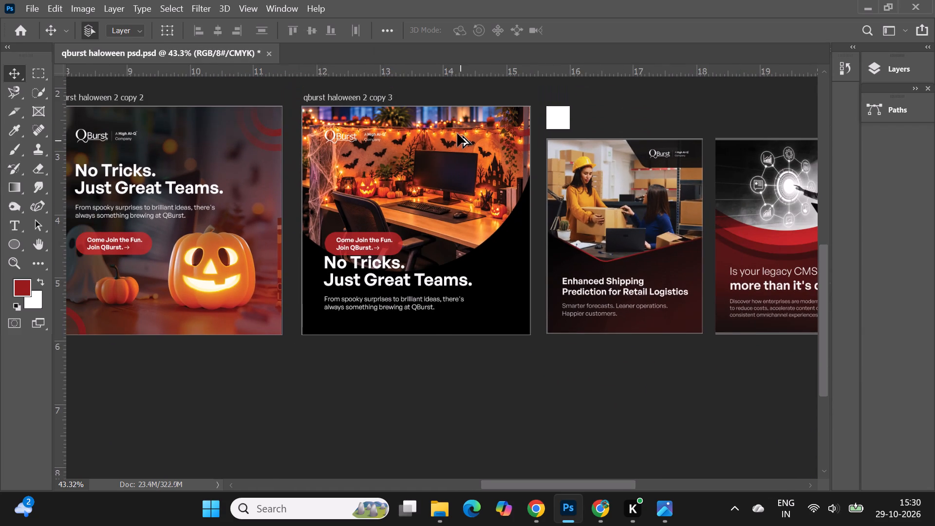
pyautogui.rightClick(436, 182)
pyautogui.click(466, 200)
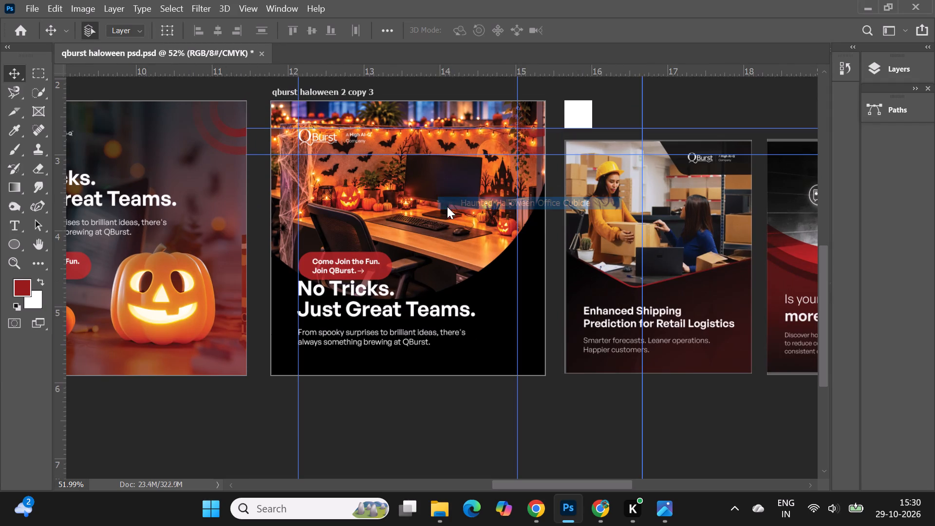
pyautogui.moveTo(447, 207); pyautogui.dragTo(445, 192)
pyautogui.moveTo(452, 223); pyautogui.dragTo(458, 221)
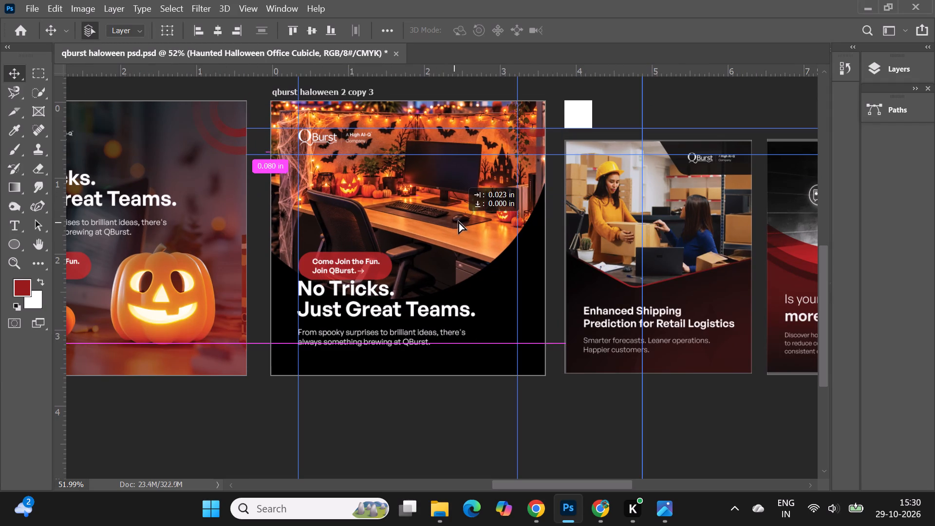
pyautogui.moveTo(458, 221); pyautogui.dragTo(454, 227)
# Scale the Haunted Halloween Office Cubicle background down to about 20.71%, keeping its top-left corner in place.
pyautogui.hotkey('ctrl', 't')
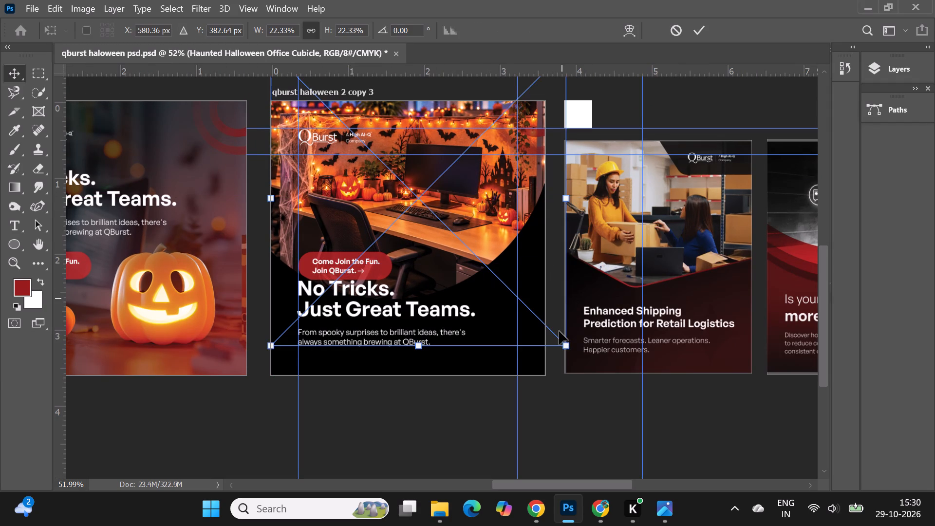
pyautogui.scroll(1, 559, 331)
pyautogui.moveTo(571, 357); pyautogui.dragTo(555, 342)
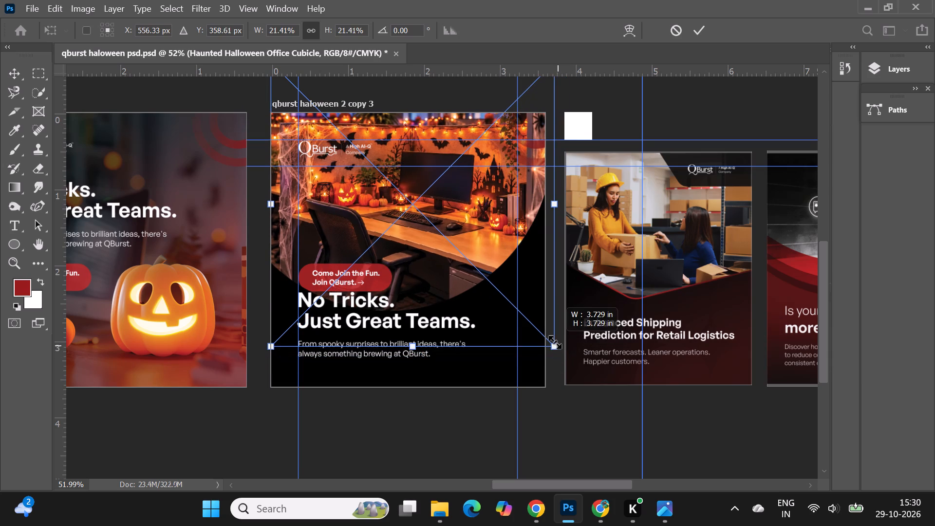
pyautogui.moveTo(555, 342); pyautogui.dragTo(550, 335)
pyautogui.click(699, 31)
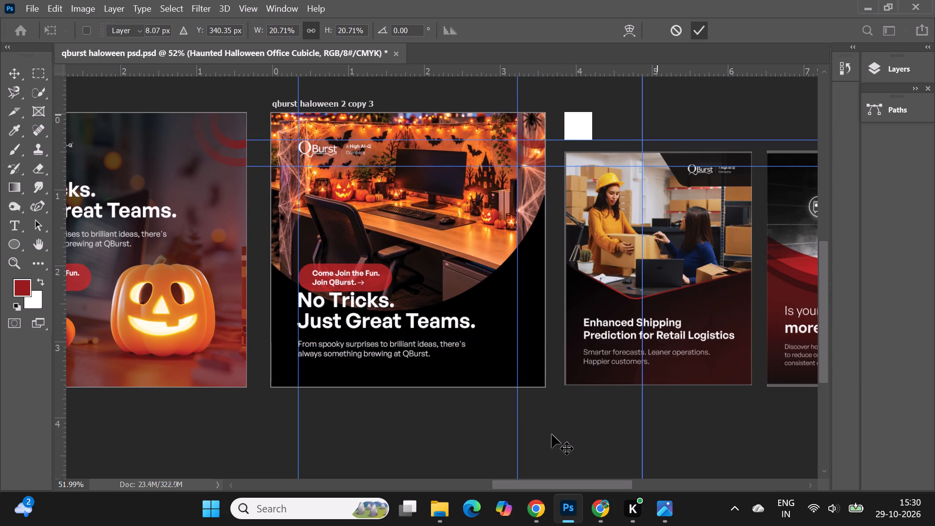
pyautogui.click(561, 437)
# Reshape the black shape's curved edge by raising its middle anchor point and its right end point.
pyautogui.keyDown('alt'); pyautogui.scroll(-2, 393, 246); pyautogui.keyUp('alt')
pyautogui.keyDown('alt'); pyautogui.scroll(4, 408, 282); pyautogui.keyUp('alt')
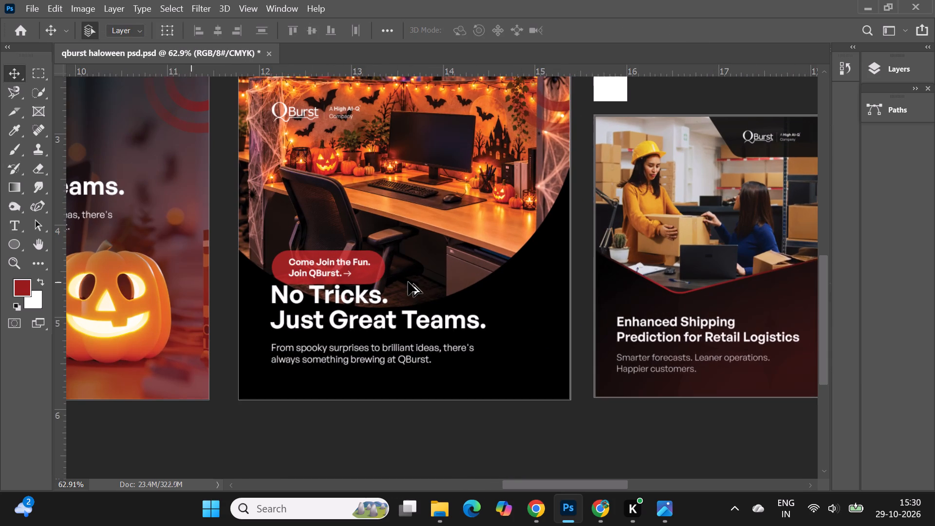
pyautogui.click(501, 291)
pyautogui.scroll(1, 501, 291)
pyautogui.click(38, 208)
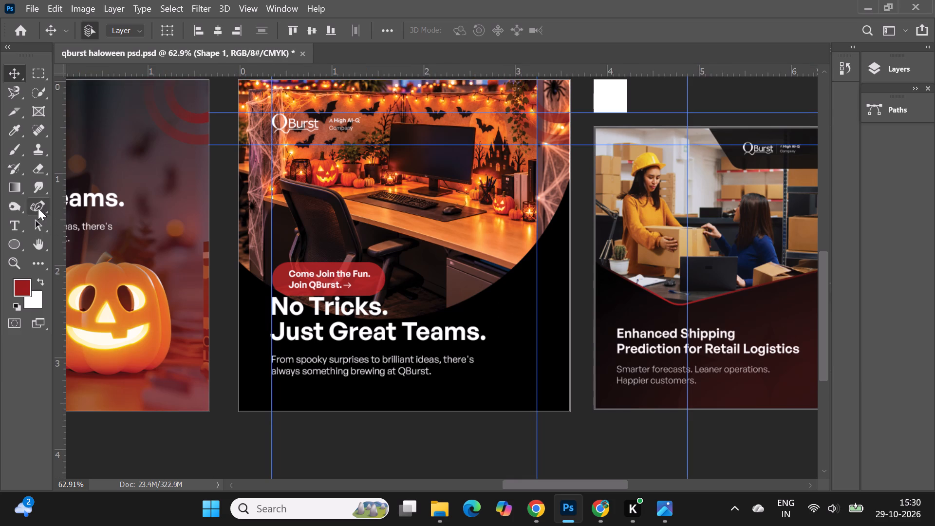
pyautogui.click(428, 417)
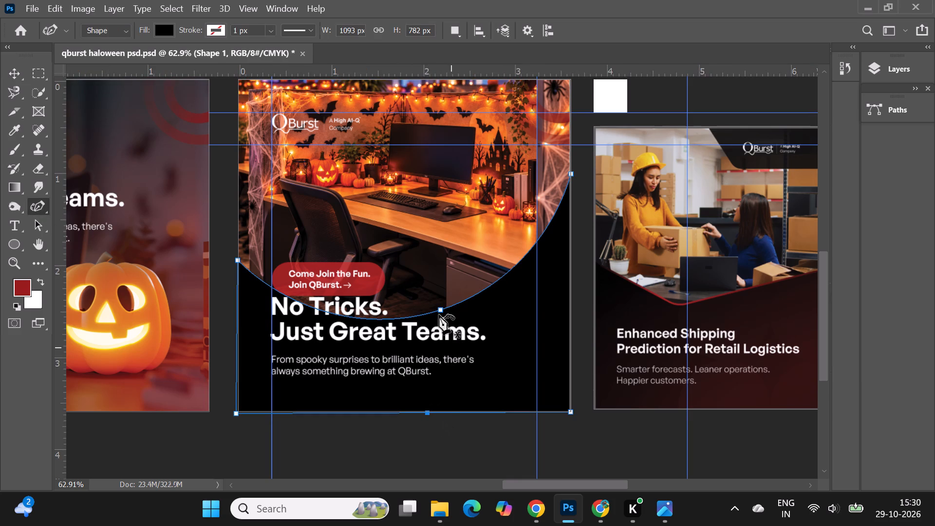
pyautogui.moveTo(441, 311); pyautogui.dragTo(447, 258)
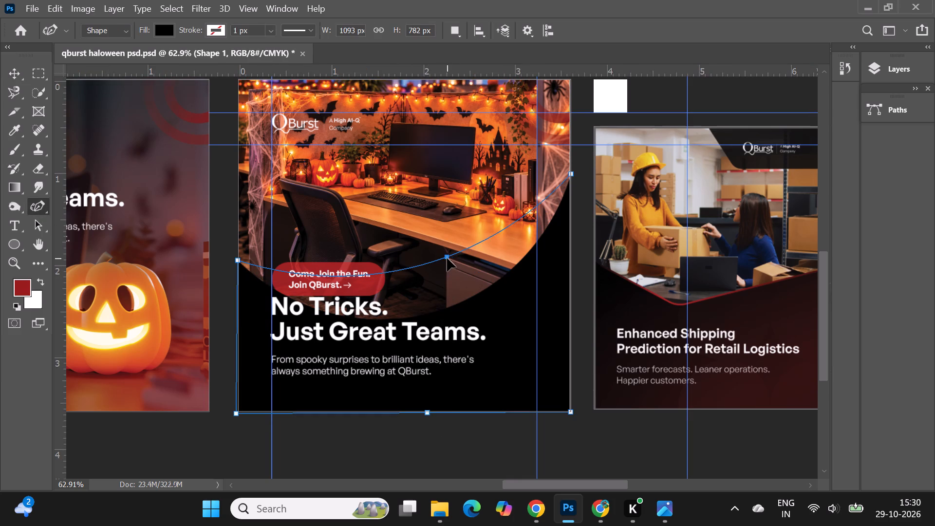
pyautogui.moveTo(571, 174); pyautogui.dragTo(576, 145)
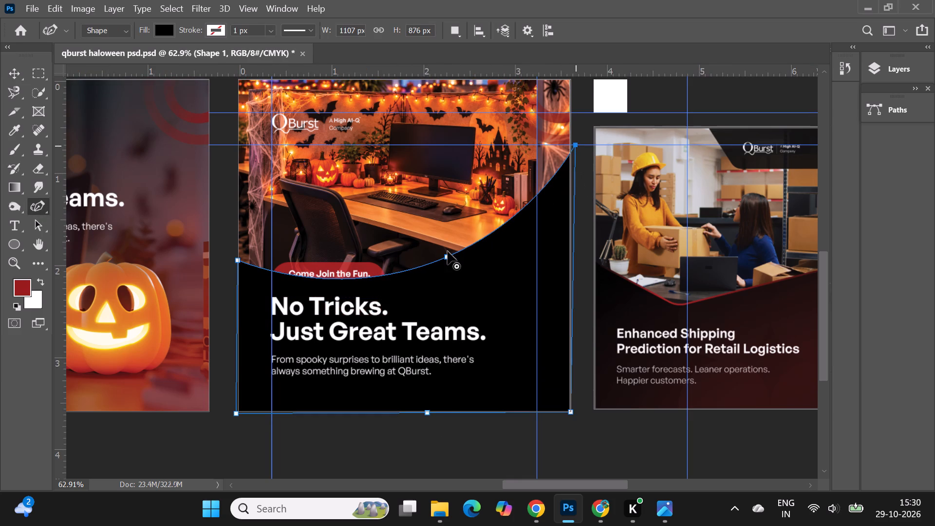
pyautogui.moveTo(450, 256); pyautogui.dragTo(449, 239)
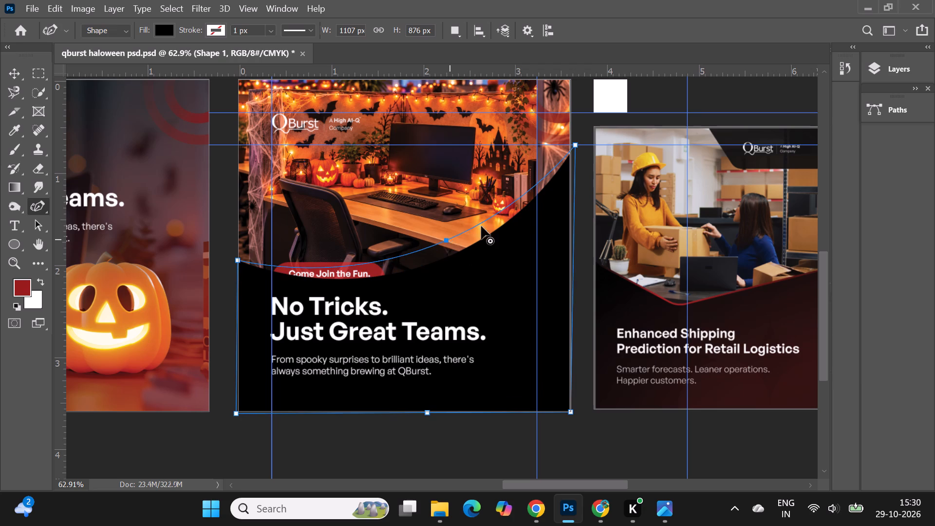
pyautogui.click(17, 73)
pyautogui.keyDown('alt'); pyautogui.scroll(-2, 520, 227); pyautogui.keyUp('alt')
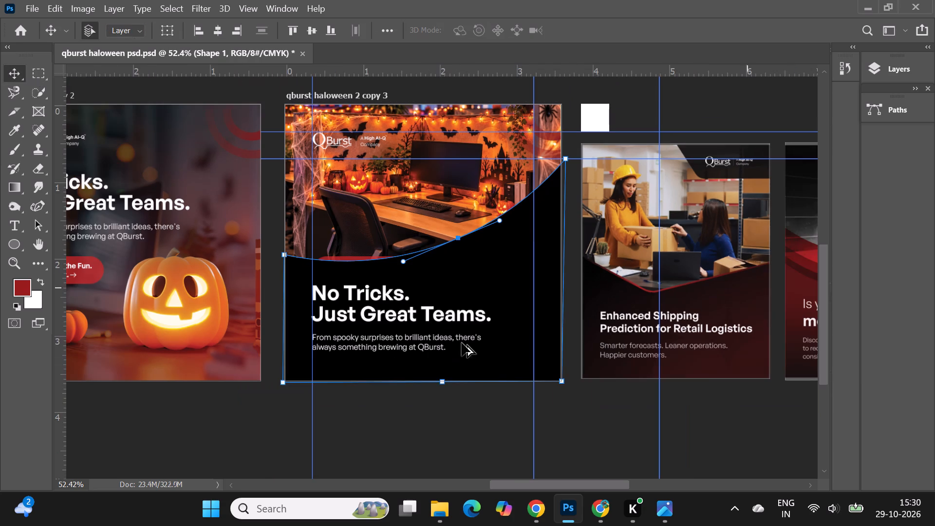
pyautogui.click(439, 425)
# Reorder the "Come Join the Fun. Join QBurst." text, arrow and red rounded rectangle layers above the headline and black curved shape.
pyautogui.keyDown('alt'); pyautogui.scroll(2, 355, 259); pyautogui.keyUp('alt')
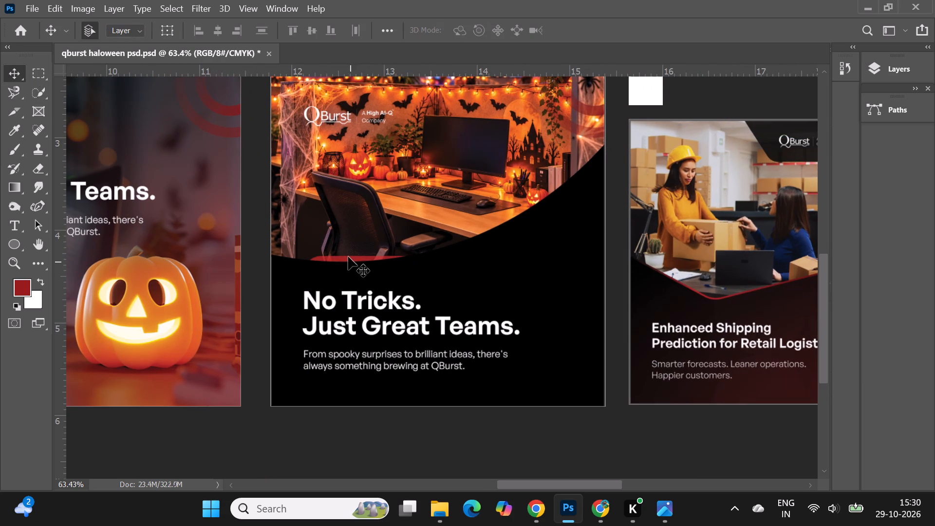
pyautogui.click(348, 257)
pyautogui.click(872, 72)
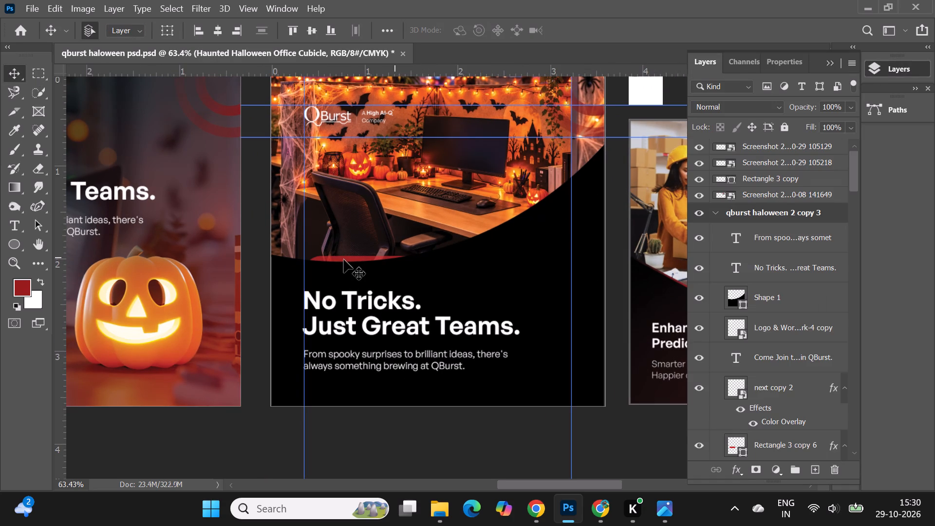
pyautogui.rightClick(343, 260)
pyautogui.click(383, 285)
pyautogui.scroll(-7, 804, 285)
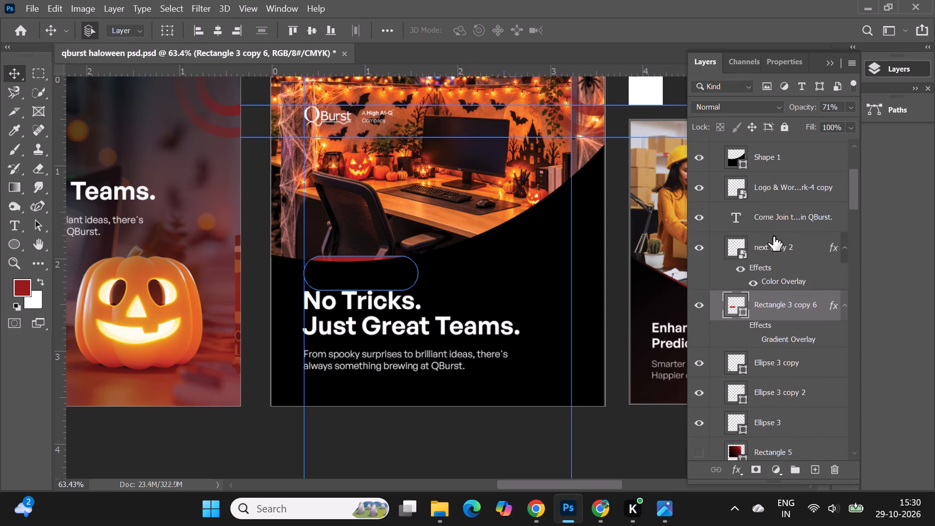
pyautogui.keyDown('shift'); pyautogui.click(770, 218); pyautogui.keyUp('shift')
pyautogui.scroll(4, 789, 331)
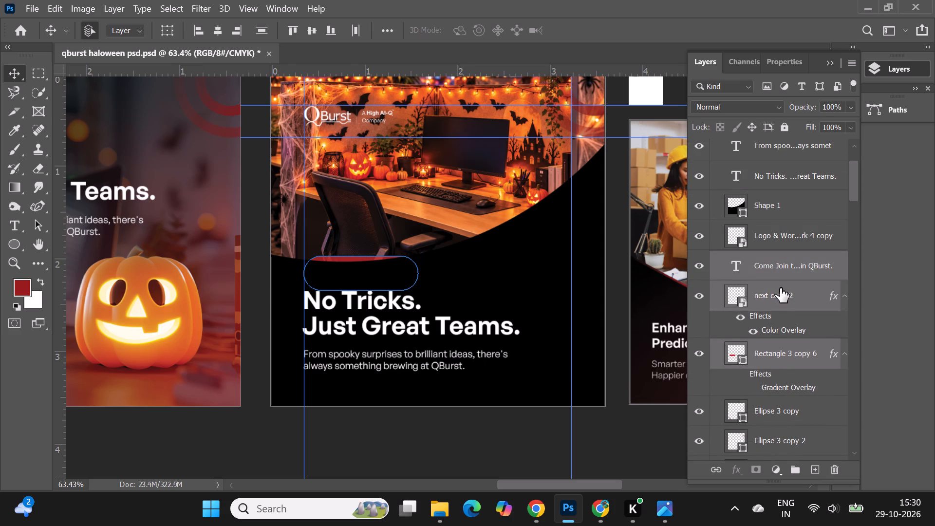
pyautogui.moveTo(775, 292); pyautogui.dragTo(775, 197)
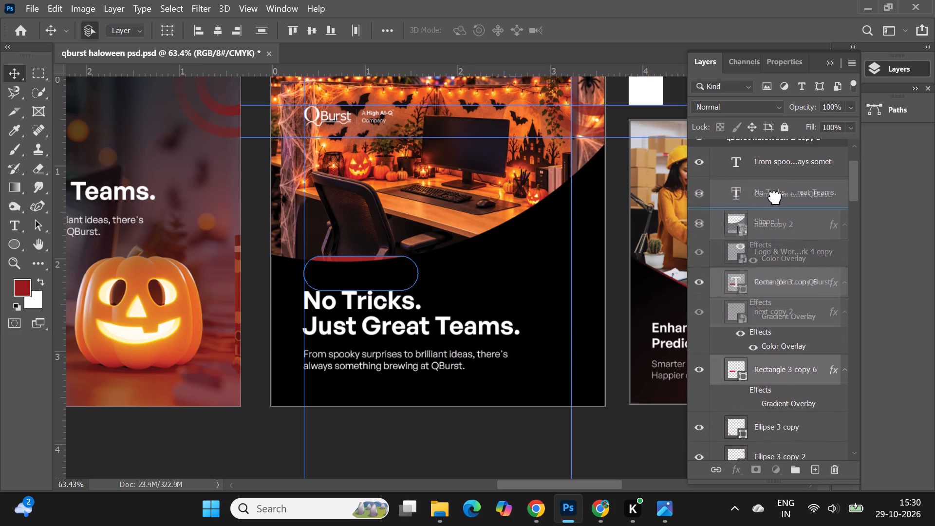
pyautogui.moveTo(775, 197); pyautogui.dragTo(775, 190)
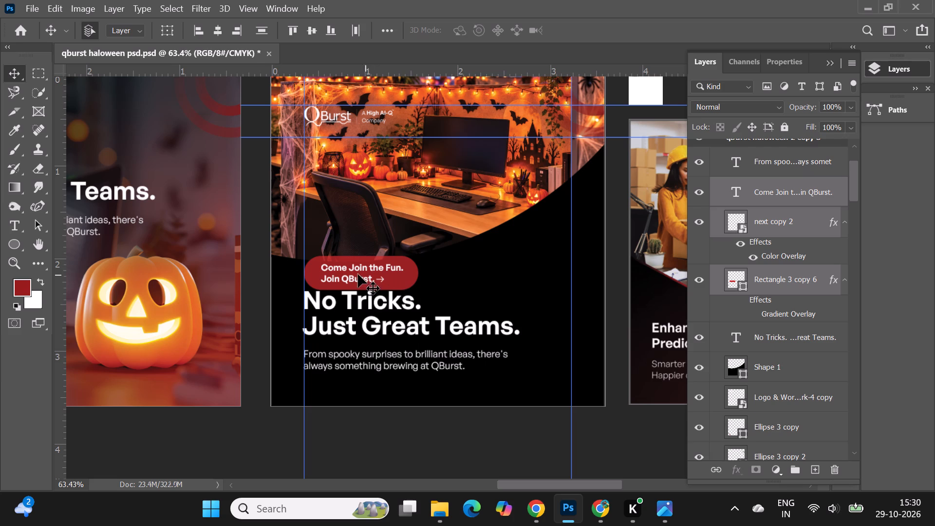
# Move the "Come Join the Fun. Join QBurst." button about 1.13 in down, keeping it at the left margin guide.
pyautogui.moveTo(358, 274); pyautogui.dragTo(355, 380)
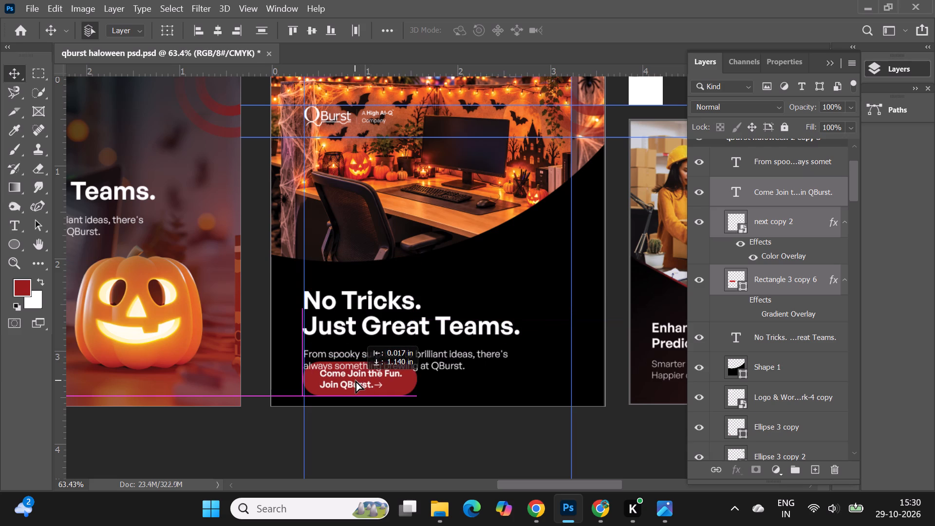
pyautogui.moveTo(355, 380); pyautogui.dragTo(358, 379)
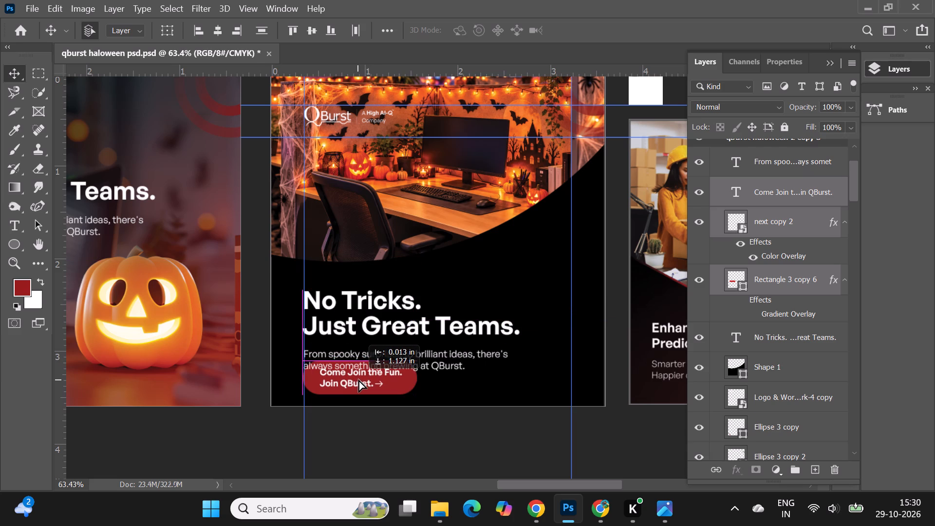
pyautogui.moveTo(358, 379); pyautogui.dragTo(359, 379)
pyautogui.click(390, 451)
# Move the headline slightly up, scale it to about 83%, and align its left edge with the left margin guide.
pyautogui.keyDown('alt'); pyautogui.scroll(-9, 346, 225); pyautogui.keyUp('alt')
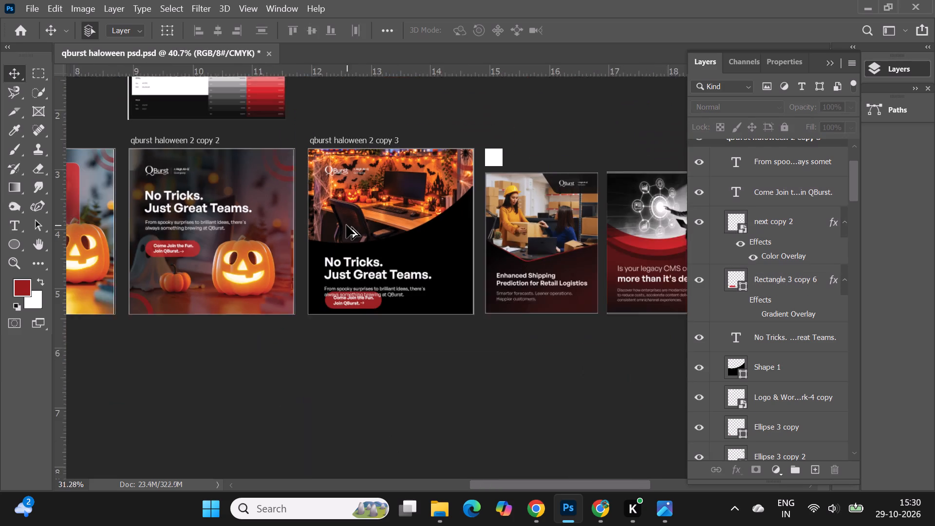
pyautogui.click(451, 375)
pyautogui.keyDown('alt'); pyautogui.scroll(5, 383, 166); pyautogui.keyUp('alt')
pyautogui.keyDown('alt'); pyautogui.scroll(1, 400, 263); pyautogui.keyUp('alt')
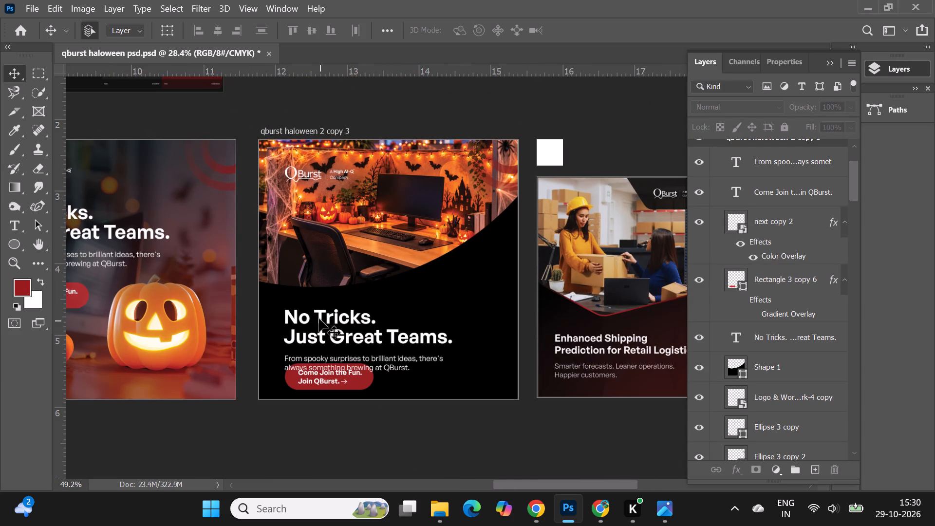
pyautogui.moveTo(319, 318); pyautogui.dragTo(318, 302)
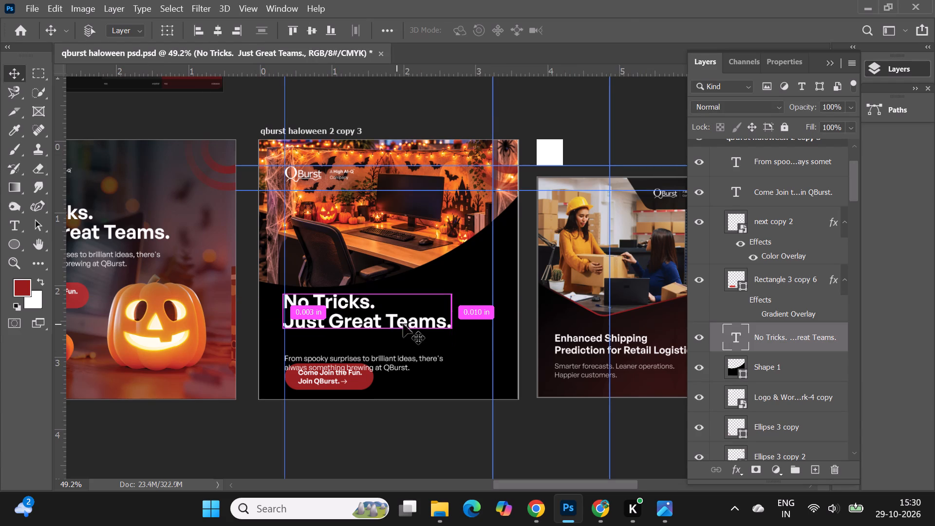
pyautogui.hotkey('ctrl', 't')
pyautogui.moveTo(453, 334); pyautogui.dragTo(432, 326)
pyautogui.moveTo(431, 295); pyautogui.dragTo(424, 295)
pyautogui.click(685, 23)
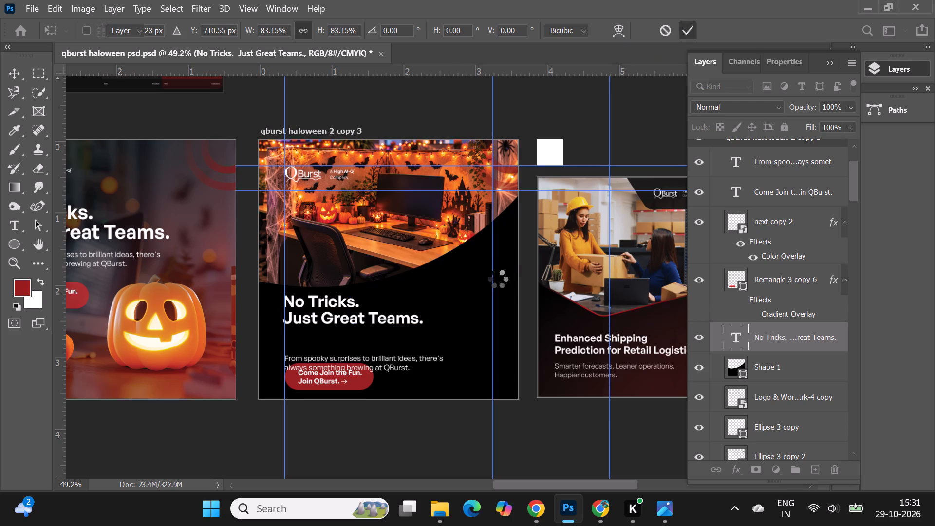
pyautogui.keyDown('alt'); pyautogui.scroll(5, 342, 348); pyautogui.keyUp('alt')
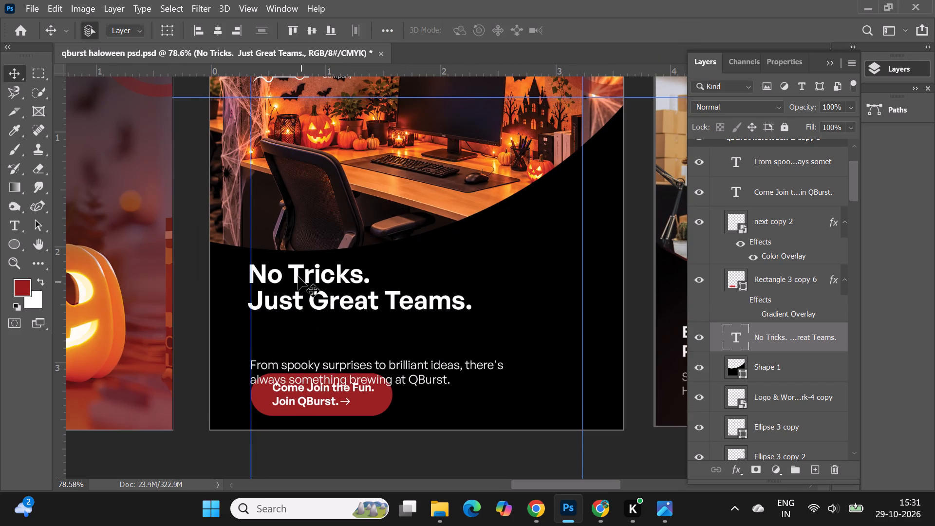
pyautogui.click(298, 277)
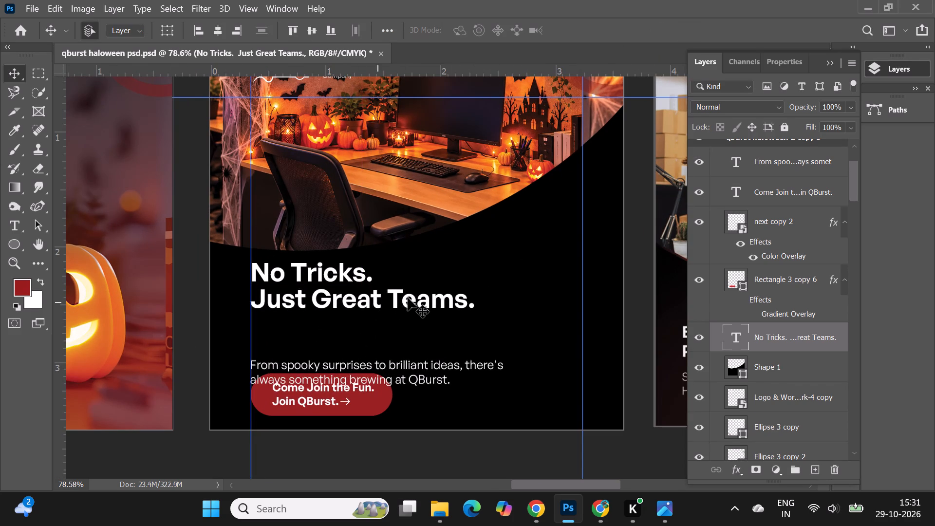
# Select "Great Teams." in the headline and colour it with the dark red sampled from the button.
pyautogui.keyDown('alt'); pyautogui.scroll(-9, 408, 298); pyautogui.keyUp('alt')
pyautogui.keyDown('alt'); pyautogui.scroll(5, 388, 302); pyautogui.keyUp('alt')
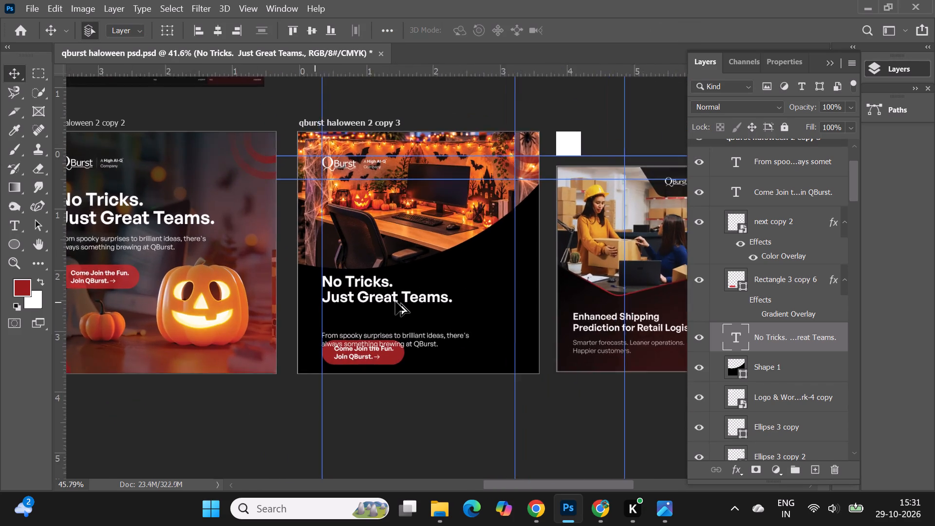
pyautogui.keyDown('alt'); pyautogui.scroll(4, 395, 301); pyautogui.keyUp('alt')
pyautogui.doubleClick(377, 299)
pyautogui.moveTo(339, 308); pyautogui.dragTo(452, 314)
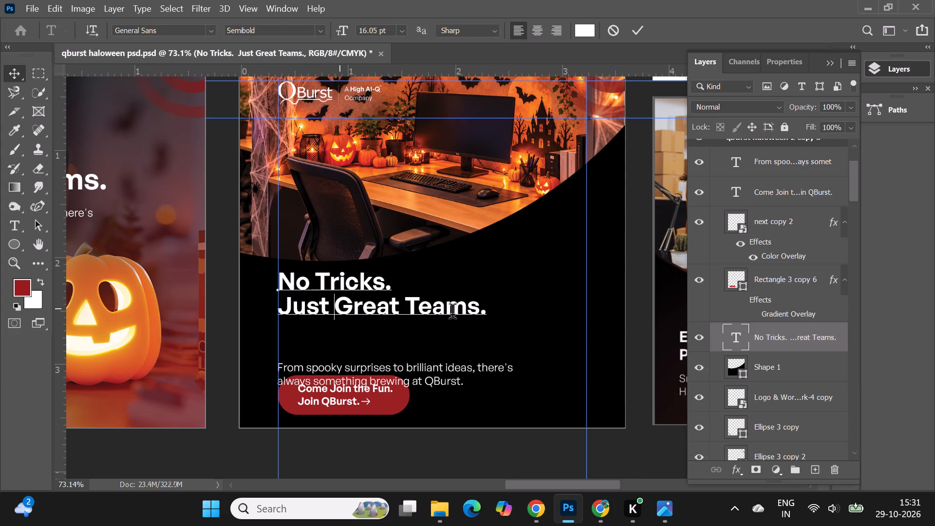
pyautogui.moveTo(452, 314); pyautogui.dragTo(495, 319)
pyautogui.click(587, 35)
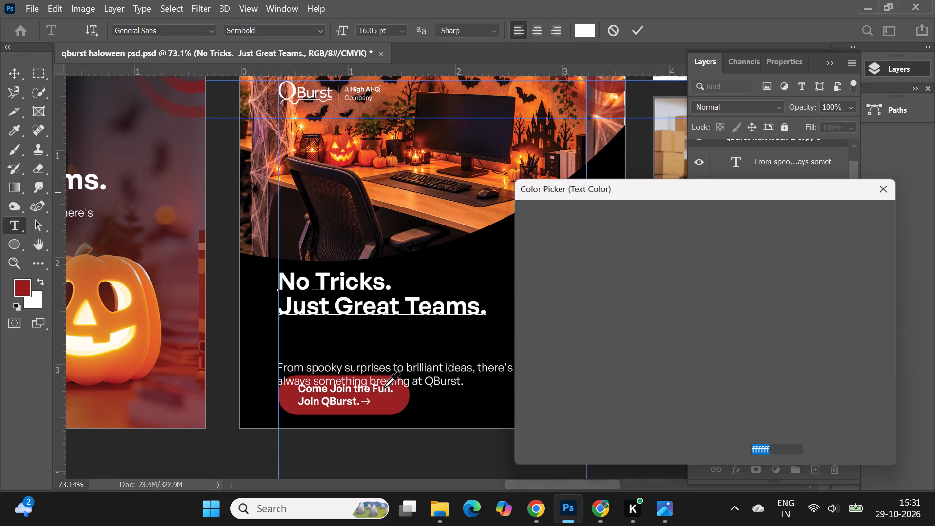
pyautogui.click(401, 395)
pyautogui.click(836, 213)
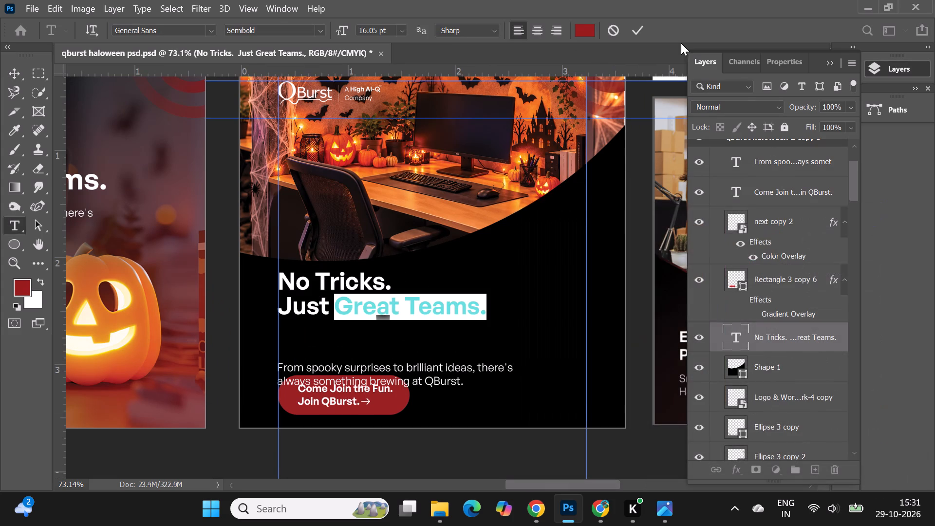
# Recolour "Great Teams." to the brand red d62727 sampled from the Color Palette reference image.
pyautogui.keyDown('alt'); pyautogui.scroll(-16, 543, 233); pyautogui.keyUp('alt')
pyautogui.keyDown('alt'); pyautogui.scroll(4, 524, 107); pyautogui.keyUp('alt')
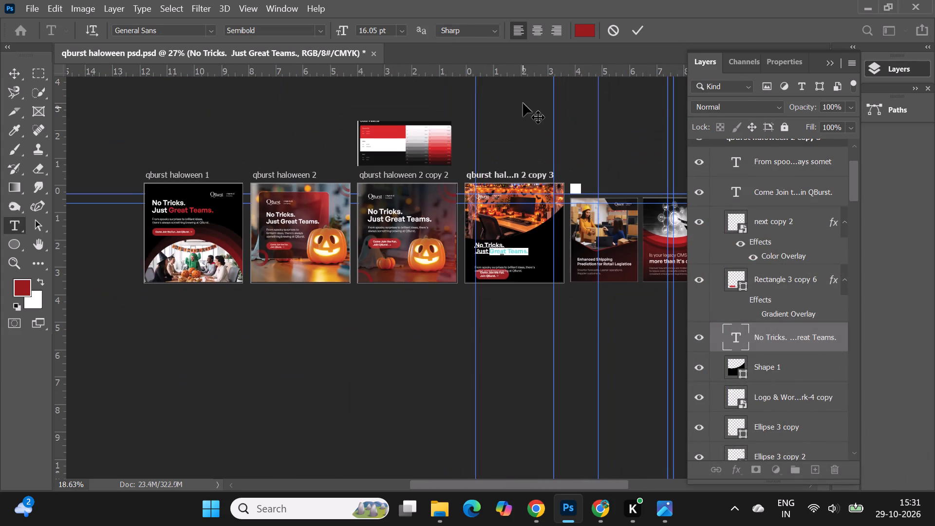
pyautogui.keyDown('alt'); pyautogui.scroll(5, 523, 103); pyautogui.keyUp('alt')
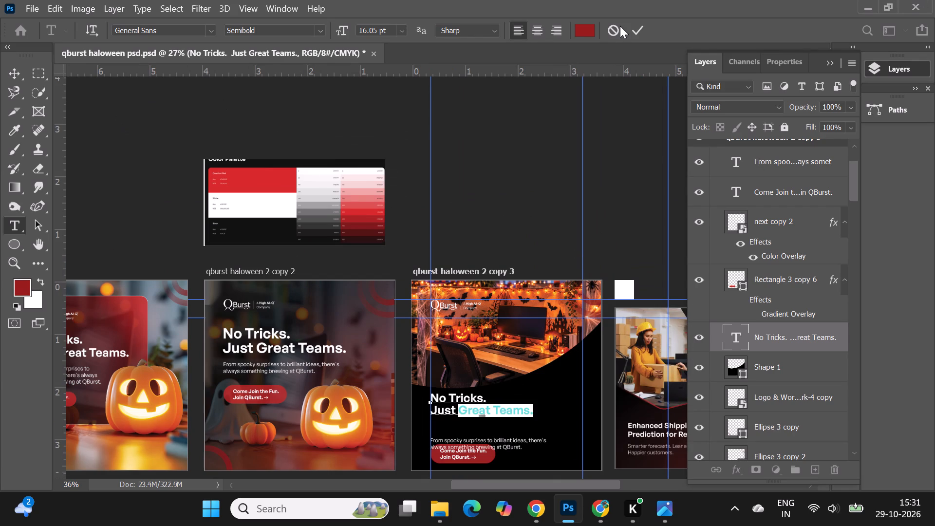
pyautogui.click(588, 30)
pyautogui.click(249, 180)
pyautogui.click(819, 216)
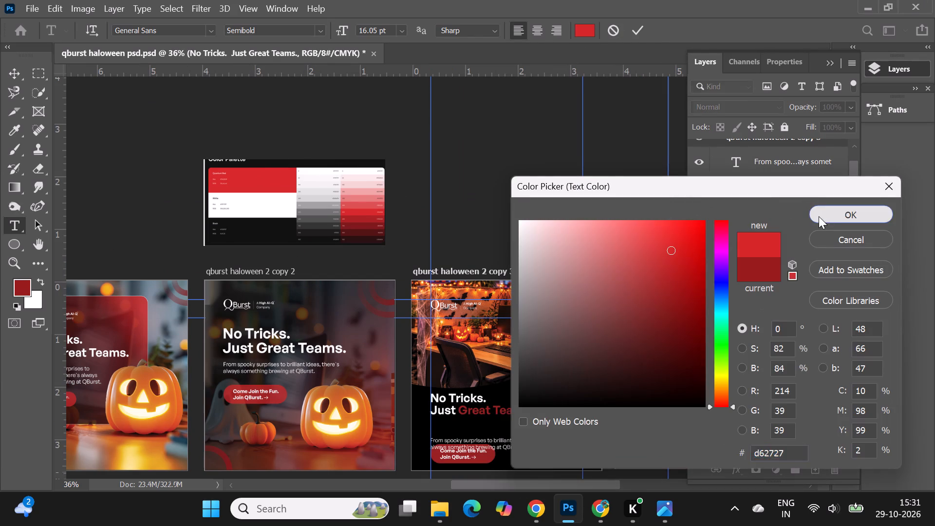
pyautogui.click(639, 31)
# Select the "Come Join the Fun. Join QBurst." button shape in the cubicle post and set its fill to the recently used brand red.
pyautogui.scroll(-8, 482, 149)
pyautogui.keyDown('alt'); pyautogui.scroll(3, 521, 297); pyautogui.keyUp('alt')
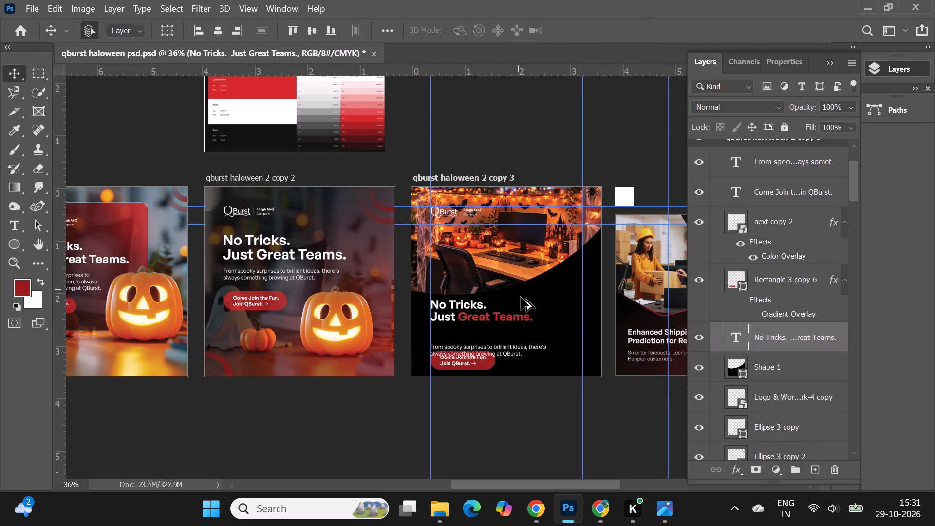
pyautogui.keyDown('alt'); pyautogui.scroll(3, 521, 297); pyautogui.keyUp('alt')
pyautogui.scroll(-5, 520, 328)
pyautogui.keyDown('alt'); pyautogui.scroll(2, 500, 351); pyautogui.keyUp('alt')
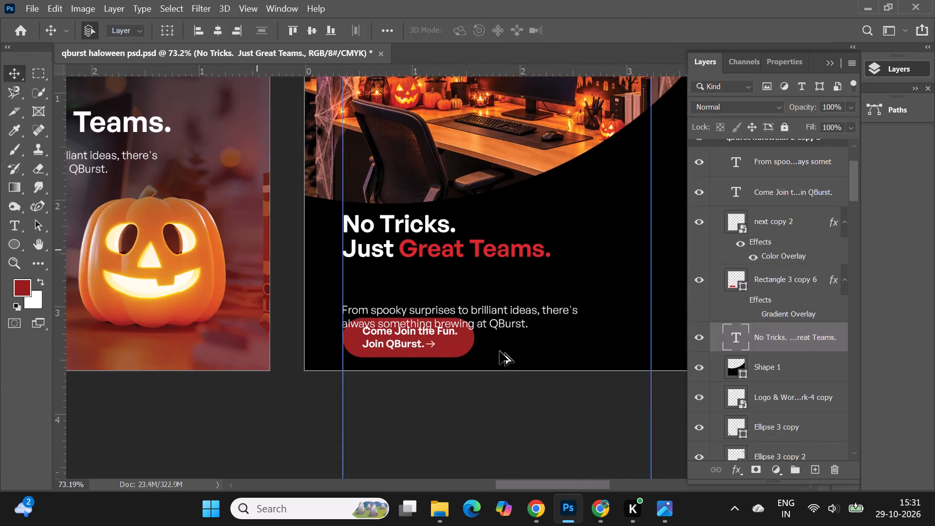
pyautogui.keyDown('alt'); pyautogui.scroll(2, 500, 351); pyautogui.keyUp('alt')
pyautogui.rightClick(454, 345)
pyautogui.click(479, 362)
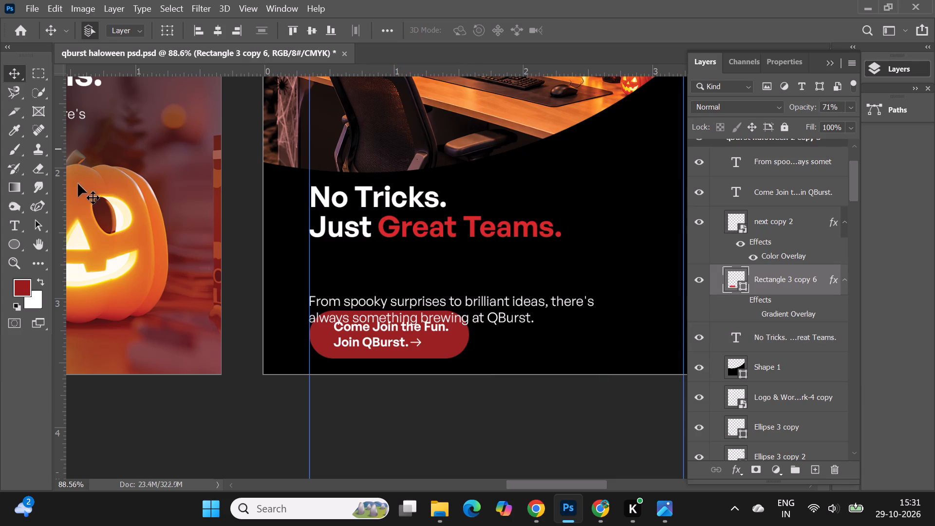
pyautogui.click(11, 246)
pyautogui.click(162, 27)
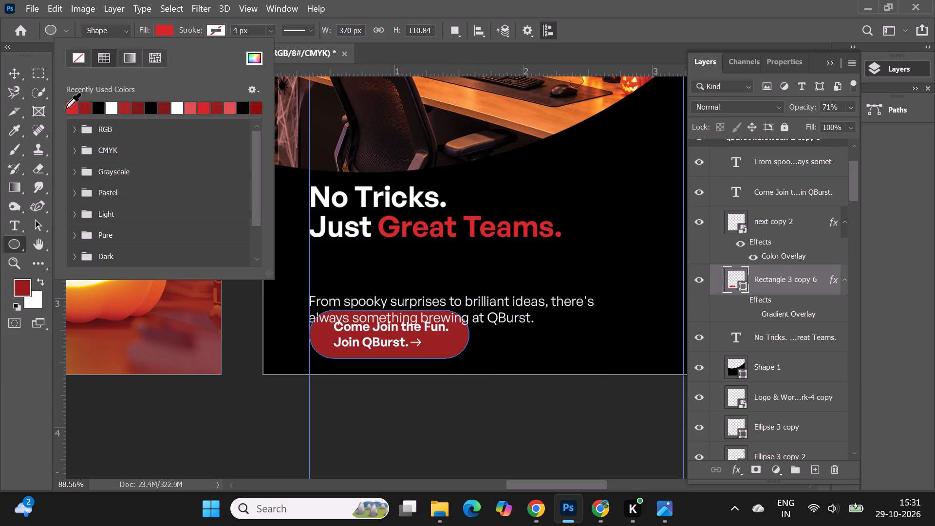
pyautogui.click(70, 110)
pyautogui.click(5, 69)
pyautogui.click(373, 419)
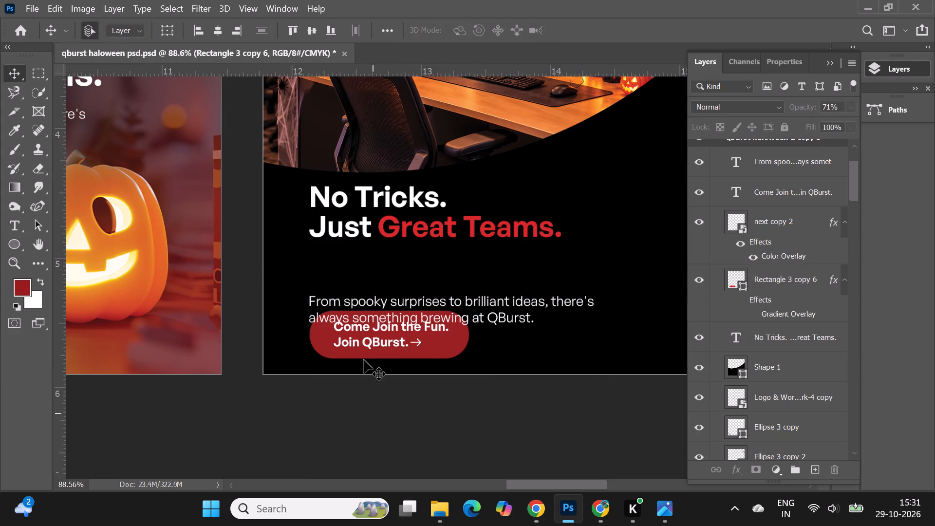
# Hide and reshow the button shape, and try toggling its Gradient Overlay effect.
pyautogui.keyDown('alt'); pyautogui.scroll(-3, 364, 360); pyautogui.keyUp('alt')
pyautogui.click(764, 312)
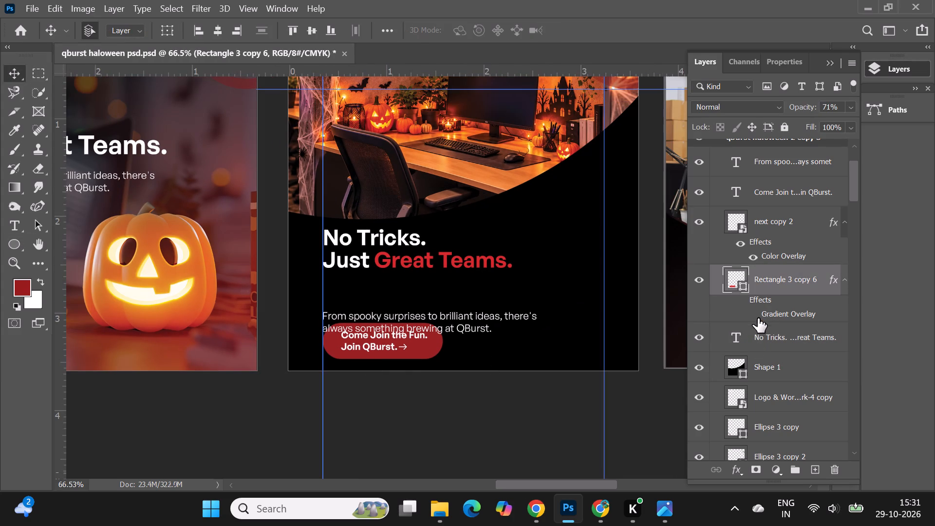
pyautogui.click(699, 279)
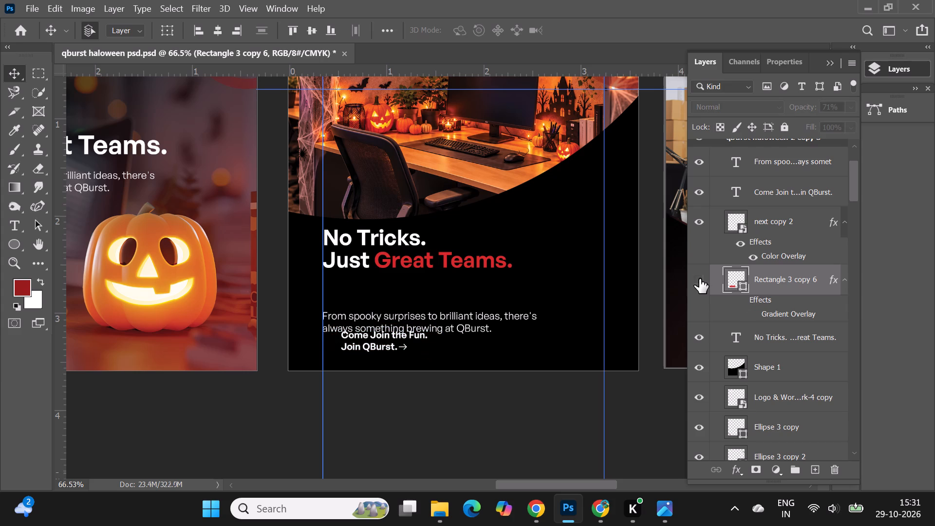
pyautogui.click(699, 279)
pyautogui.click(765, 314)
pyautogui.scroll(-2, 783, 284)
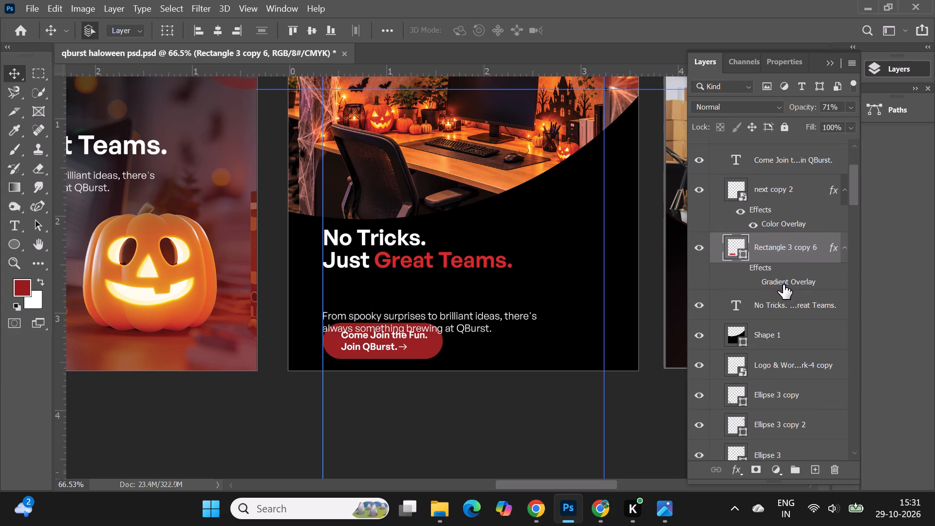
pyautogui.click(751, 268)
# Move the "From spooky surprises" text straight up so it sits about 0.19 in from both the headline and the button.
pyautogui.click(444, 420)
pyautogui.keyDown('alt'); pyautogui.scroll(-2, 333, 319); pyautogui.keyUp('alt')
pyautogui.keyDown('alt'); pyautogui.scroll(4, 375, 289); pyautogui.keyUp('alt')
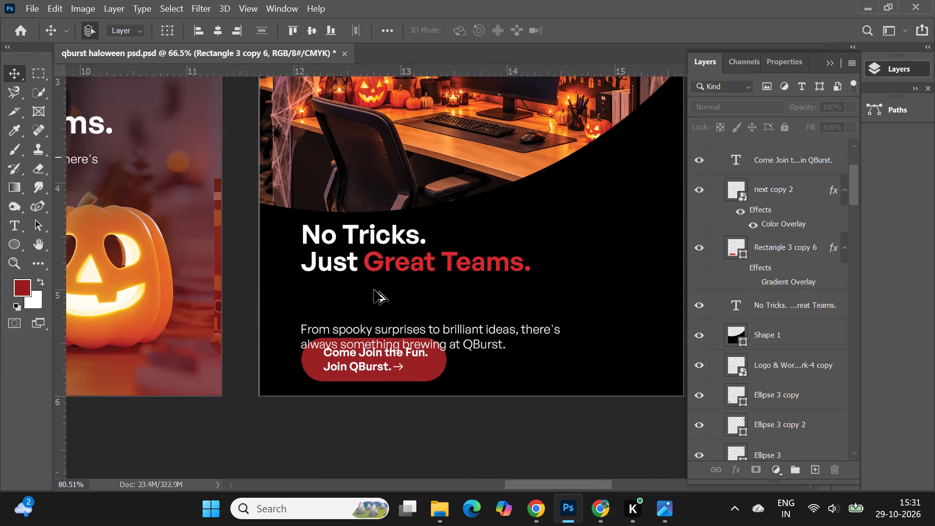
pyautogui.keyDown('alt'); pyautogui.scroll(1, 374, 290); pyautogui.keyUp('alt')
pyautogui.moveTo(375, 335); pyautogui.dragTo(375, 302)
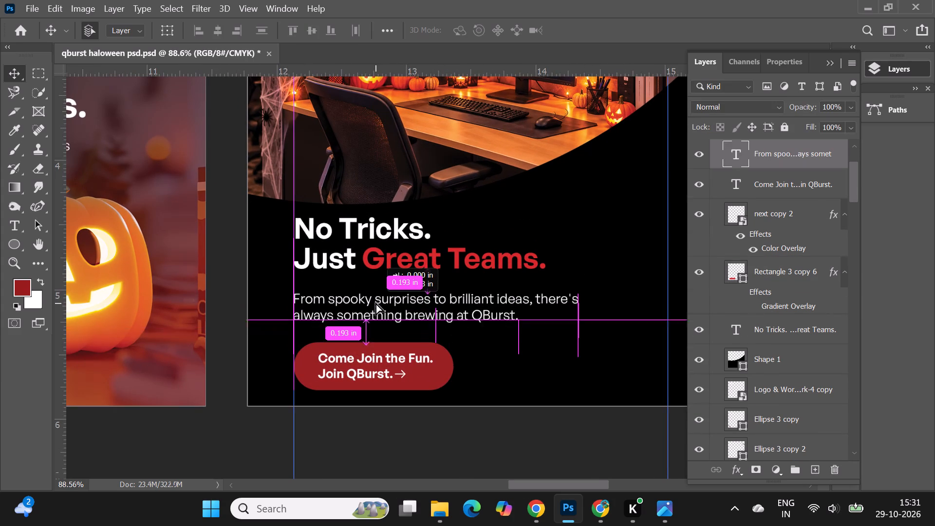
pyautogui.moveTo(375, 302); pyautogui.dragTo(375, 301)
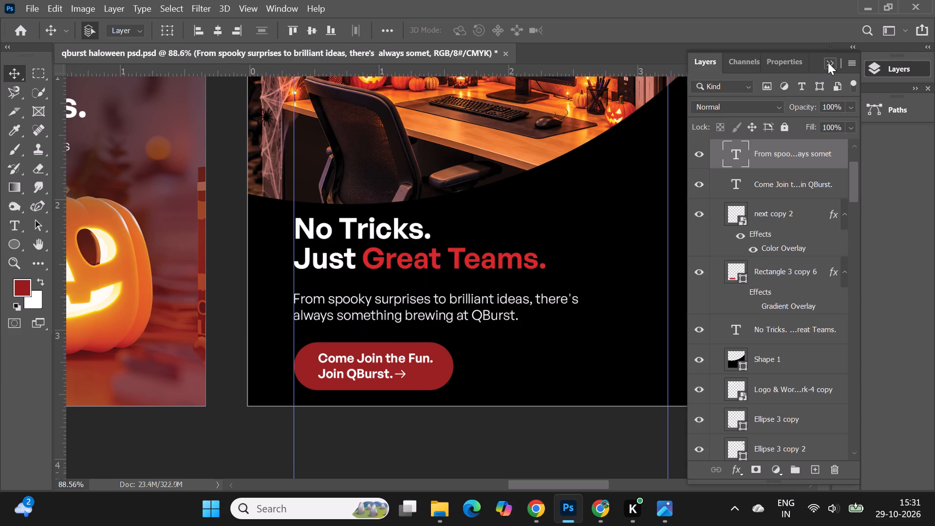
# Collapse the layers view and compare the cubicle post's layout with the neighbouring Halloween and reference posts.
pyautogui.click(828, 62)
pyautogui.click(527, 453)
pyautogui.keyDown('alt'); pyautogui.scroll(-8, 486, 285); pyautogui.keyUp('alt')
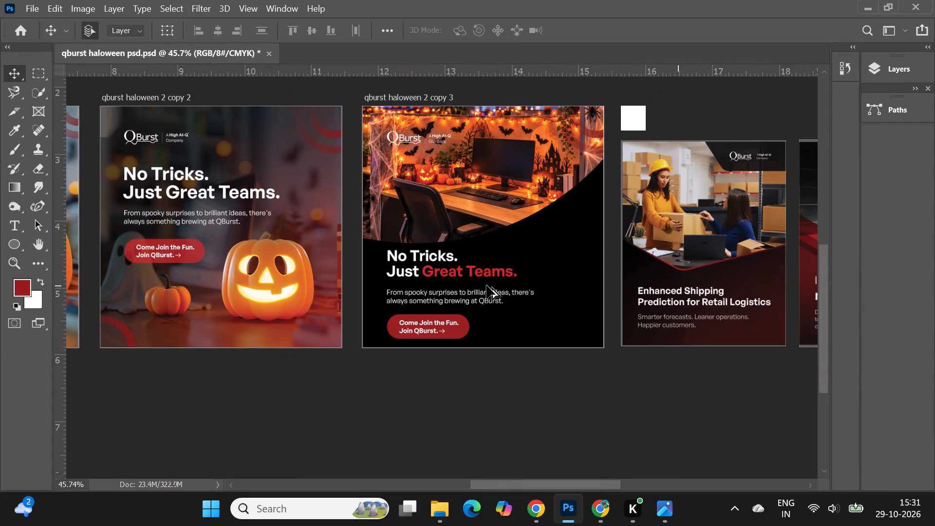
pyautogui.keyDown('alt'); pyautogui.scroll(2, 486, 285); pyautogui.keyUp('alt')
pyautogui.keyDown('alt'); pyautogui.scroll(2, 429, 349); pyautogui.keyUp('alt')
pyautogui.keyDown('alt'); pyautogui.scroll(-11, 429, 349); pyautogui.keyUp('alt')
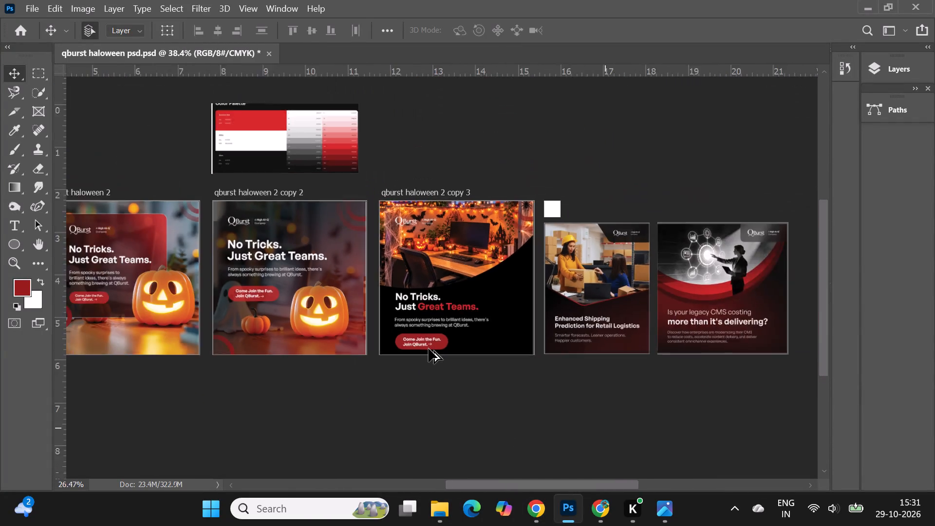
pyautogui.keyDown('alt'); pyautogui.scroll(5, 429, 349); pyautogui.keyUp('alt')
pyautogui.keyDown('alt'); pyautogui.scroll(-6, 438, 344); pyautogui.keyUp('alt')
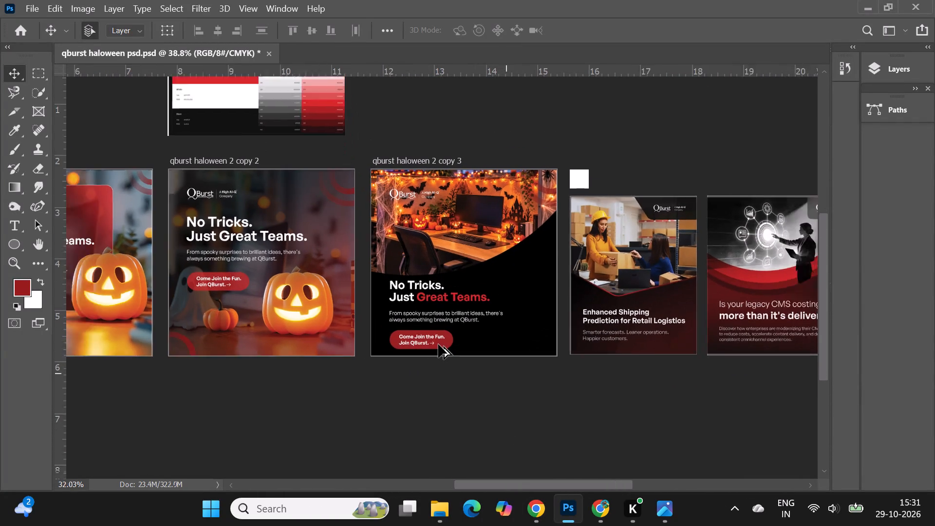
pyautogui.keyDown('alt'); pyautogui.scroll(-3, 438, 344); pyautogui.keyUp('alt')
pyautogui.keyDown('alt'); pyautogui.scroll(3, 441, 343); pyautogui.keyUp('alt')
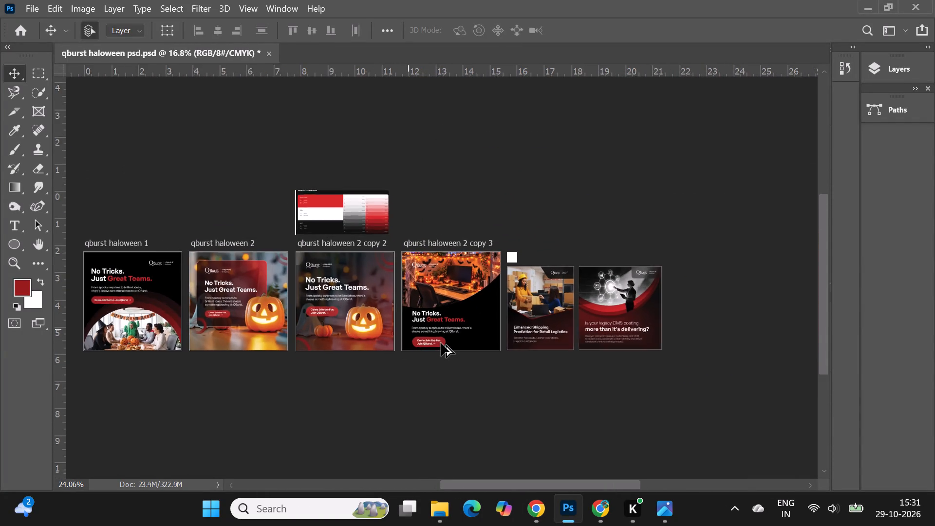
# Delete the two-line "Come Join the Fun. Join QBurst." button from the cubicle post, including its arrow, text and red shape.
pyautogui.keyDown('alt'); pyautogui.scroll(19, 441, 343); pyautogui.keyUp('alt')
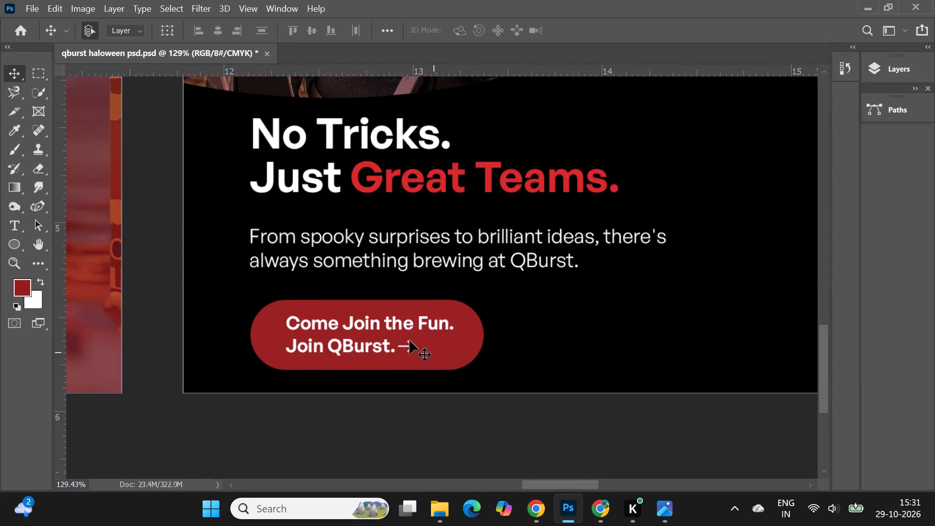
pyautogui.keyDown('alt'); pyautogui.scroll(4, 343, 377); pyautogui.keyUp('alt')
pyautogui.keyDown('alt'); pyautogui.scroll(4, 296, 381); pyautogui.keyUp('alt')
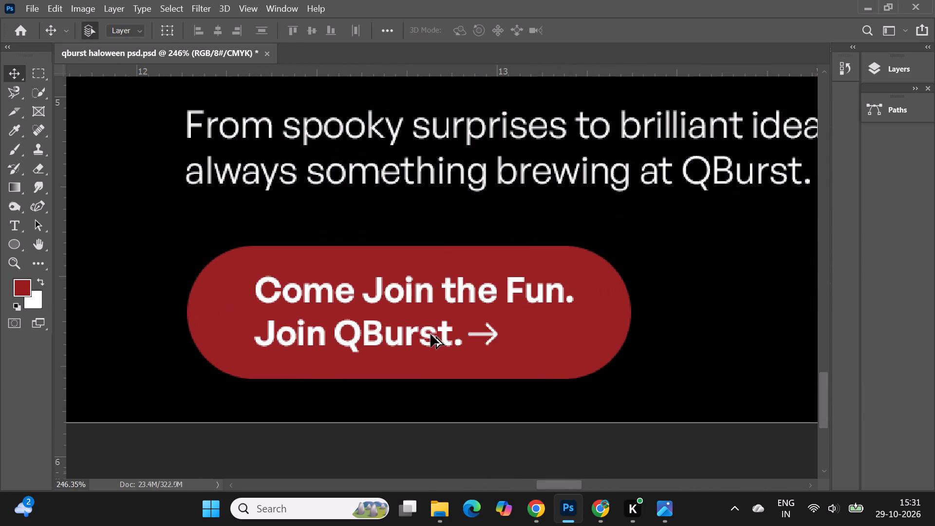
pyautogui.rightClick(494, 336)
pyautogui.click(524, 366)
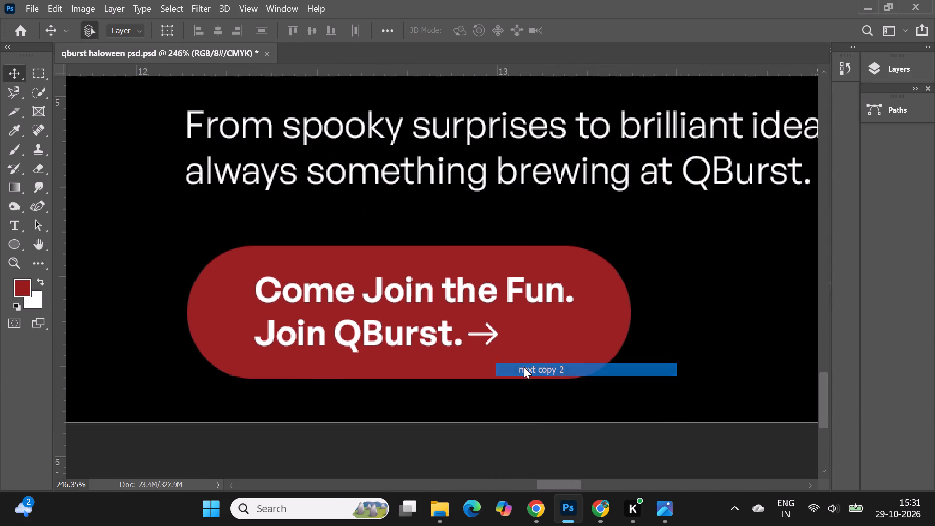
pyautogui.press('Delete')
pyautogui.click(445, 331)
pyautogui.press('Delete')
pyautogui.click(516, 328)
pyautogui.press('Delete')
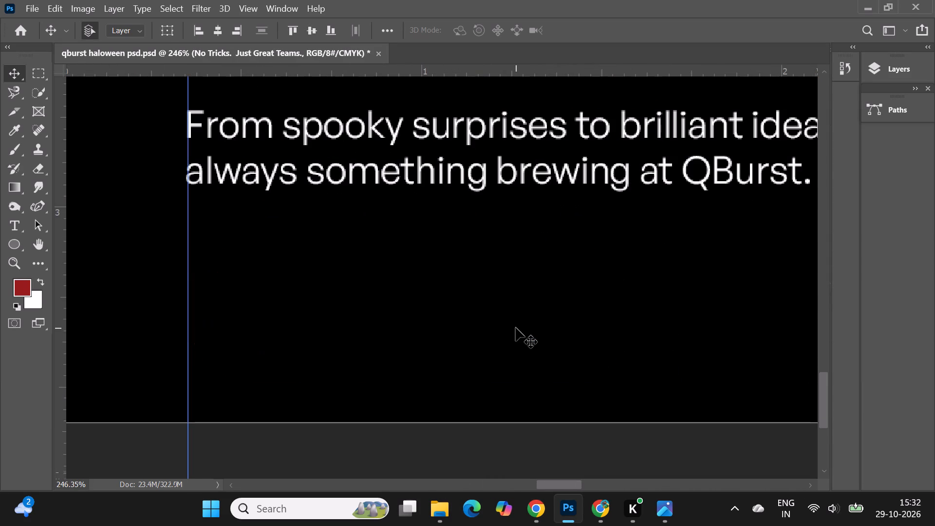
# Select the single-line button's shape, arrow and text in the qburst haloween 1 post and duplicate them onto the qburst haloween 2 artboard.
pyautogui.keyDown('alt'); pyautogui.scroll(-19, 515, 329); pyautogui.keyUp('alt')
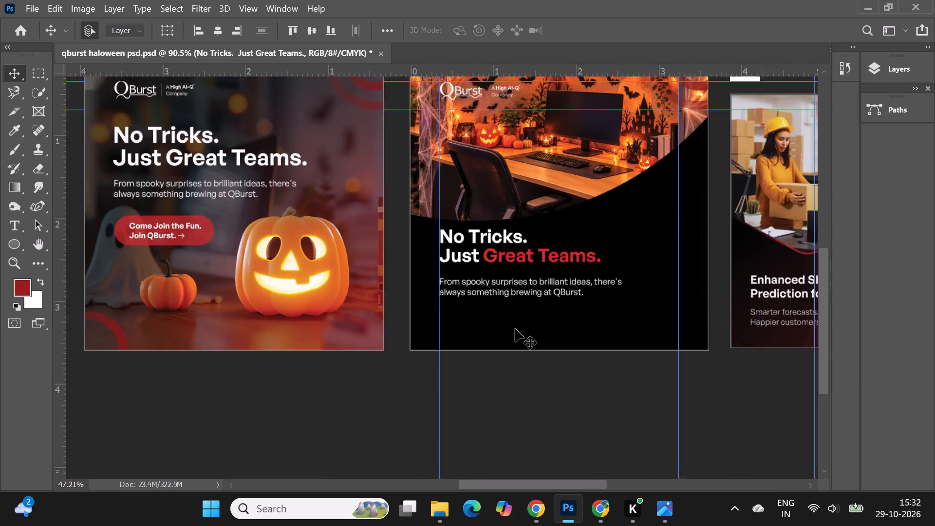
pyautogui.keyDown('alt'); pyautogui.scroll(-4, 515, 329); pyautogui.keyUp('alt')
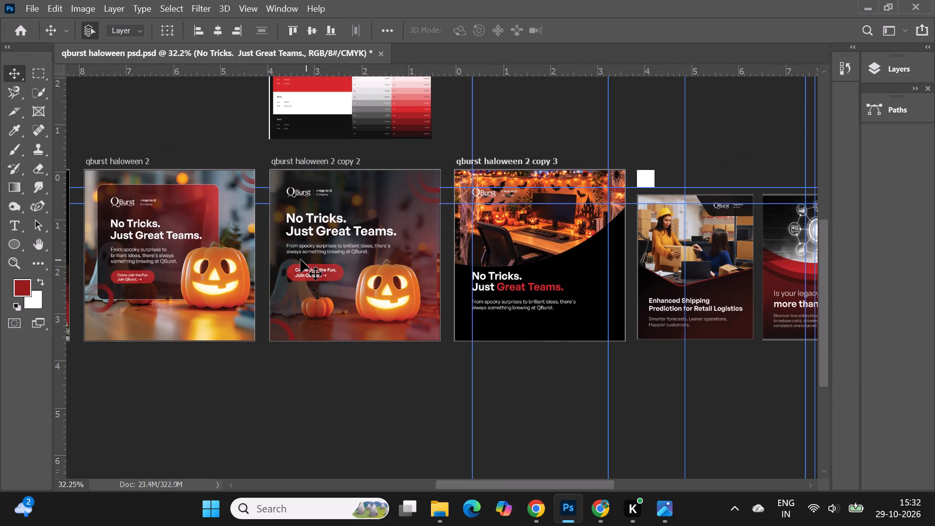
pyautogui.keyDown('alt'); pyautogui.scroll(-4, 453, 234); pyautogui.keyUp('alt')
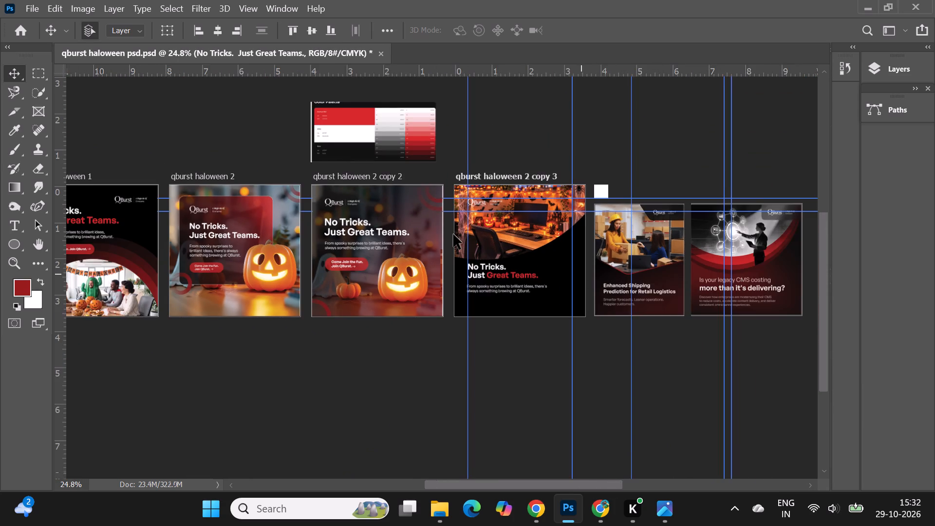
pyautogui.keyDown('alt'); pyautogui.scroll(-2, 453, 234); pyautogui.keyUp('alt')
pyautogui.keyDown('alt'); pyautogui.scroll(10, 131, 259); pyautogui.keyUp('alt')
pyautogui.keyDown('alt'); pyautogui.scroll(4, 171, 228); pyautogui.keyUp('alt')
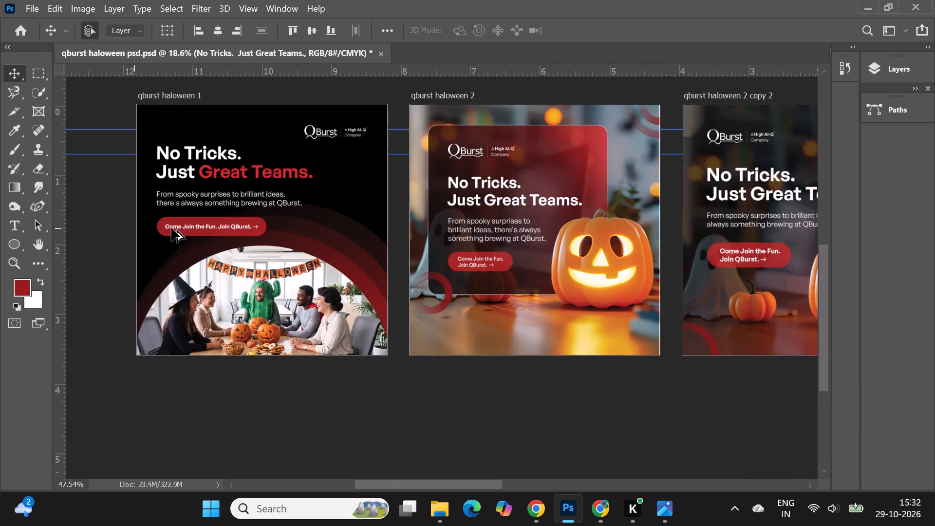
pyautogui.keyDown('alt'); pyautogui.scroll(1, 171, 228); pyautogui.keyUp('alt')
pyautogui.keyDown('alt'); pyautogui.scroll(2, 359, 218); pyautogui.keyUp('alt')
pyautogui.keyDown('alt'); pyautogui.scroll(9, 194, 227); pyautogui.keyUp('alt')
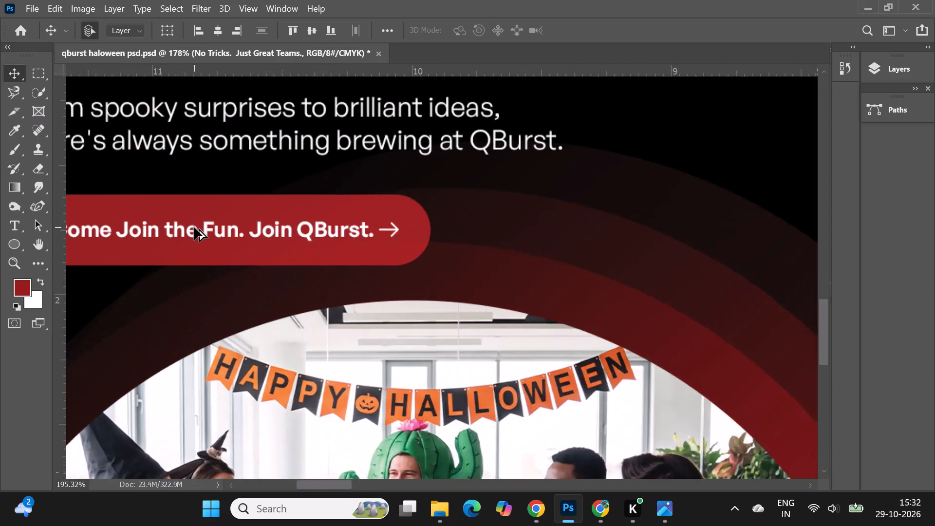
pyautogui.rightClick(294, 193)
pyautogui.click(327, 212)
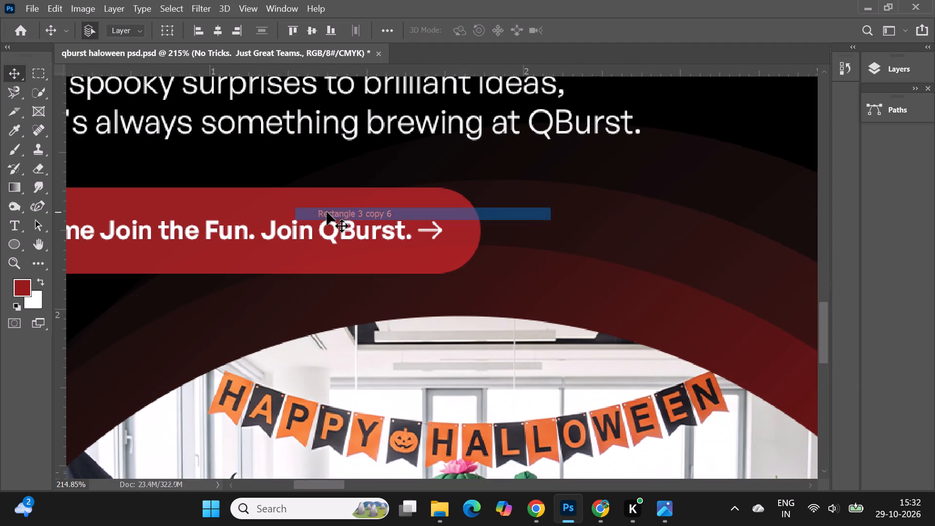
pyautogui.rightClick(439, 229)
pyautogui.click(473, 254)
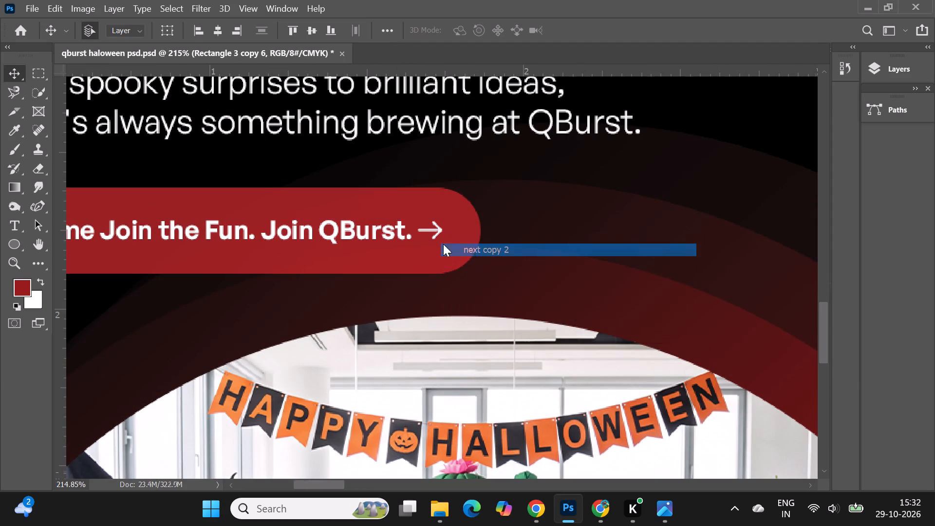
pyautogui.keyDown('shift'); pyautogui.click(342, 232); pyautogui.keyUp('shift')
pyautogui.keyDown('shift'); pyautogui.click(351, 198); pyautogui.keyUp('shift')
pyautogui.keyDown('alt'); pyautogui.scroll(-10, 252, 247); pyautogui.keyUp('alt')
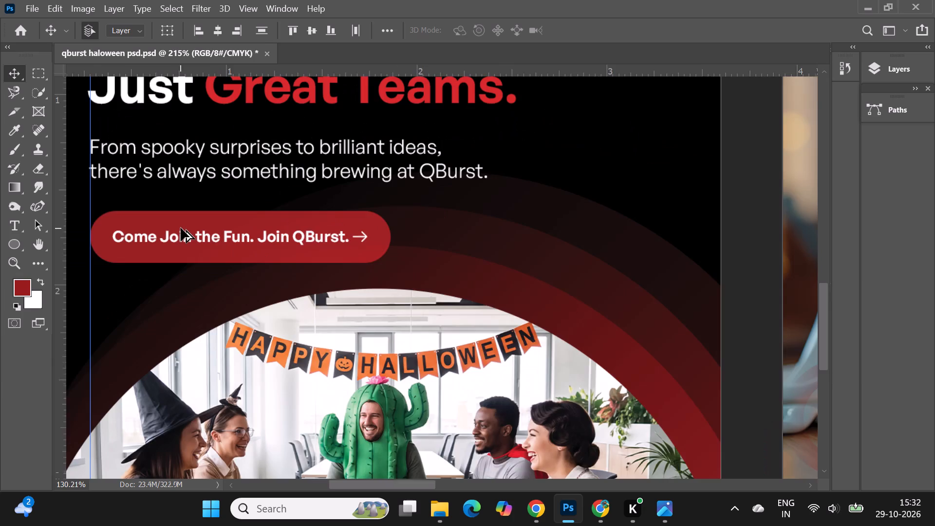
pyautogui.keyDown('alt'); pyautogui.scroll(-7, 181, 228); pyautogui.keyUp('alt')
pyautogui.keyDown('alt'); pyautogui.moveTo(207, 228); pyautogui.dragTo(460, 312); pyautogui.keyUp('alt')
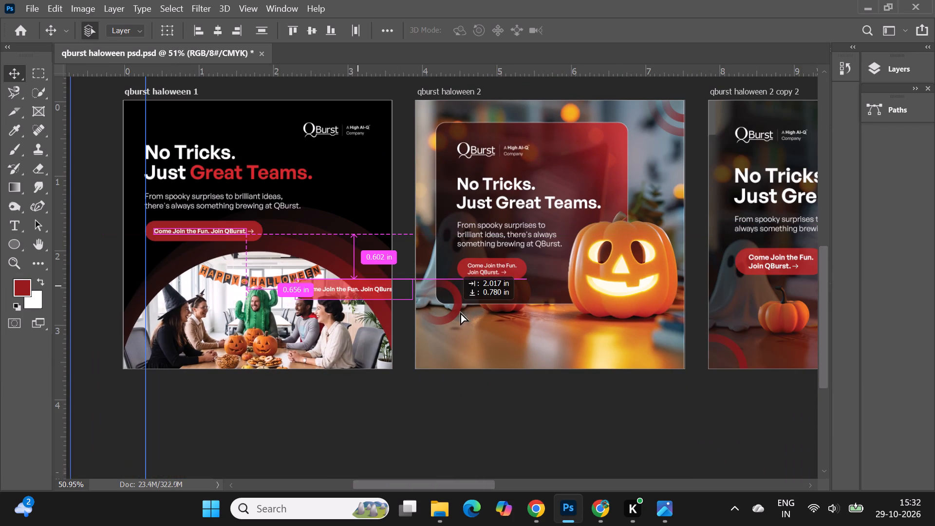
pyautogui.keyDown('alt'); pyautogui.moveTo(460, 312); pyautogui.dragTo(519, 329); pyautogui.keyUp('alt')
# Move the copied button onto the qburst haloween 2 copy 3 artboard, aligned with the left margin guide about 0.17 in below the body text.
pyautogui.keyDown('alt'); pyautogui.scroll(-9, 113, 263); pyautogui.keyUp('alt')
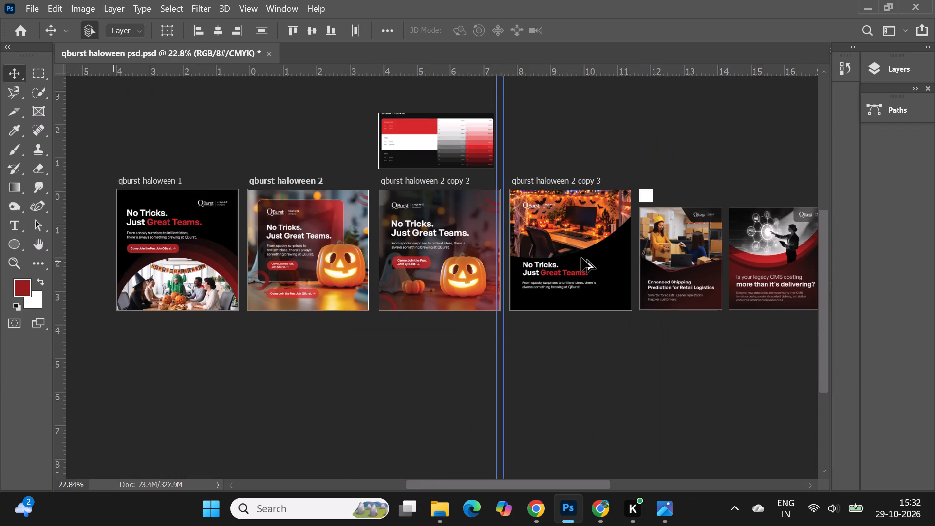
pyautogui.keyDown('alt'); pyautogui.scroll(6, 581, 258); pyautogui.keyUp('alt')
pyautogui.moveTo(104, 322); pyautogui.dragTo(324, 322)
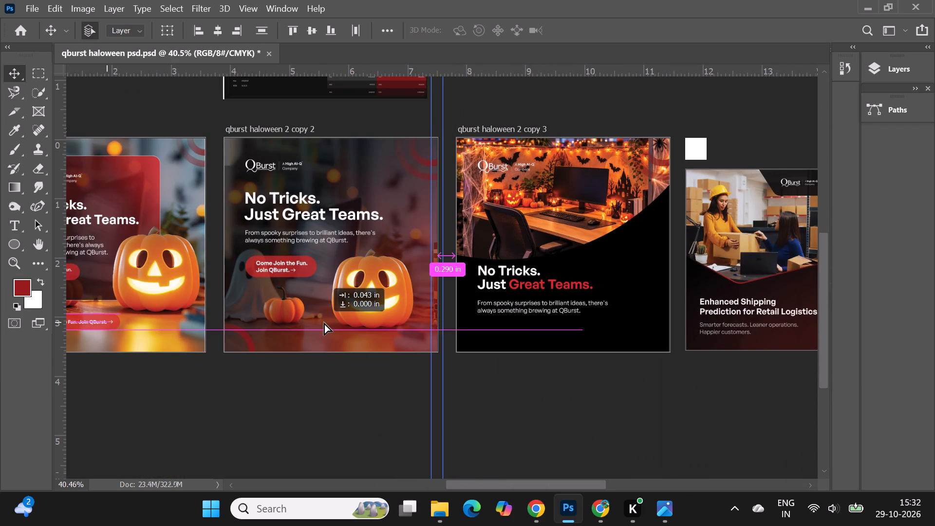
pyautogui.moveTo(324, 322); pyautogui.dragTo(562, 332)
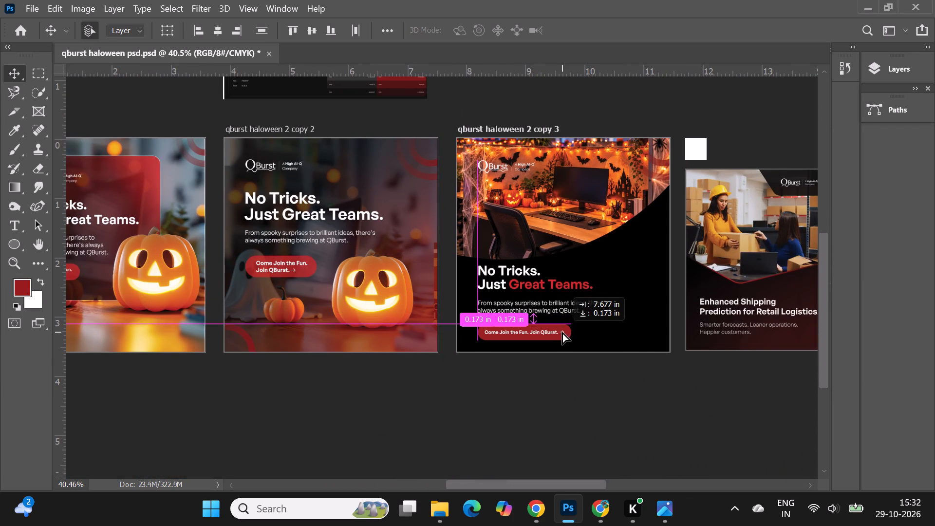
pyautogui.keyDown('alt'); pyautogui.scroll(7, 603, 342); pyautogui.keyUp('alt')
pyautogui.keyDown('alt'); pyautogui.scroll(6, 454, 337); pyautogui.keyUp('alt')
pyautogui.keyDown('alt'); pyautogui.scroll(-2, 153, 280); pyautogui.keyUp('alt')
pyautogui.click(401, 318)
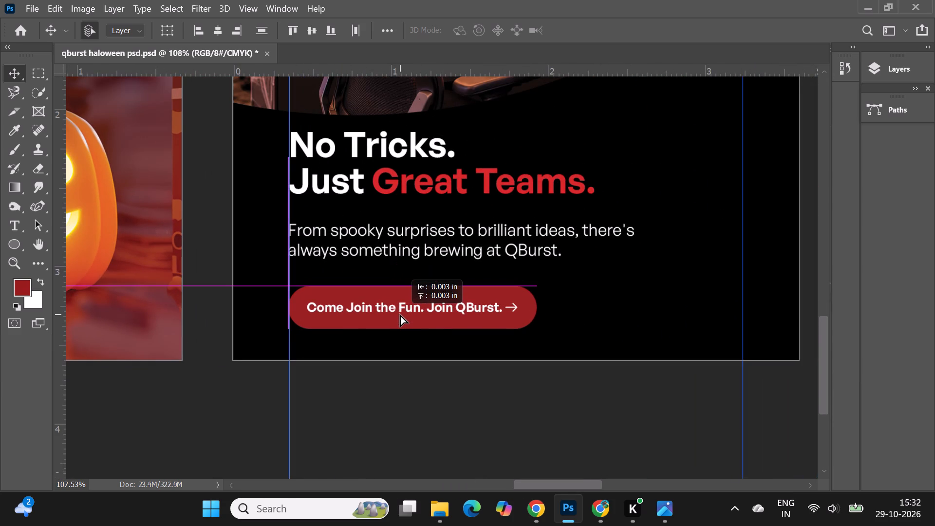
# Move the call-to-action button up about 0.04 in, leaving about 0.13 in between it and the body text.
pyautogui.keyDown('alt'); pyautogui.scroll(-5, 302, 290); pyautogui.keyUp('alt')
pyautogui.keyDown('alt'); pyautogui.scroll(2, 409, 287); pyautogui.keyUp('alt')
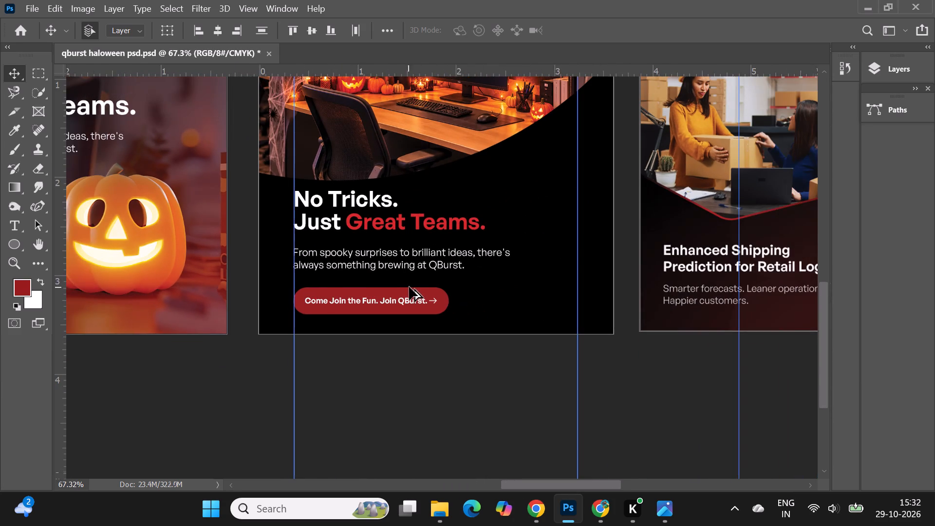
pyautogui.click(351, 306)
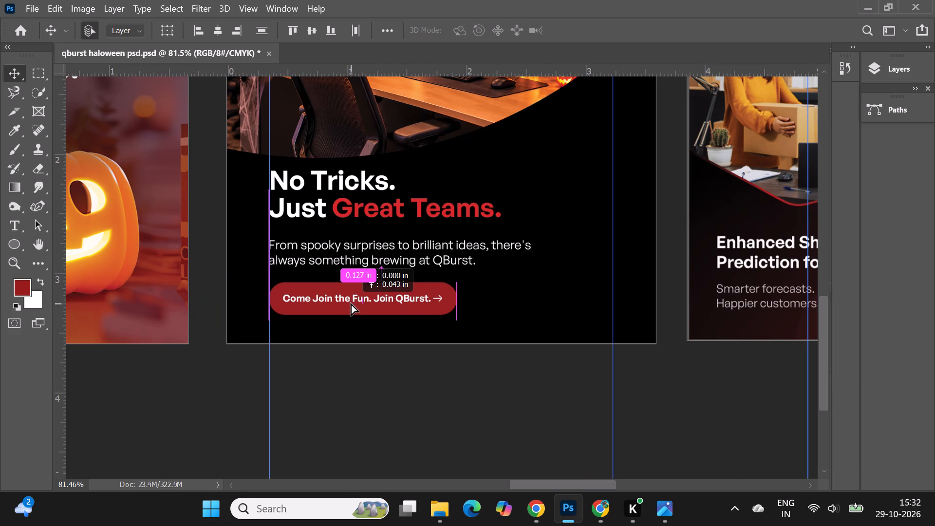
pyautogui.click(383, 418)
# Shift the "No Tricks. Just Great Teams." heading, body text and complete call-to-action button together down about 0.07 in on the cubicle artboard.
pyautogui.click(336, 214)
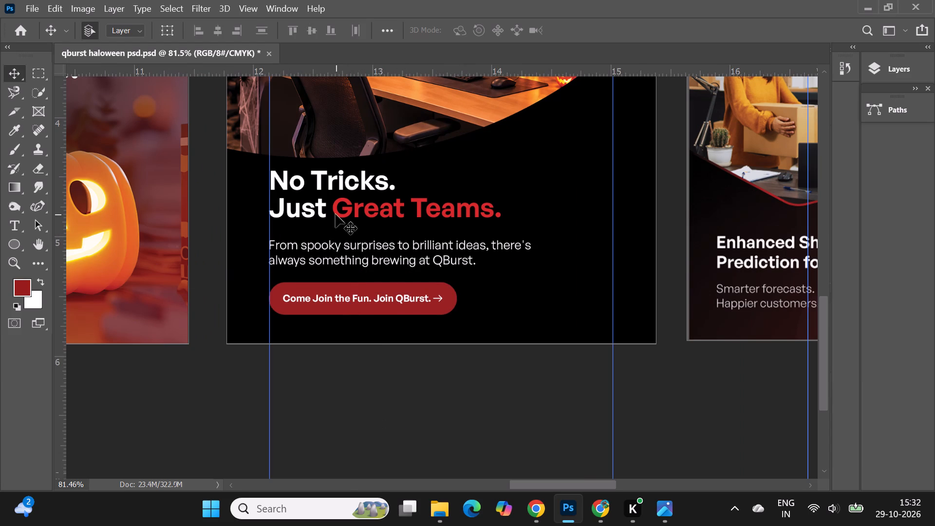
pyautogui.keyDown('alt'); pyautogui.scroll(-4, 330, 223); pyautogui.keyUp('alt')
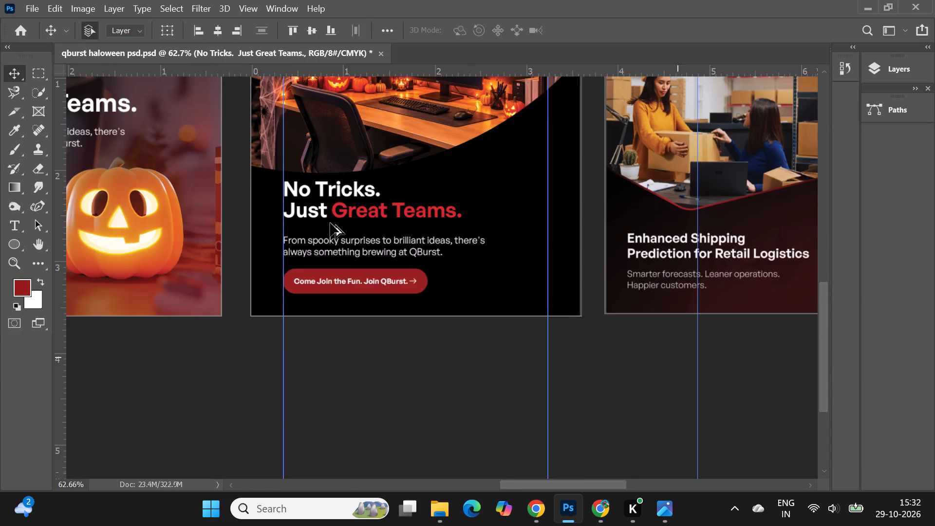
pyautogui.keyDown('alt'); pyautogui.scroll(-1, 330, 223); pyautogui.keyUp('alt')
pyautogui.scroll(6, 432, 328)
pyautogui.keyDown('alt'); pyautogui.scroll(8, 372, 348); pyautogui.keyUp('alt')
pyautogui.click(378, 222)
pyautogui.keyDown('alt'); pyautogui.scroll(3, 374, 339); pyautogui.keyUp('alt')
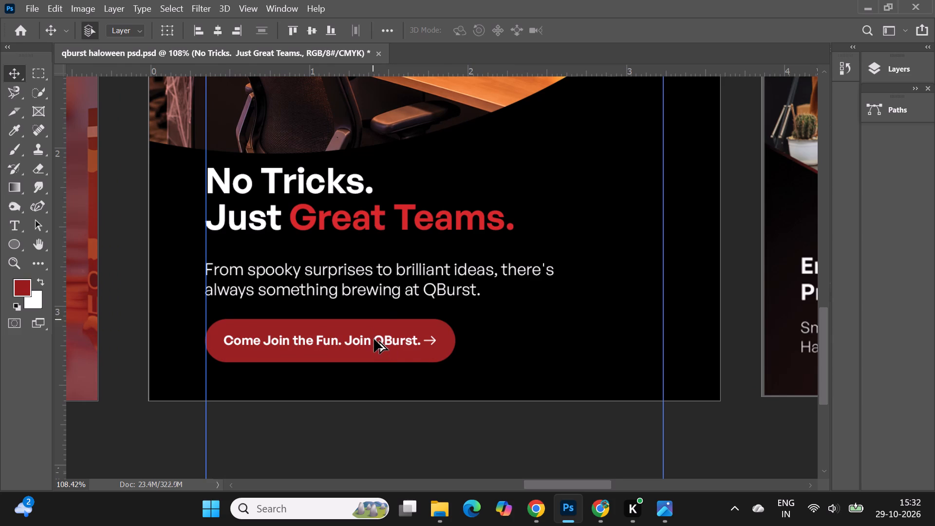
pyautogui.keyDown('alt'); pyautogui.scroll(1, 374, 339); pyautogui.keyUp('alt')
pyautogui.keyDown('shift'); pyautogui.click(382, 238); pyautogui.keyUp('shift')
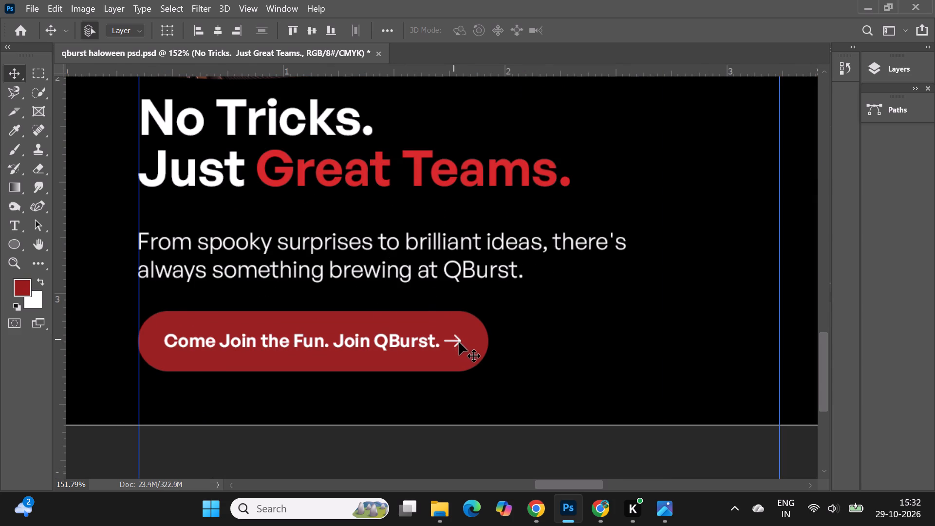
pyautogui.keyDown('shift'); pyautogui.click(460, 342); pyautogui.keyUp('shift')
pyautogui.keyDown('shift'); pyautogui.click(431, 339); pyautogui.keyUp('shift')
pyautogui.keyDown('shift'); pyautogui.click(423, 323); pyautogui.keyUp('shift')
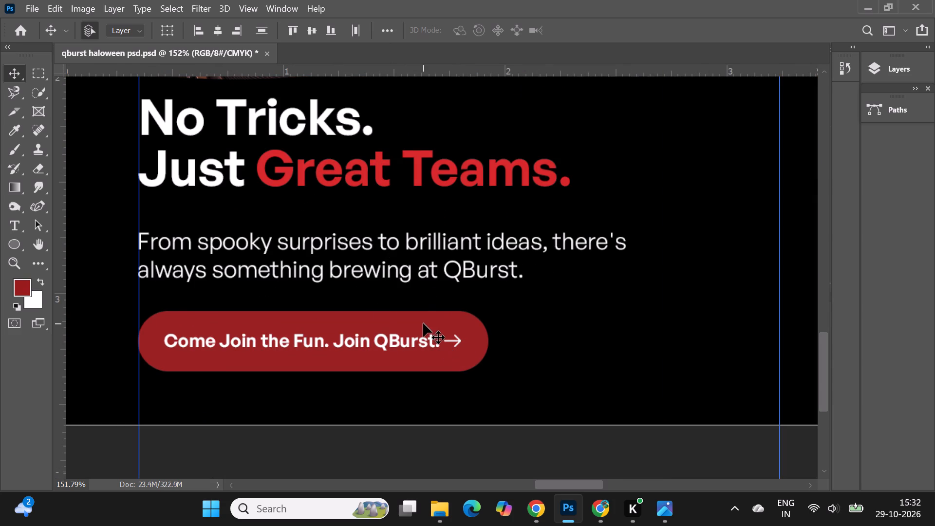
pyautogui.keyDown('alt'); pyautogui.scroll(-6, 441, 353); pyautogui.keyUp('alt')
pyautogui.press('Down')
pyautogui.press('Down')
pyautogui.press('Down')
pyautogui.press('Down')
pyautogui.press('Down')
pyautogui.press('Down')
pyautogui.press('Down')
pyautogui.press('Down')
pyautogui.press('Down')
pyautogui.press('Down')
pyautogui.press('Down')
pyautogui.press('Down')
pyautogui.press('Down')
pyautogui.press('Down')
pyautogui.press('Down')
pyautogui.press('Down')
pyautogui.press('Down')
pyautogui.press('Down')
pyautogui.press('Down')
pyautogui.press('Down')
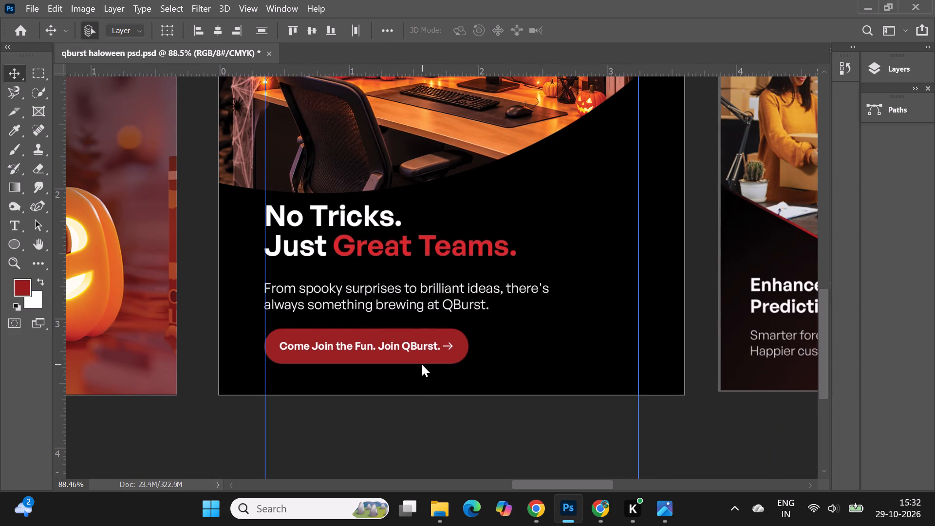
pyautogui.press('Down')
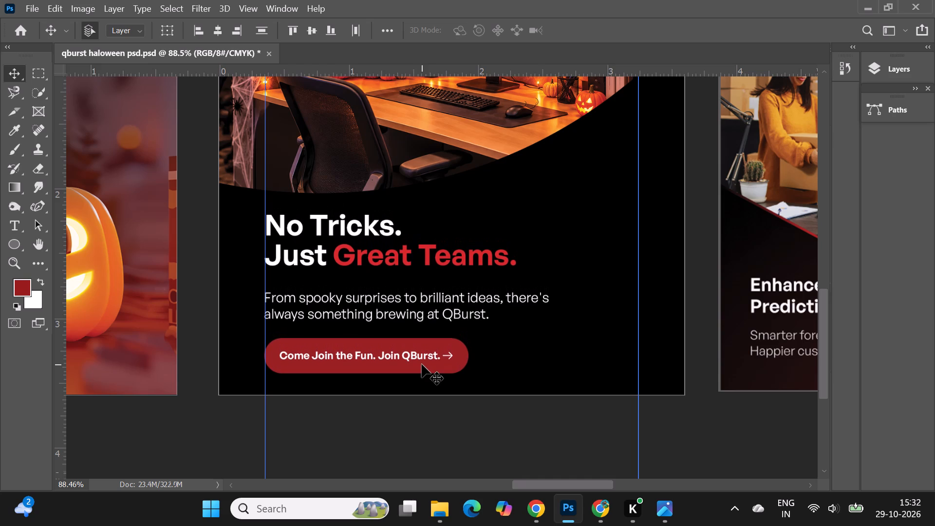
# Fine-tune the vertical position of the heading, body text and button group with small nudges, and deselect it.
pyautogui.keyDown('alt'); pyautogui.scroll(-3, 422, 364); pyautogui.keyUp('alt')
pyautogui.keyDown('alt'); pyautogui.scroll(-3, 253, 303); pyautogui.keyUp('alt')
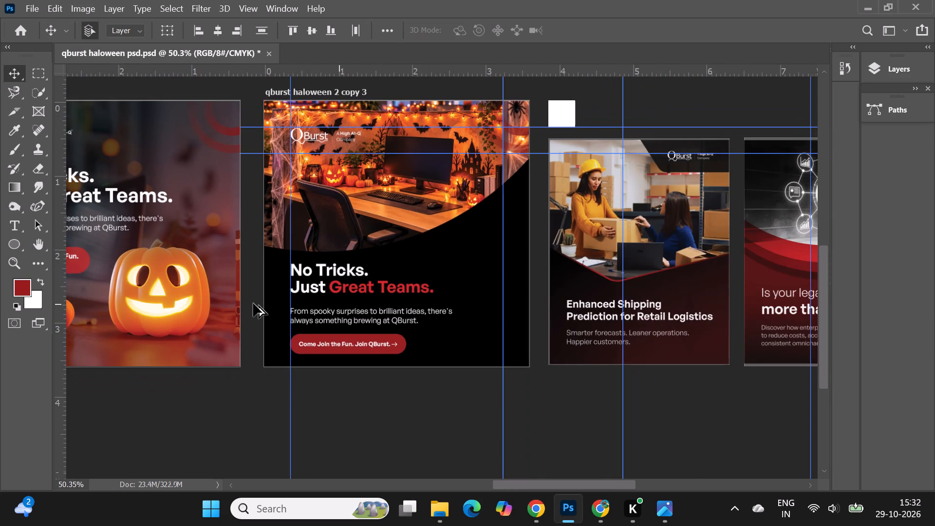
pyautogui.keyDown('alt'); pyautogui.scroll(-1, 253, 303); pyautogui.keyUp('alt')
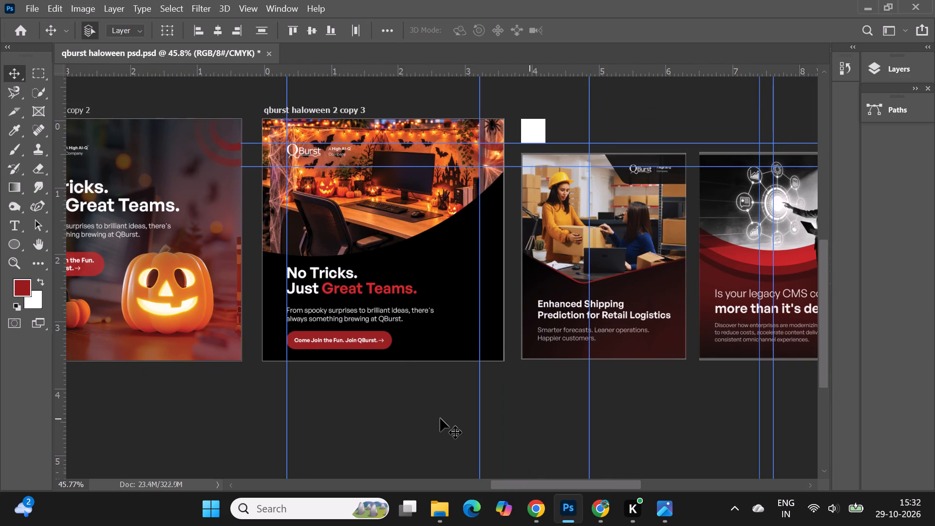
pyautogui.press('Up')
pyautogui.press('Up')
pyautogui.press('Down')
pyautogui.press('Down')
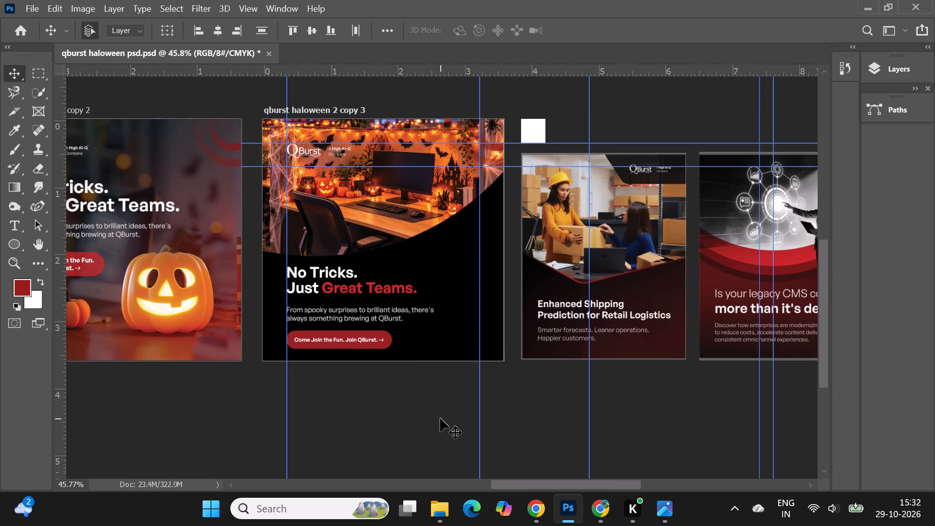
pyautogui.press('Down')
pyautogui.press('Down')
pyautogui.press('Up')
pyautogui.press('Up')
pyautogui.press('Down')
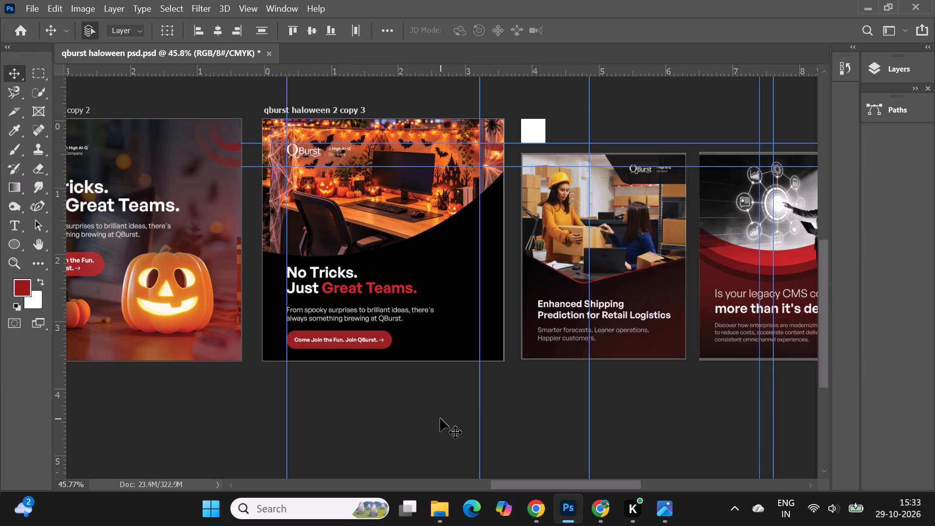
pyautogui.click(440, 418)
# Compare the cubicle post's text placement and overall layout with the neighbouring pumpkin and reference posts.
pyautogui.scroll(2, 478, 388)
pyautogui.click(479, 285)
pyautogui.keyDown('alt'); pyautogui.scroll(-2, 254, 229); pyautogui.keyUp('alt')
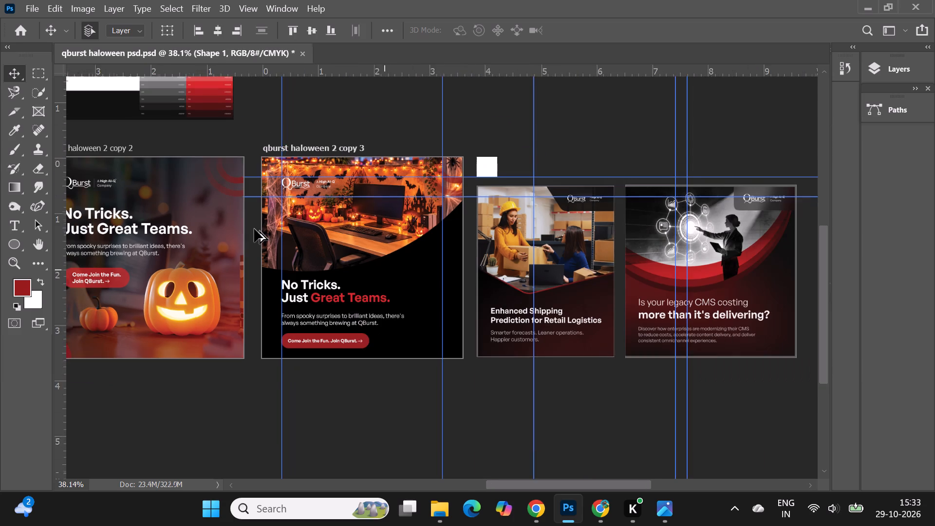
pyautogui.keyDown('alt'); pyautogui.scroll(-1, 254, 229); pyautogui.keyUp('alt')
pyautogui.keyDown('alt'); pyautogui.scroll(4, 336, 265); pyautogui.keyUp('alt')
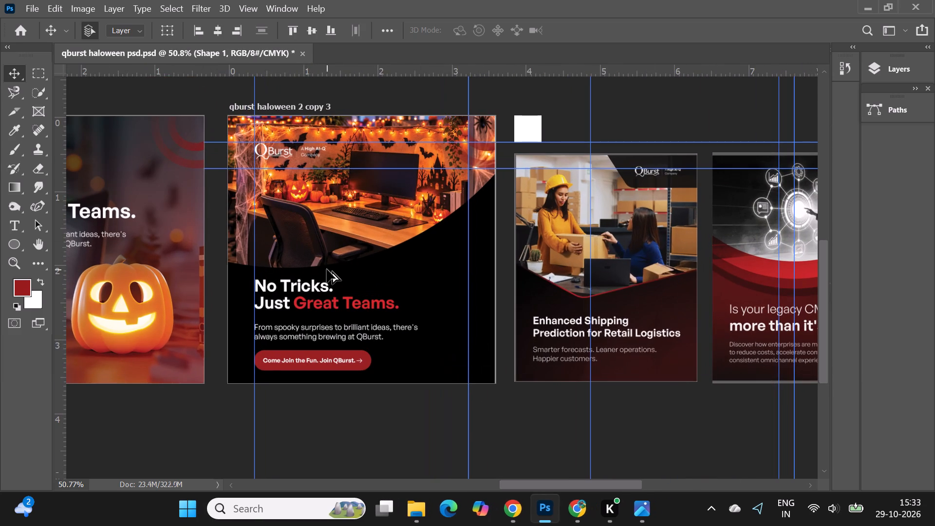
pyautogui.keyDown('alt'); pyautogui.scroll(-1, 327, 269); pyautogui.keyUp('alt')
pyautogui.keyDown('alt'); pyautogui.scroll(1, 369, 263); pyautogui.keyUp('alt')
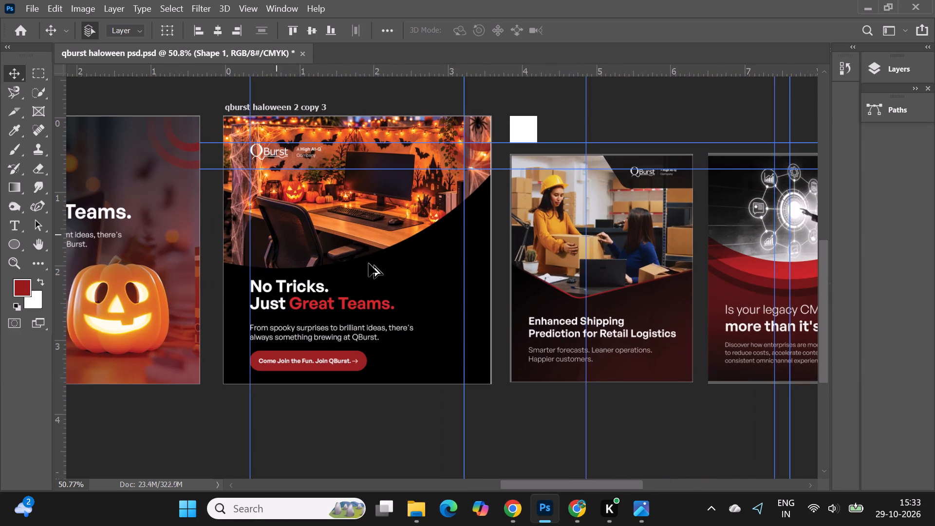
# Remove the two horizontal guides crossing the logo area and move the right margin guide just outside the cubicle artboard's right edge.
pyautogui.keyDown('alt'); pyautogui.scroll(2, 310, 131); pyautogui.keyUp('alt')
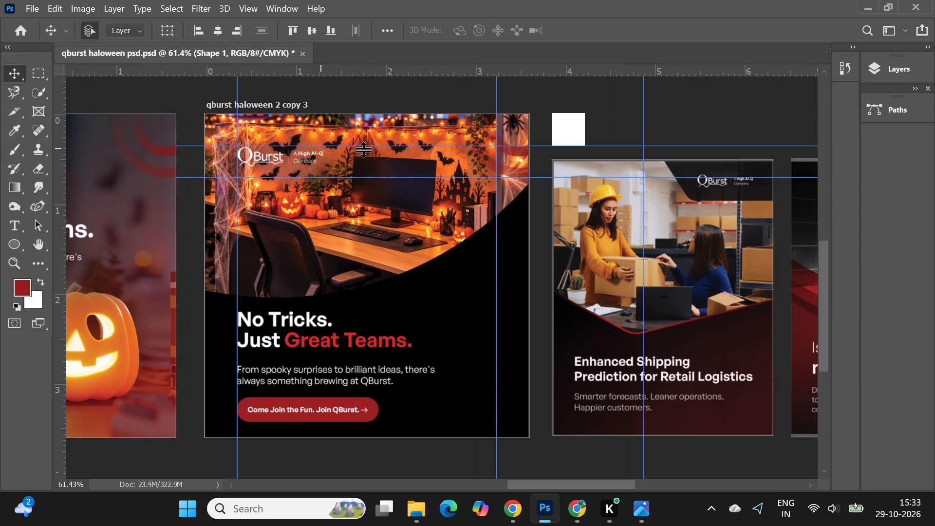
pyautogui.moveTo(362, 148); pyautogui.dragTo(362, 16)
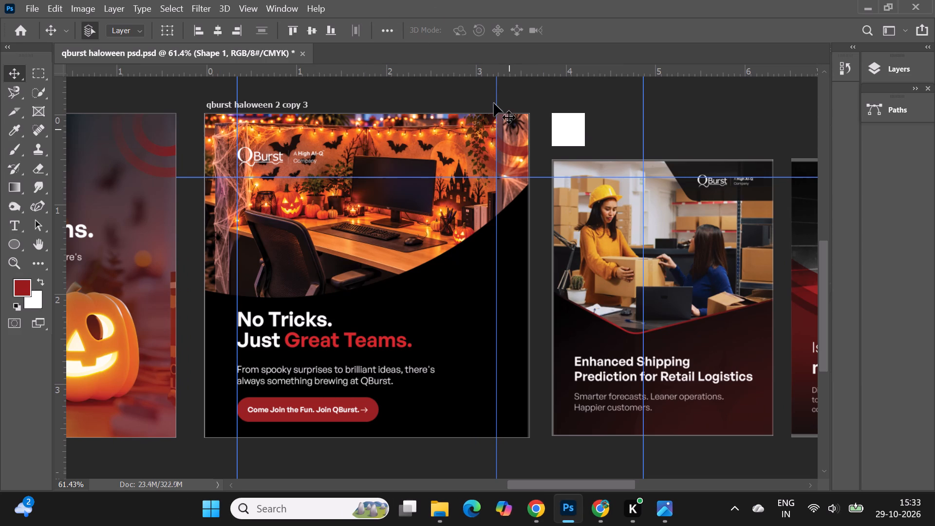
pyautogui.moveTo(496, 107); pyautogui.dragTo(545, 125)
pyautogui.moveTo(523, 178); pyautogui.dragTo(531, 115)
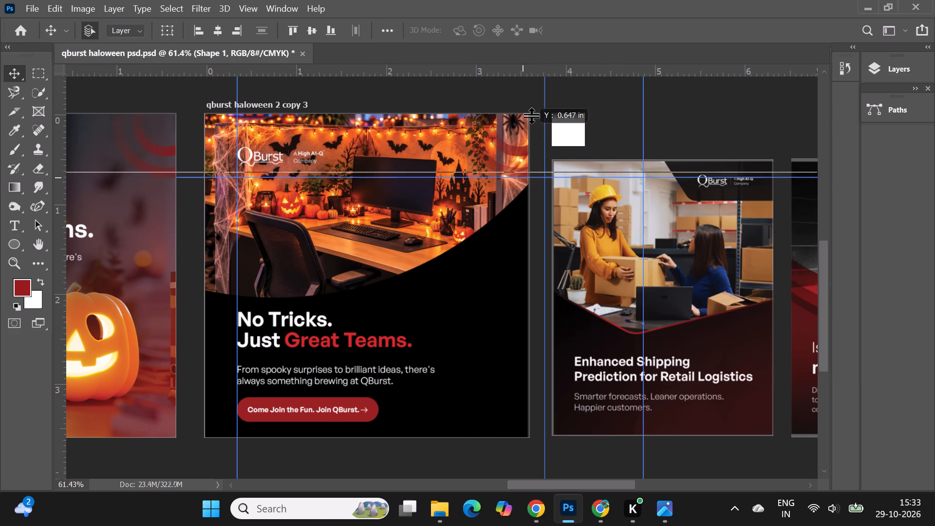
pyautogui.moveTo(531, 115); pyautogui.dragTo(539, 74)
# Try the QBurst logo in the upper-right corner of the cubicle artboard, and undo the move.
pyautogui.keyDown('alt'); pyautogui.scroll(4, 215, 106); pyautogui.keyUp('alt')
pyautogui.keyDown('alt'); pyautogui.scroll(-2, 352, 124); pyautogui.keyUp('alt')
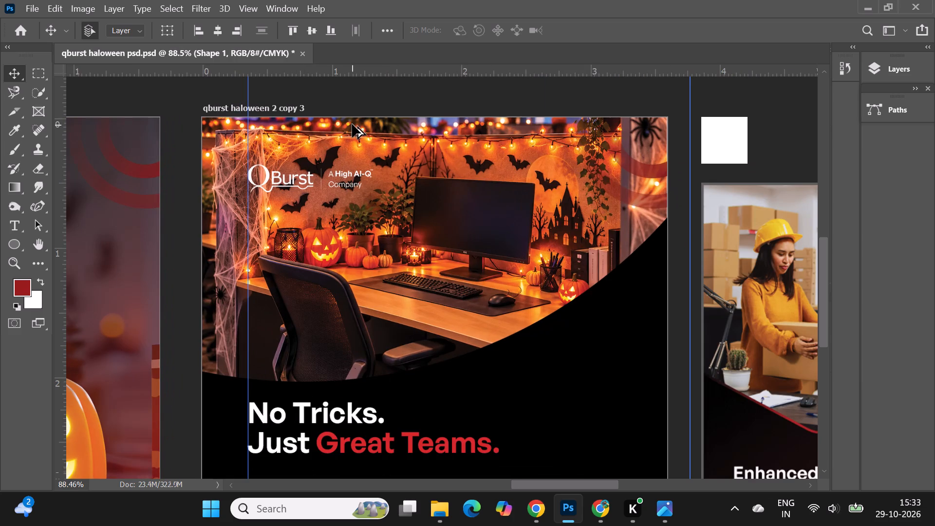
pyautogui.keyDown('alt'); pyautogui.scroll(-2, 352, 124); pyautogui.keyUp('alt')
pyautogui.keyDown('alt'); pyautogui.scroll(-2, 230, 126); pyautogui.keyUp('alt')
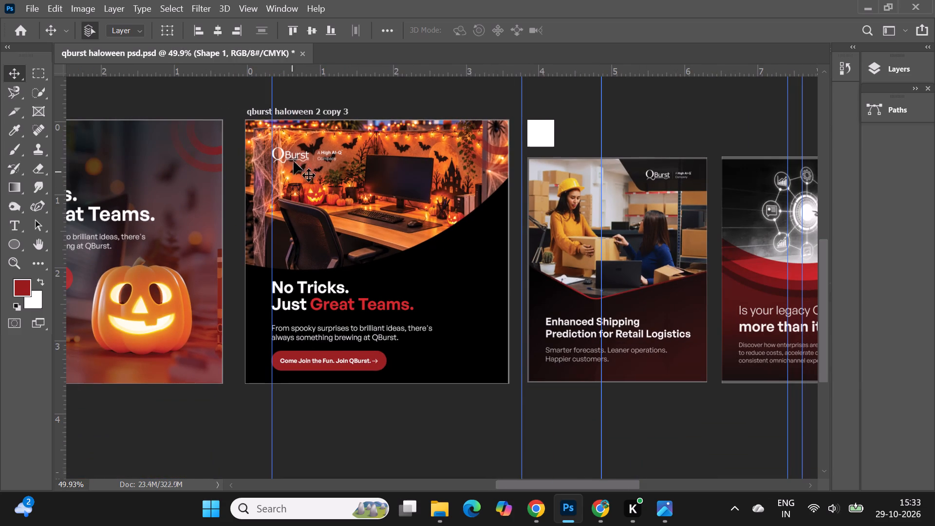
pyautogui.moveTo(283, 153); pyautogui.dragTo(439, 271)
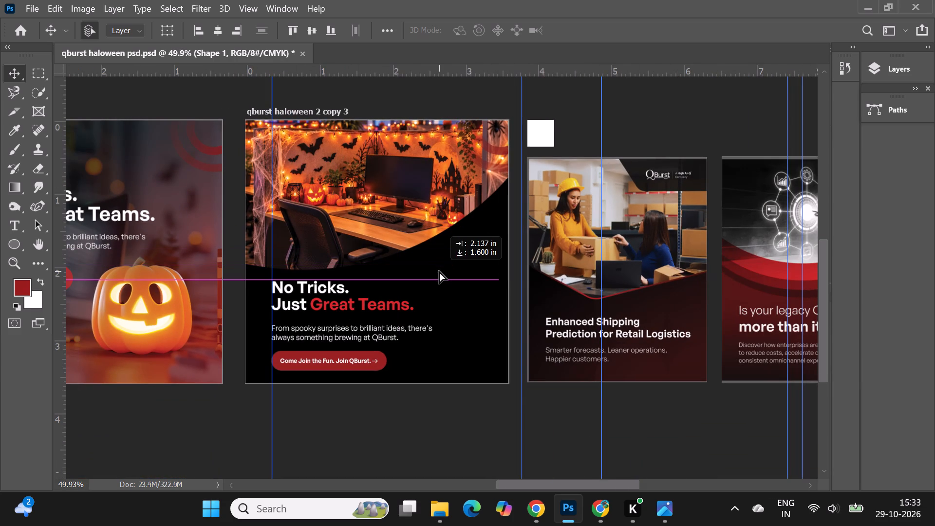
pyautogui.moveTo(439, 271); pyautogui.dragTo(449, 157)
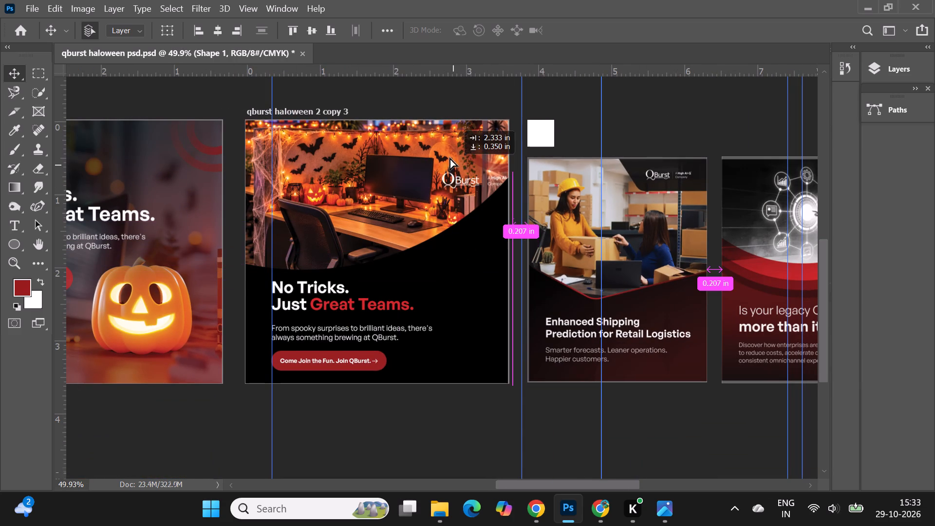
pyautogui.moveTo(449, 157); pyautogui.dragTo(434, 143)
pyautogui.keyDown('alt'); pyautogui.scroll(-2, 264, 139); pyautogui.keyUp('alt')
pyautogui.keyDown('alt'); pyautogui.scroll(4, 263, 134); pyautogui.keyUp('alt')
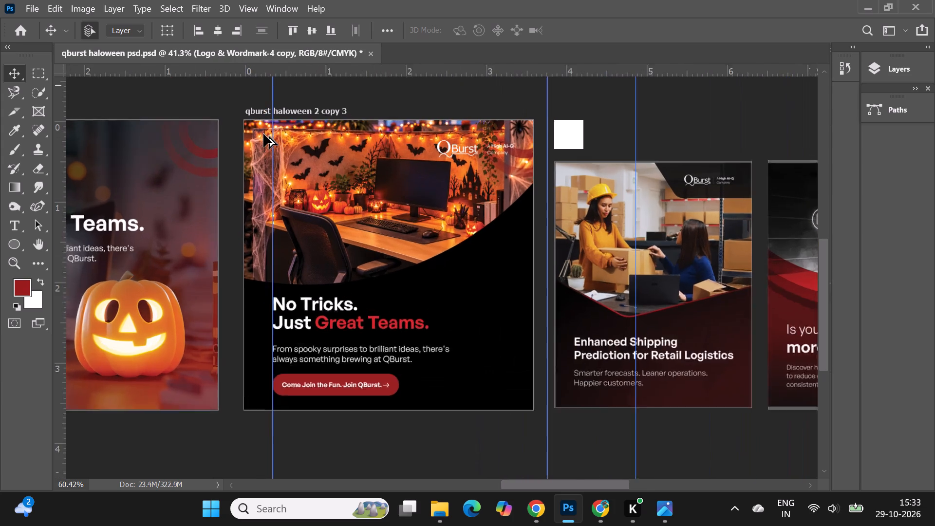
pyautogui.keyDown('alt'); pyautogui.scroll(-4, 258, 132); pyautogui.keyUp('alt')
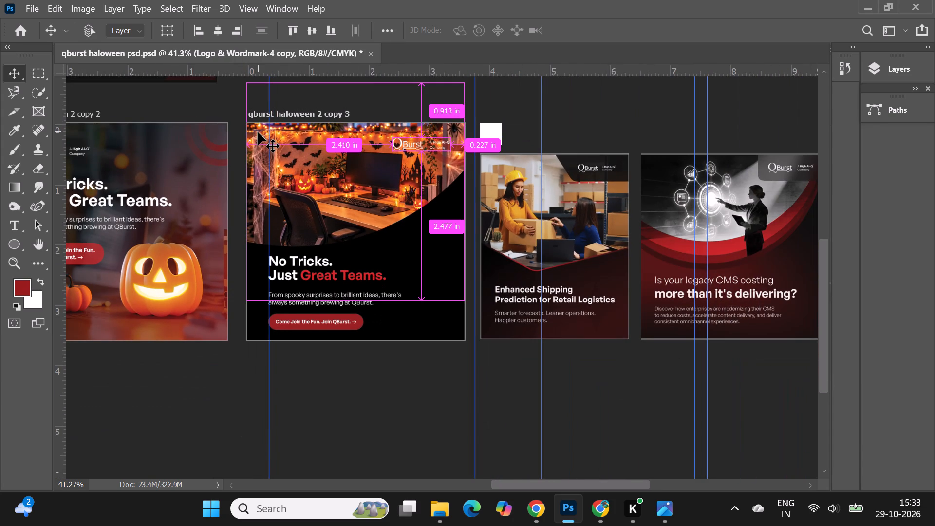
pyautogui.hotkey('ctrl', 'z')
# Try the white square against the cubicle artboard's upper-right corner, and park it just outside that corner.
pyautogui.keyDown('alt'); pyautogui.scroll(6, 271, 115); pyautogui.keyUp('alt')
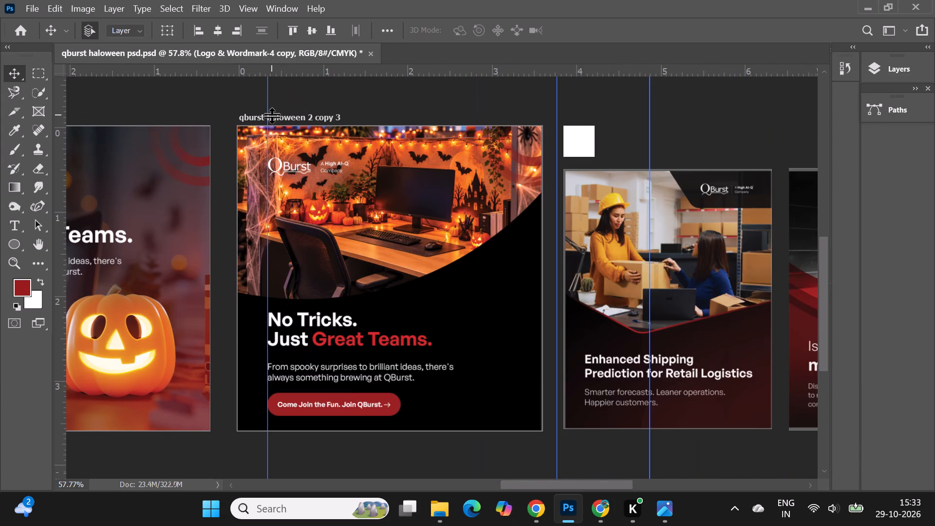
pyautogui.moveTo(578, 162); pyautogui.dragTo(570, 190)
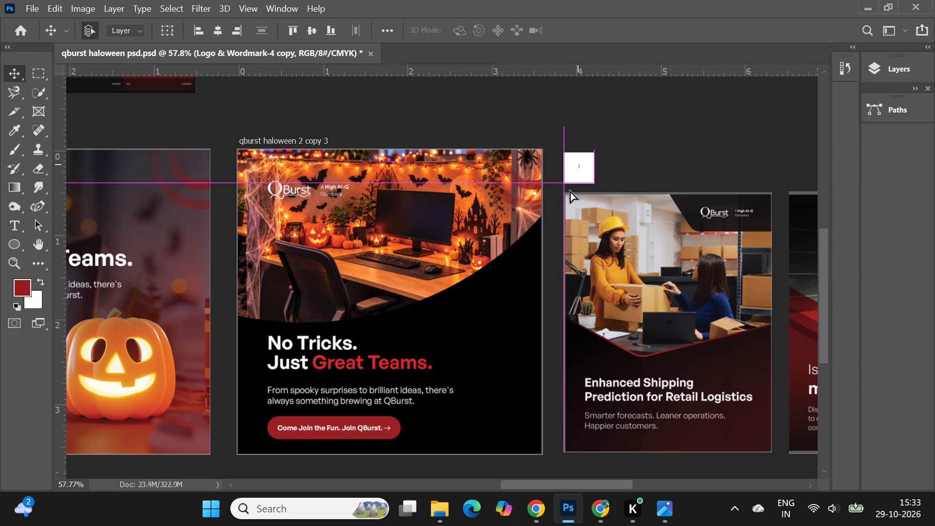
pyautogui.moveTo(570, 190); pyautogui.dragTo(502, 190)
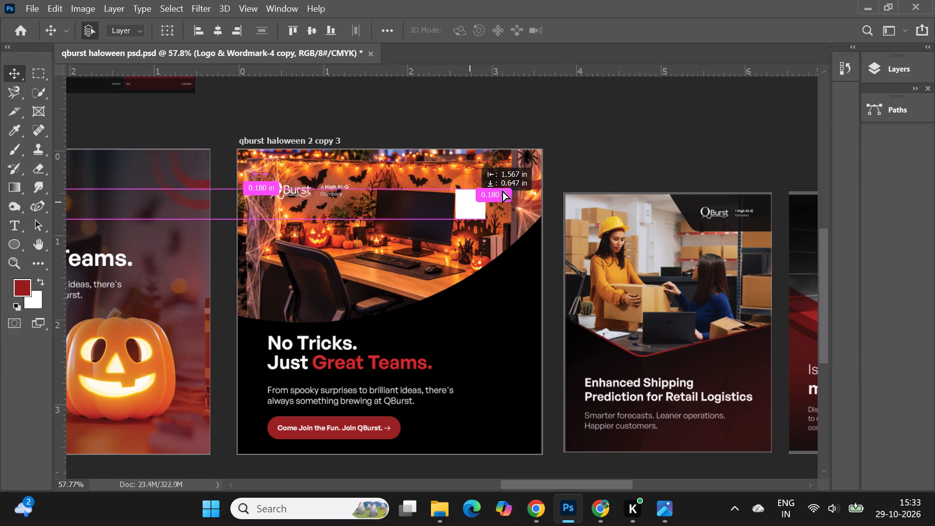
pyautogui.moveTo(502, 190); pyautogui.dragTo(521, 161)
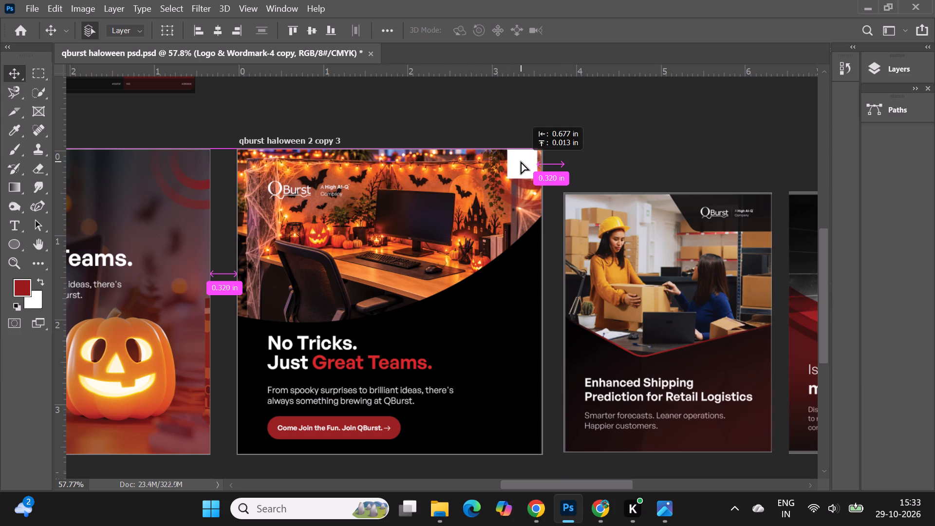
pyautogui.moveTo(521, 161); pyautogui.dragTo(565, 130)
# Examine the cubicle post's logo placement and image composition beside the two neighbouring reference posts.
pyautogui.keyDown('alt'); pyautogui.scroll(-4, 242, 130); pyautogui.keyUp('alt')
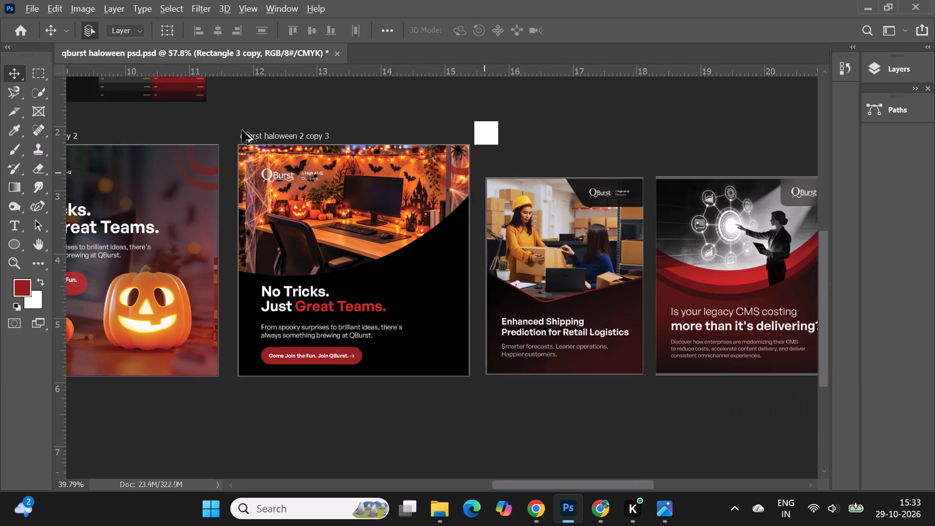
pyautogui.keyDown('alt'); pyautogui.scroll(-1, 242, 130); pyautogui.keyUp('alt')
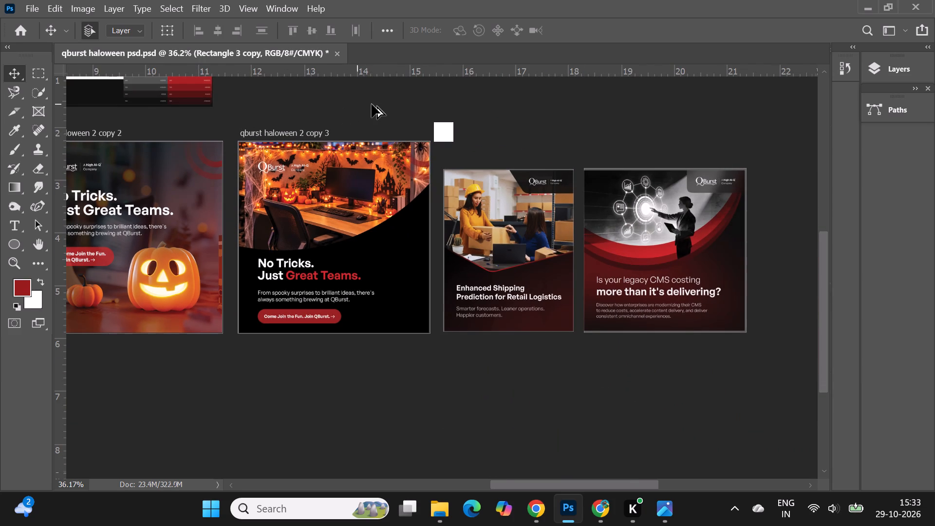
pyautogui.keyDown('alt'); pyautogui.scroll(4, 372, 104); pyautogui.keyUp('alt')
pyautogui.keyDown('alt'); pyautogui.scroll(1, 298, 166); pyautogui.keyUp('alt')
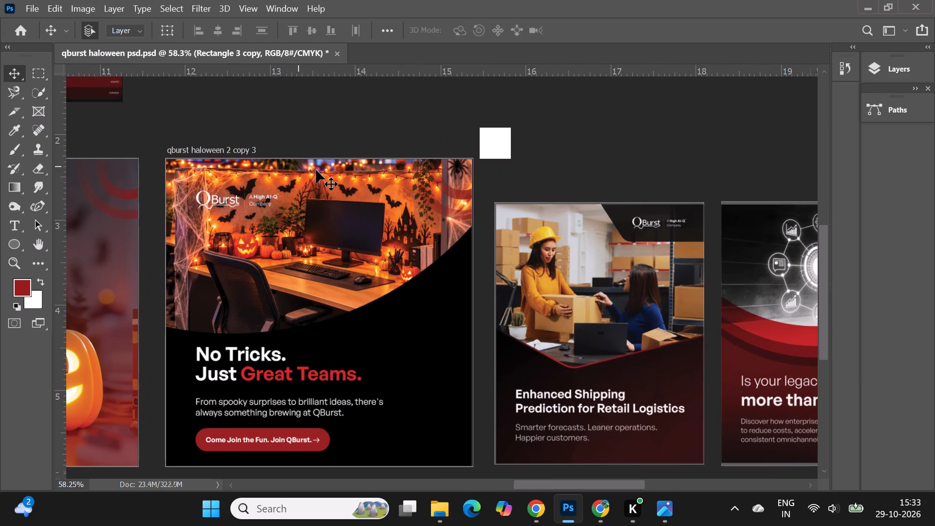
pyautogui.keyDown('alt'); pyautogui.scroll(-3, 261, 143); pyautogui.keyUp('alt')
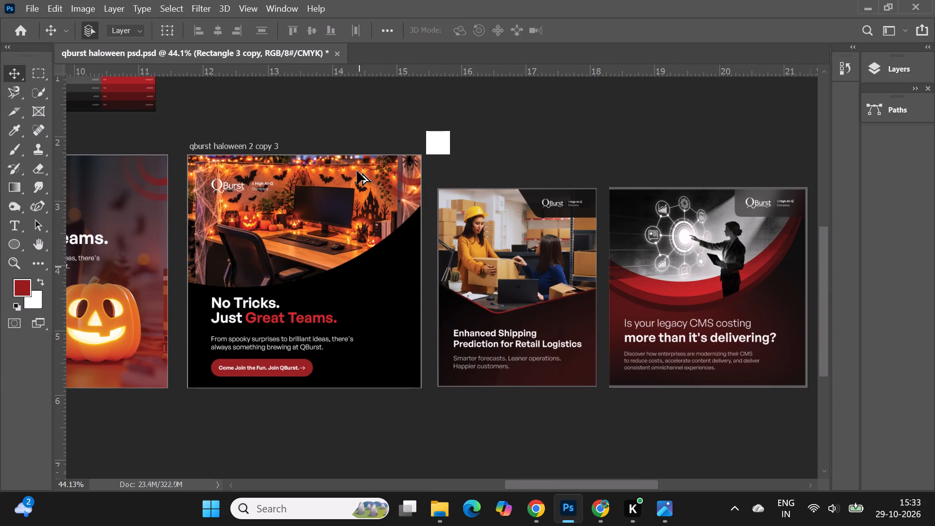
pyautogui.keyDown('alt'); pyautogui.scroll(3, 365, 141); pyautogui.keyUp('alt')
pyautogui.click(271, 177)
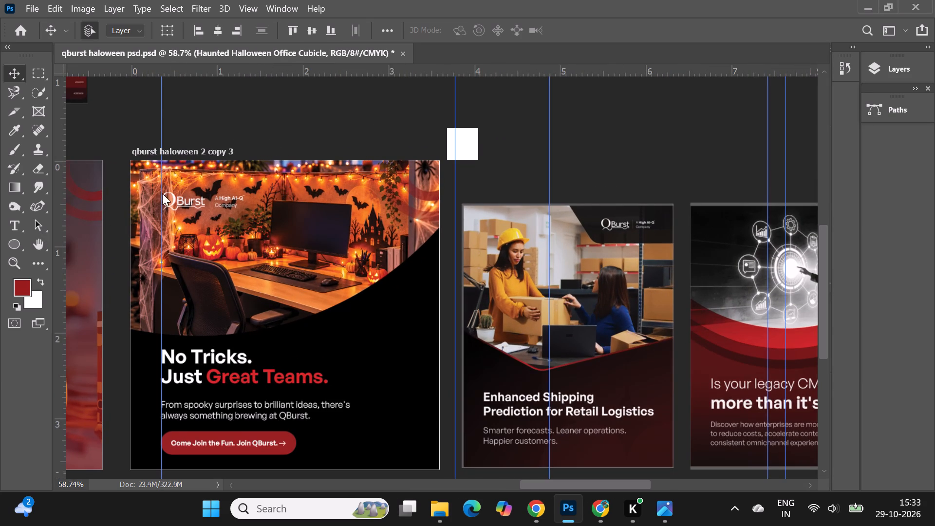
pyautogui.keyDown('alt'); pyautogui.scroll(-3, 375, 131); pyautogui.keyUp('alt')
pyautogui.keyDown('alt'); pyautogui.scroll(8, 413, 106); pyautogui.keyUp('alt')
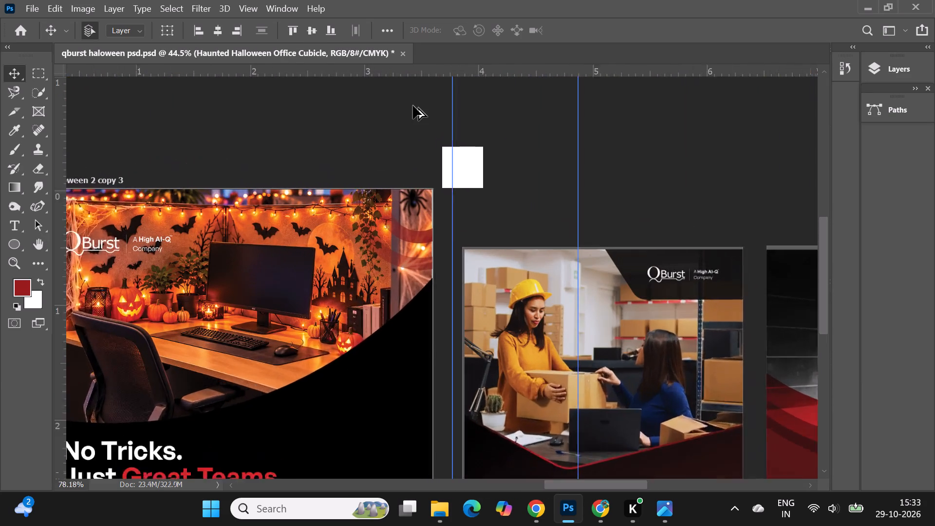
# Place the white spacer square flush inside the cubicle artboard's upper-right corner.
pyautogui.moveTo(452, 167); pyautogui.dragTo(391, 227)
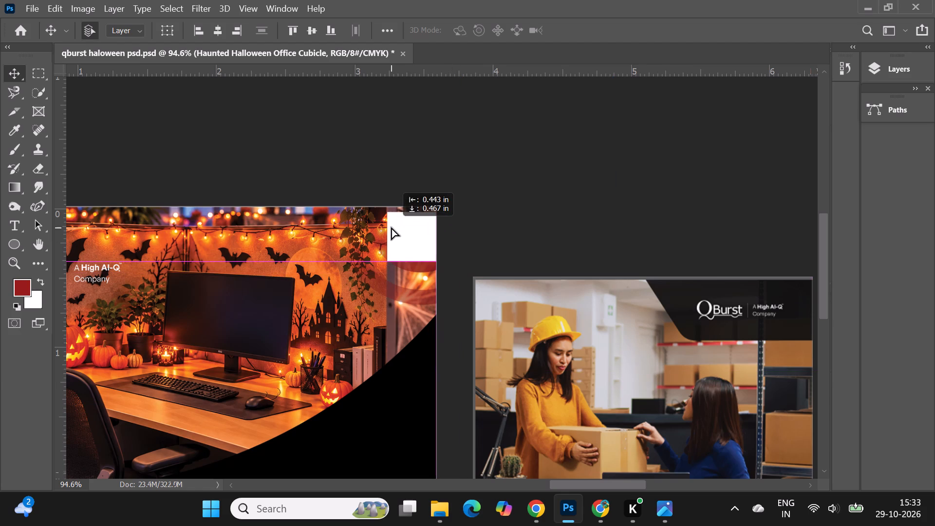
pyautogui.moveTo(391, 227); pyautogui.dragTo(391, 218)
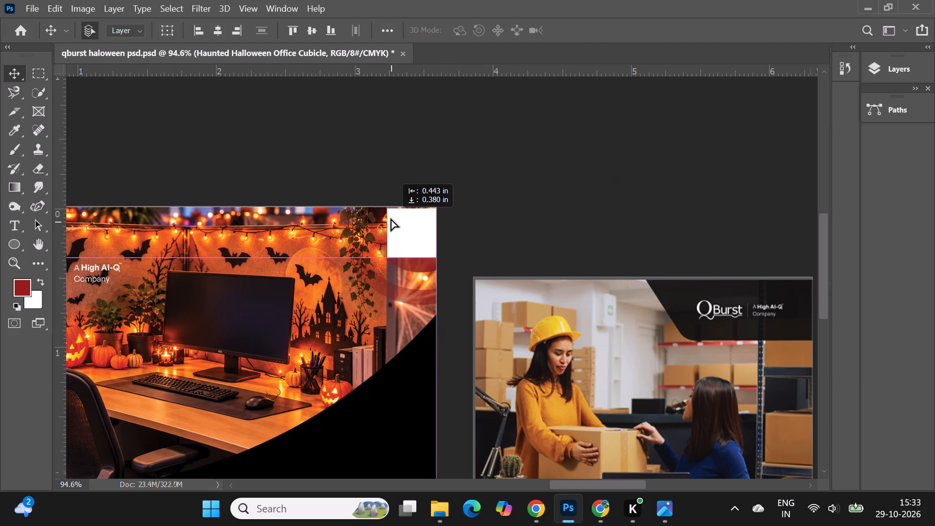
pyautogui.moveTo(391, 218); pyautogui.dragTo(391, 218)
# Scale the white square proportionally to about 43%, keeping it anchored in the artboard's upper-right corner.
pyautogui.keyDown('alt'); pyautogui.scroll(7, 393, 221); pyautogui.keyUp('alt')
pyautogui.click(415, 235)
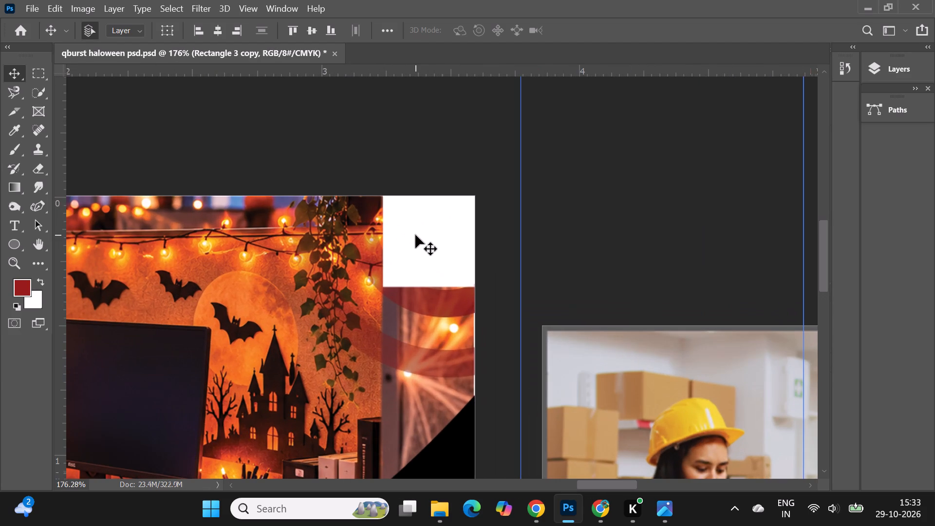
pyautogui.hotkey('ctrl', 't')
pyautogui.moveTo(381, 289); pyautogui.dragTo(397, 281)
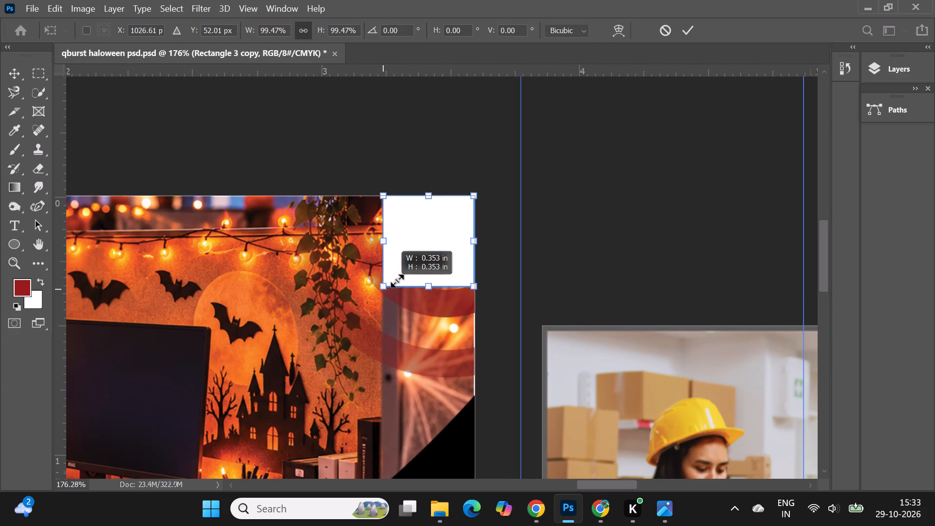
pyautogui.moveTo(397, 281); pyautogui.dragTo(445, 248)
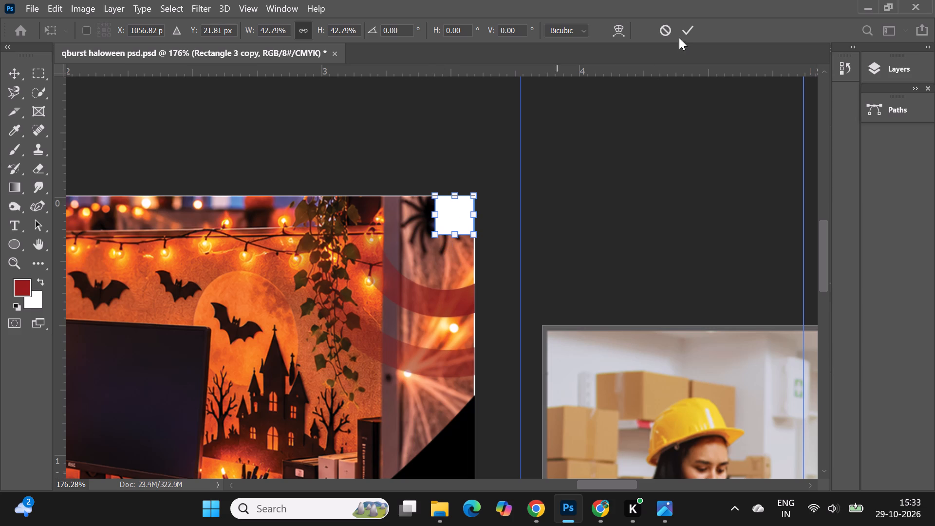
pyautogui.click(681, 35)
pyautogui.click(662, 183)
# Move the QBurst logo to the cubicle artboard's upper-right area, aligning its tagline's right end with the white square's left edge.
pyautogui.keyDown('alt'); pyautogui.scroll(-8, 662, 183); pyautogui.keyUp('alt')
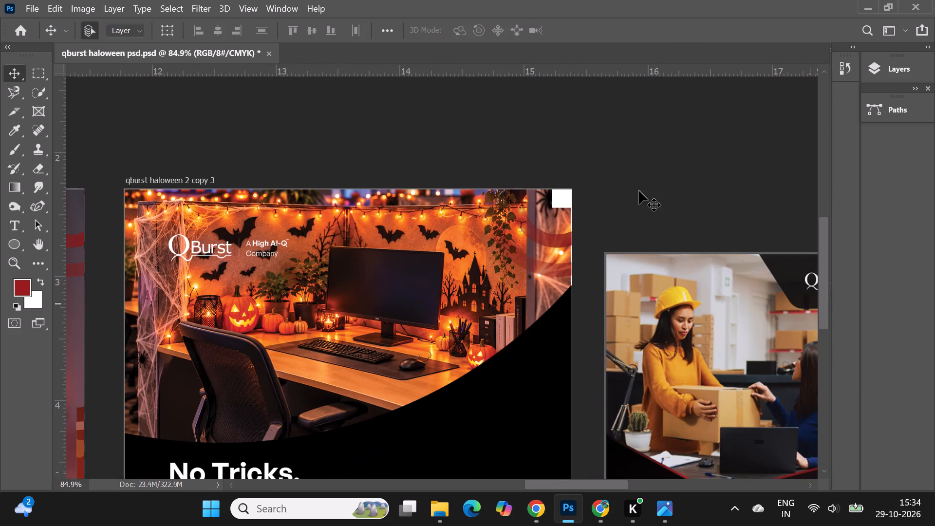
pyautogui.moveTo(188, 242); pyautogui.dragTo(477, 207)
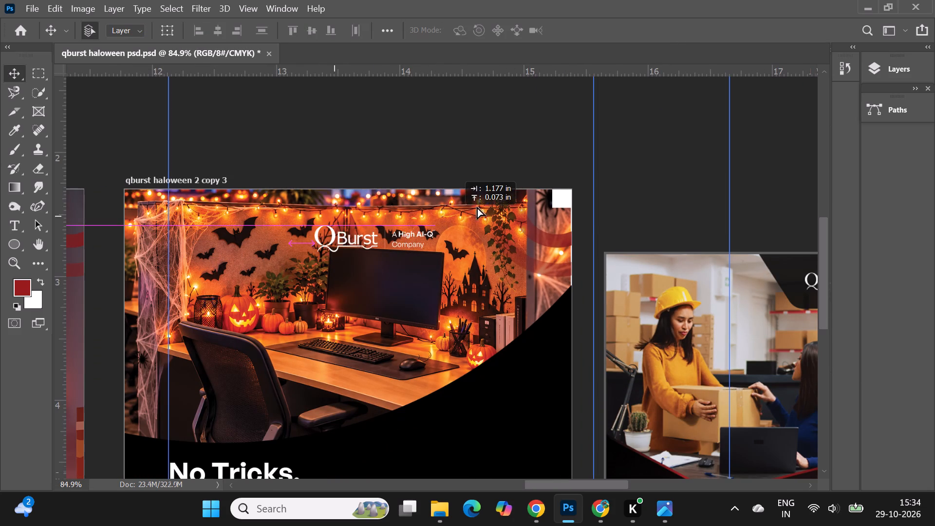
pyautogui.moveTo(477, 207); pyautogui.dragTo(449, 219)
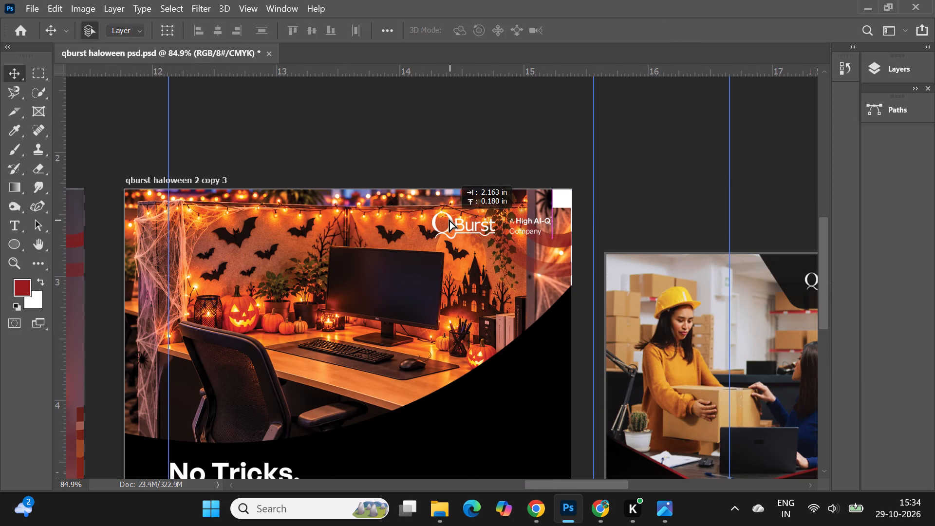
pyautogui.moveTo(449, 219); pyautogui.dragTo(449, 213)
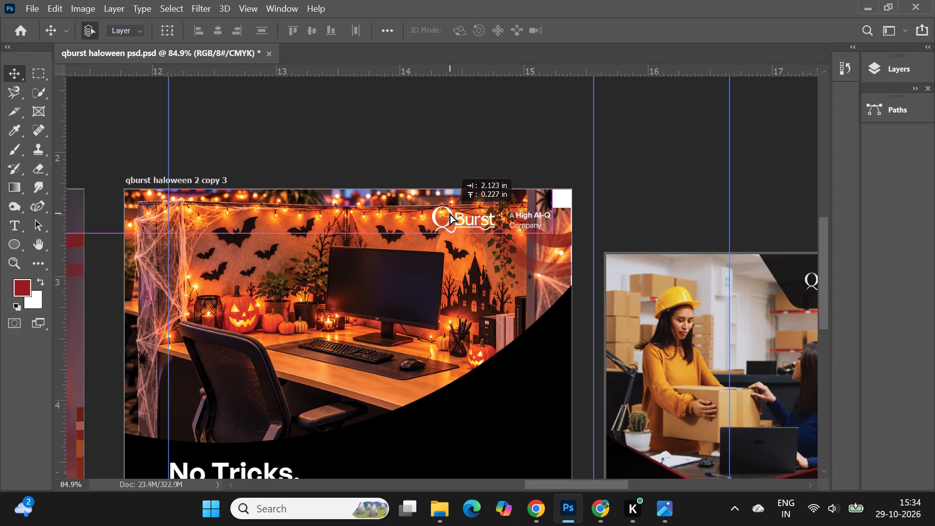
pyautogui.keyDown('alt'); pyautogui.scroll(-8, 435, 163); pyautogui.keyUp('alt')
pyautogui.keyDown('alt'); pyautogui.scroll(4, 433, 229); pyautogui.keyUp('alt')
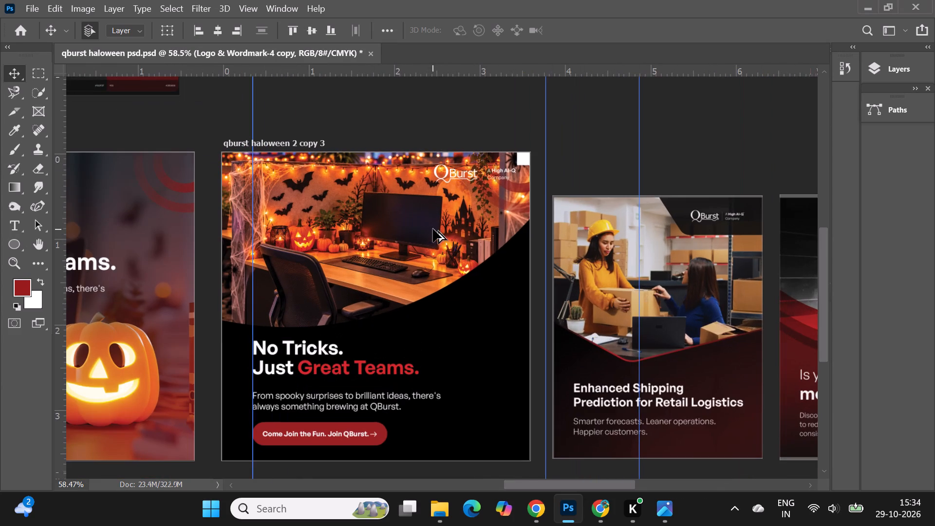
pyautogui.click(411, 214)
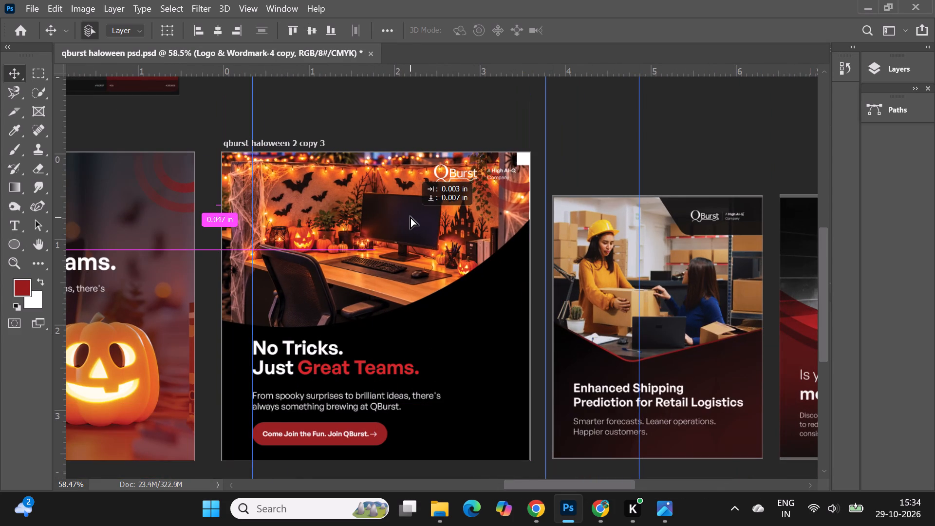
pyautogui.keyDown('alt'); pyautogui.scroll(-7, 411, 165); pyautogui.keyUp('alt')
pyautogui.click(411, 398)
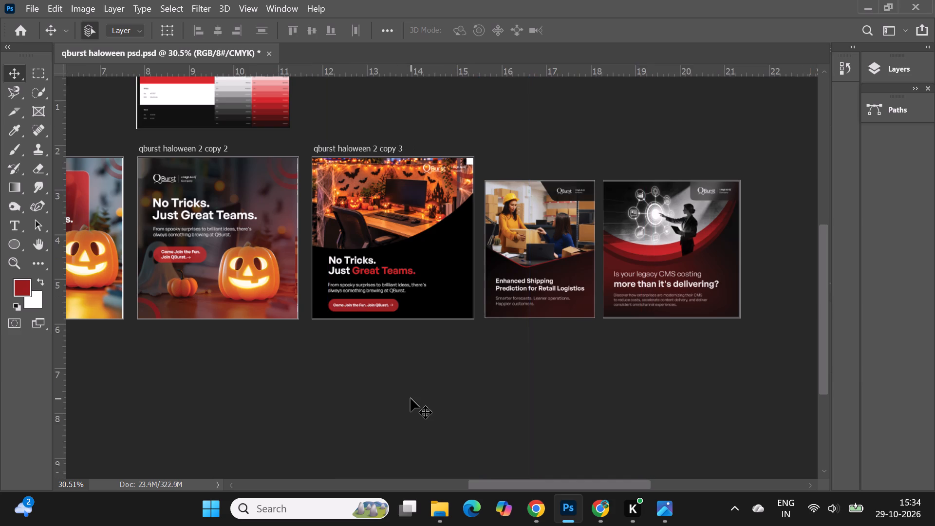
# Reshape the black text area's upper curve by lowering its left end and middle anchor, and add an anchor on the bottom edge.
pyautogui.keyDown('alt'); pyautogui.scroll(6, 399, 224); pyautogui.keyUp('alt')
pyautogui.click(431, 272)
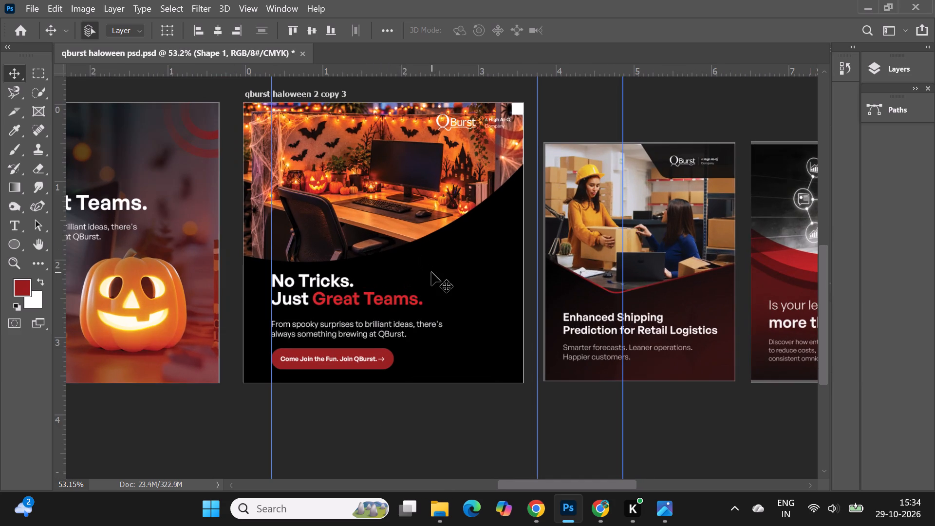
pyautogui.click(38, 212)
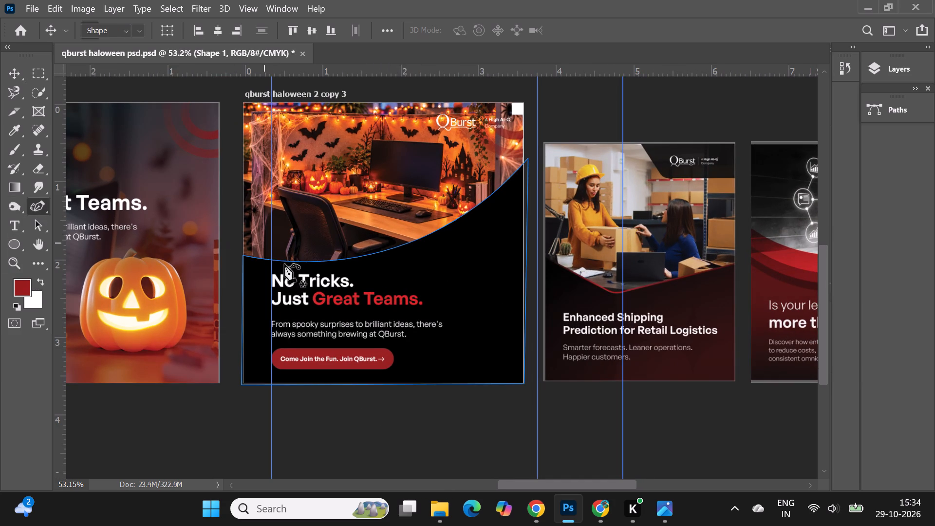
pyautogui.click(292, 384)
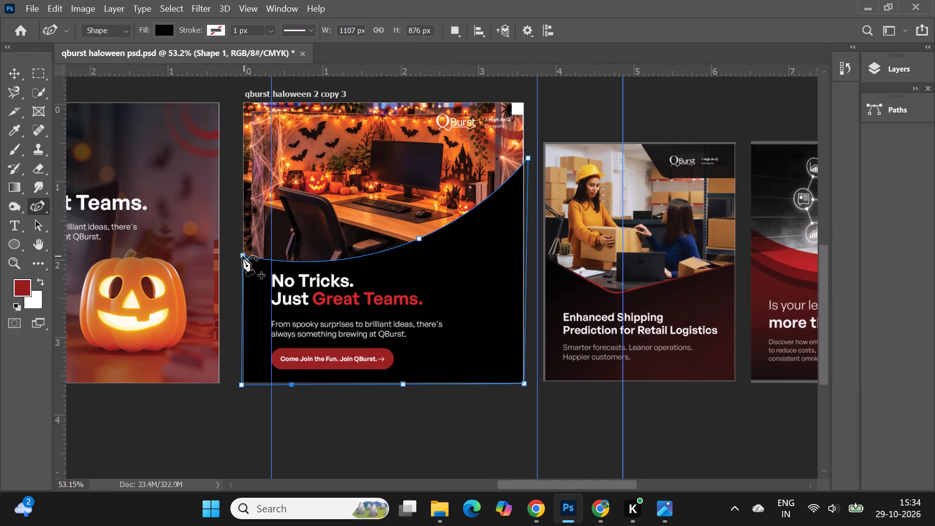
pyautogui.moveTo(243, 256); pyautogui.dragTo(242, 261)
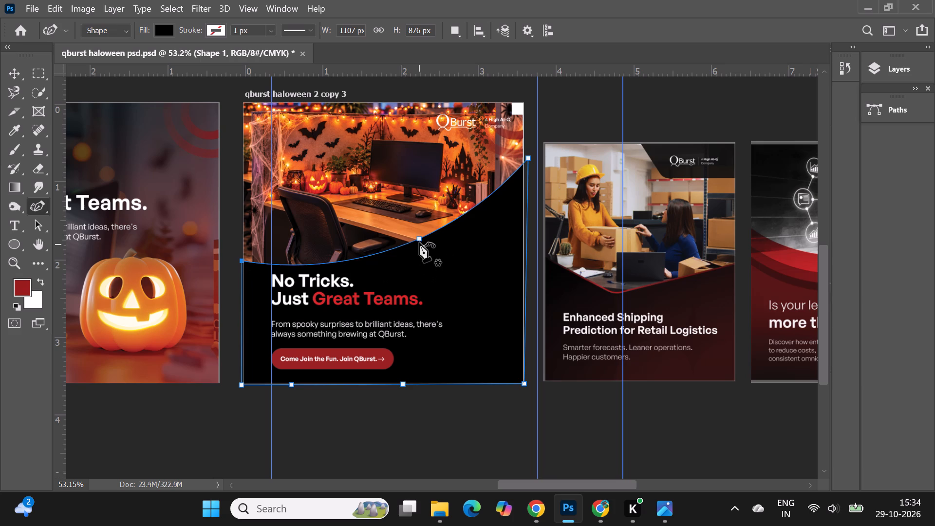
pyautogui.moveTo(419, 241); pyautogui.dragTo(427, 245)
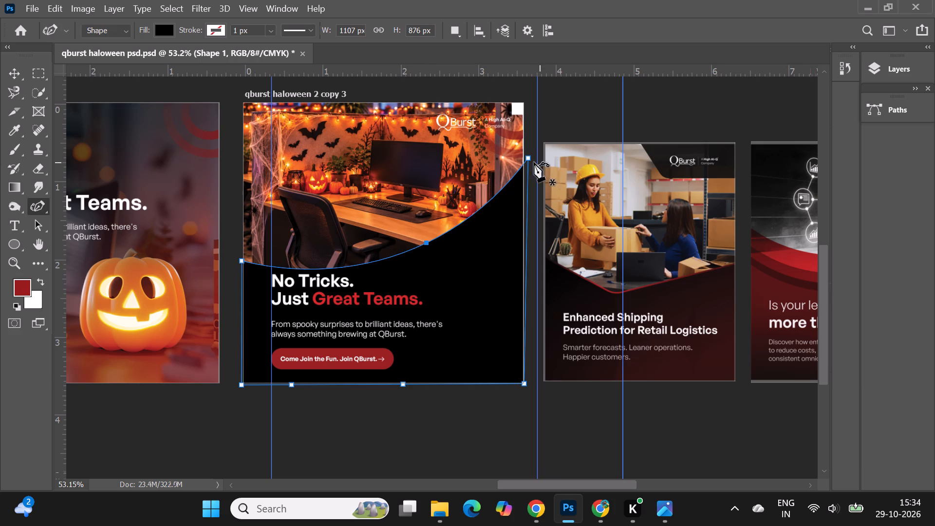
pyautogui.click(18, 74)
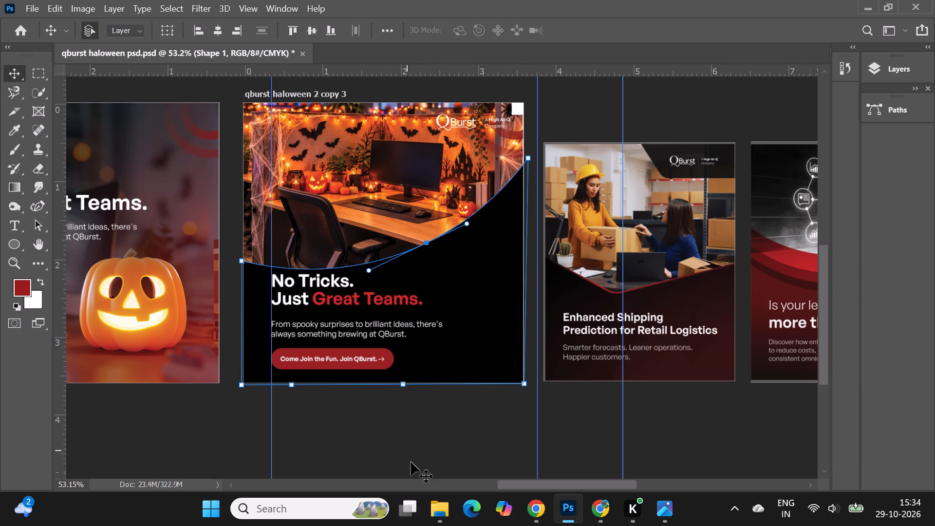
pyautogui.click(411, 462)
# Nudge the Halloween cubicle background image four increments to the right.
pyautogui.keyDown('alt'); pyautogui.scroll(2, 425, 208); pyautogui.keyUp('alt')
pyautogui.keyDown('alt'); pyautogui.scroll(1, 448, 149); pyautogui.keyUp('alt')
pyautogui.scroll(6, 480, 261)
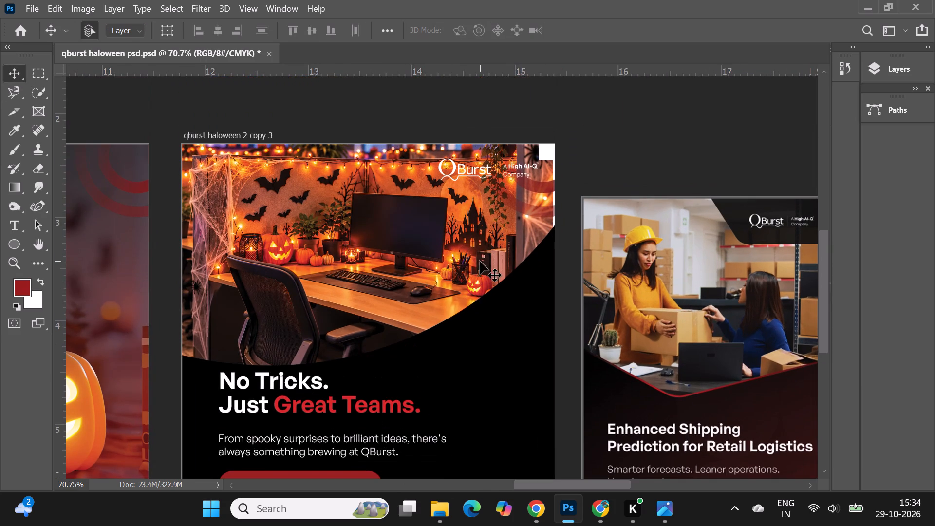
pyautogui.keyDown('alt'); pyautogui.scroll(5, 467, 124); pyautogui.keyUp('alt')
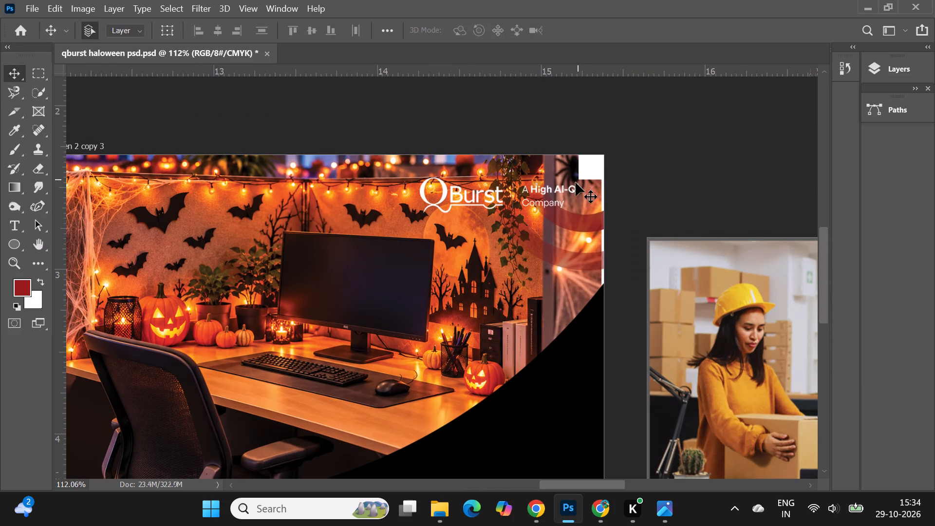
pyautogui.click(549, 286)
pyautogui.press('Right')
pyautogui.press('Right')
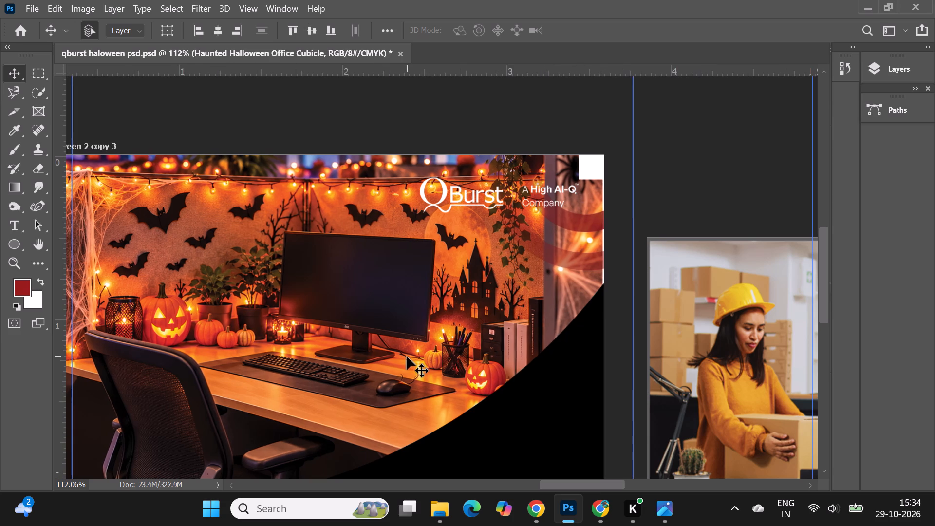
pyautogui.press('Right')
pyautogui.press('Right')
# Examine the cubicle post's logo position, curve and text spacing beside the neighbouring posts.
pyautogui.keyDown('alt'); pyautogui.scroll(-2, 461, 329); pyautogui.keyUp('alt')
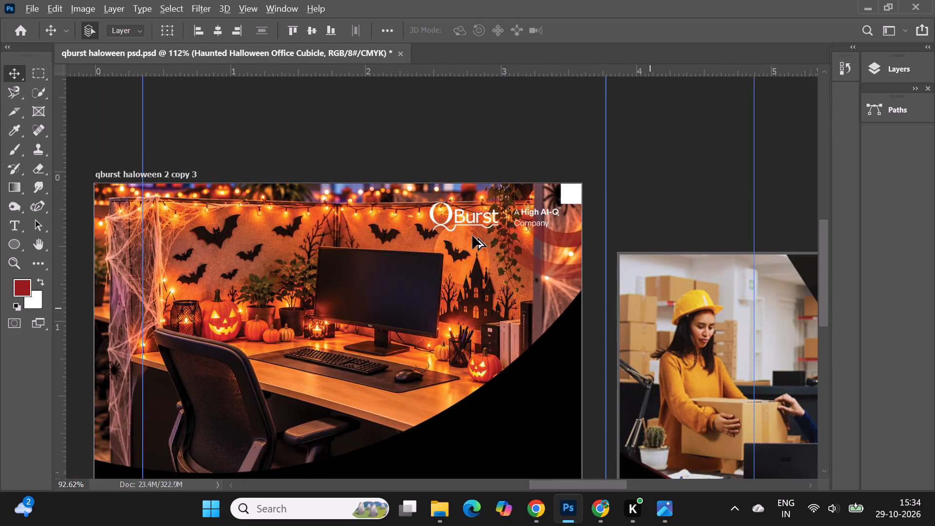
pyautogui.keyDown('alt'); pyautogui.scroll(-2, 472, 236); pyautogui.keyUp('alt')
pyautogui.click(347, 135)
pyautogui.scroll(-4, 347, 135)
pyautogui.keyDown('alt'); pyautogui.scroll(-2, 444, 152); pyautogui.keyUp('alt')
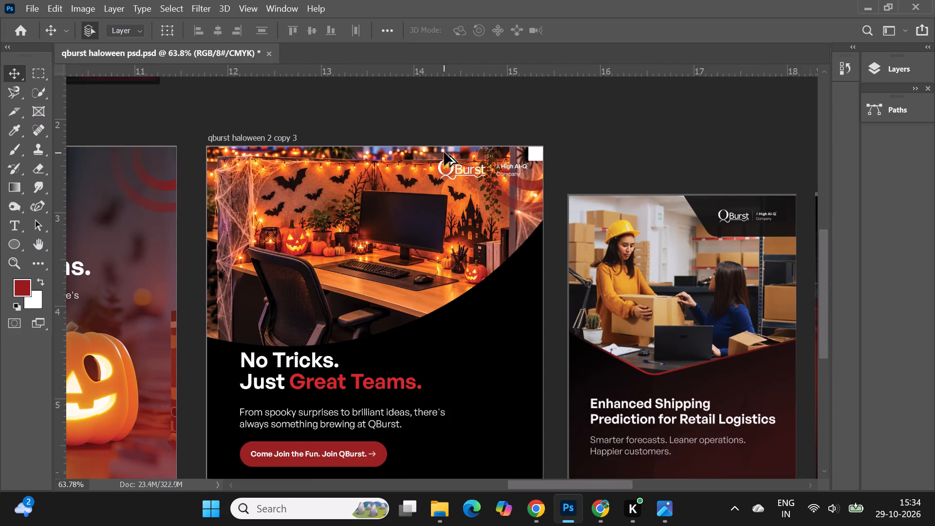
pyautogui.keyDown('alt'); pyautogui.scroll(-2, 444, 152); pyautogui.keyUp('alt')
pyautogui.keyDown('alt'); pyautogui.scroll(1, 328, 281); pyautogui.keyUp('alt')
pyautogui.keyDown('alt'); pyautogui.scroll(-4, 391, 191); pyautogui.keyUp('alt')
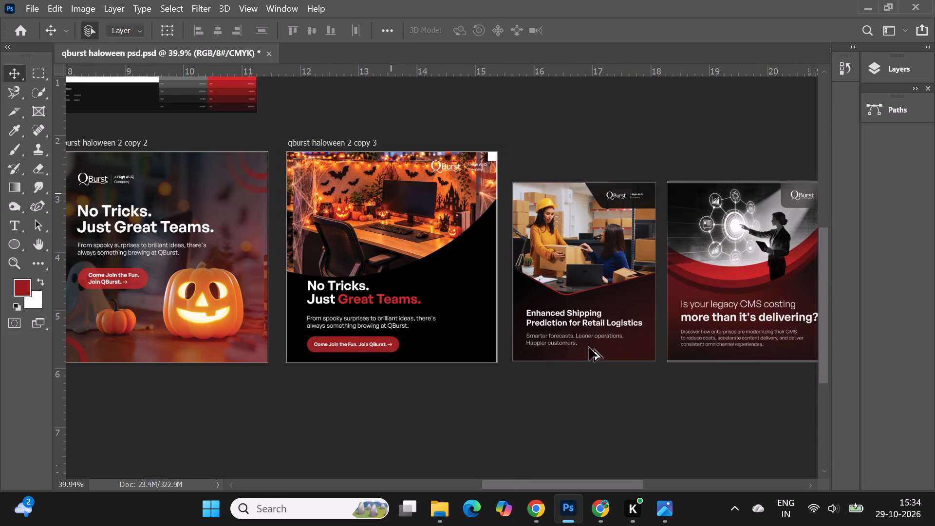
pyautogui.scroll(1, 593, 363)
pyautogui.keyDown('alt'); pyautogui.scroll(4, 501, 226); pyautogui.keyUp('alt')
pyautogui.keyDown('alt'); pyautogui.scroll(2, 394, 113); pyautogui.keyUp('alt')
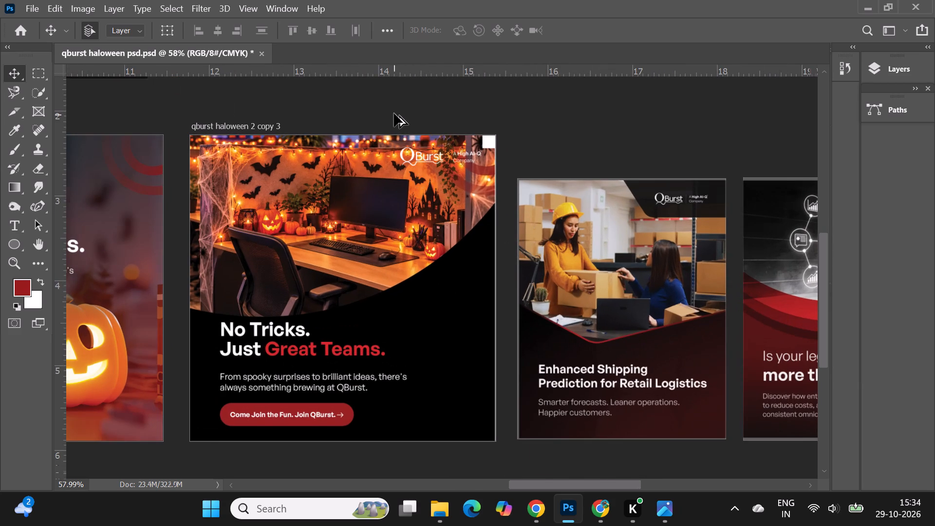
pyautogui.keyDown('alt'); pyautogui.scroll(-3, 500, 124); pyautogui.keyUp('alt')
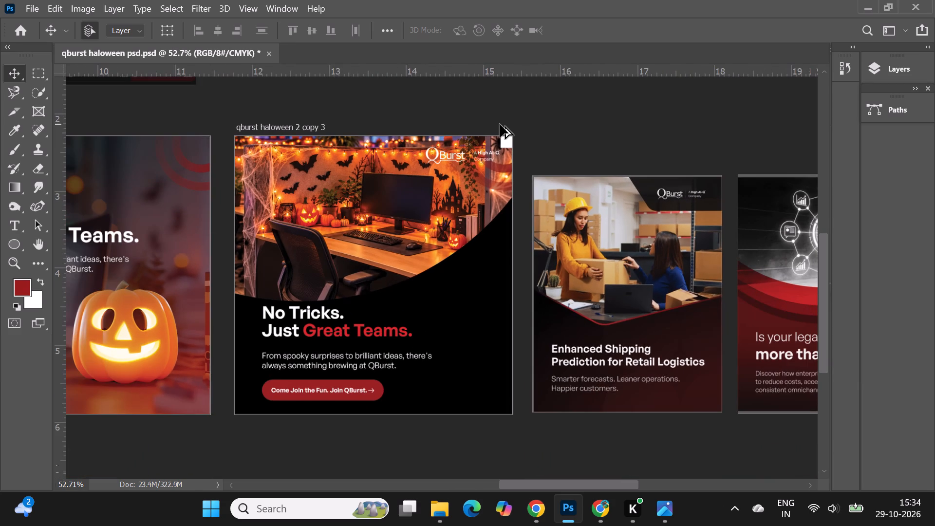
# Nudge the "No Tricks. Just Great Teams." headline down 13 increments below the curve on the cubicle artboard.
pyautogui.keyDown('alt'); pyautogui.scroll(2, 314, 358); pyautogui.keyUp('alt')
pyautogui.click(303, 326)
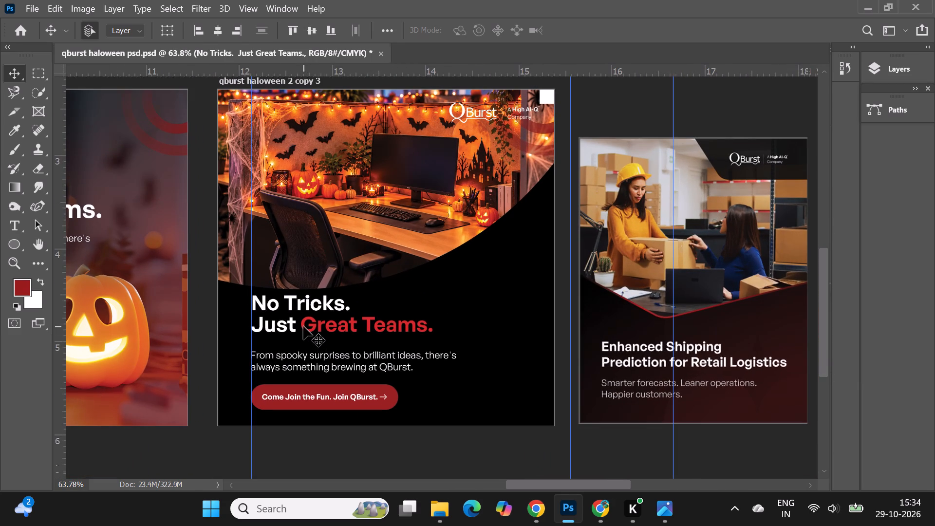
pyautogui.press('Down')
pyautogui.press('Down')
pyautogui.press('Down')
pyautogui.press('Down')
pyautogui.press('Down')
pyautogui.press('Down')
pyautogui.press('Down')
pyautogui.press('Down')
pyautogui.press('Down')
pyautogui.press('Down')
pyautogui.press('Down')
pyautogui.press('Down')
pyautogui.press('Down')
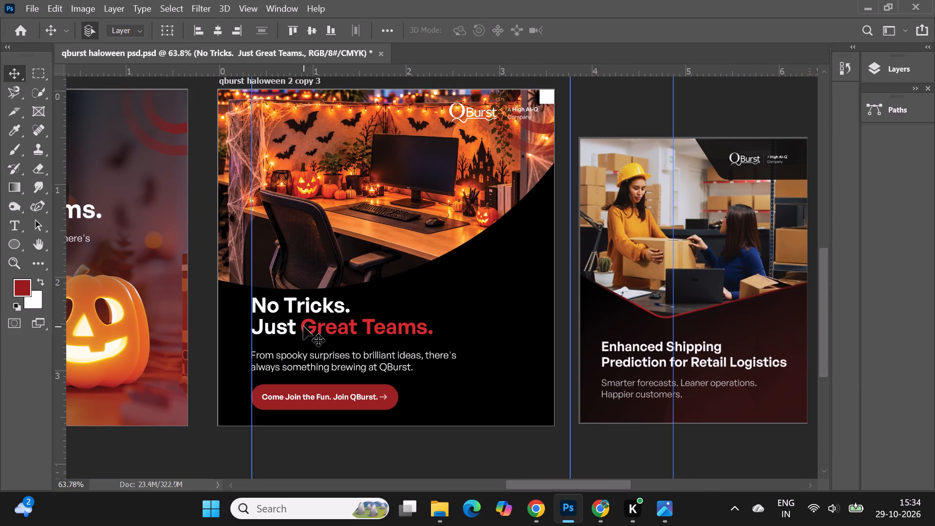
# Compare the cubicle post's overall layout and logo treatment with the two reference posts.
pyautogui.keyDown('alt'); pyautogui.scroll(-2, 371, 186); pyautogui.keyUp('alt')
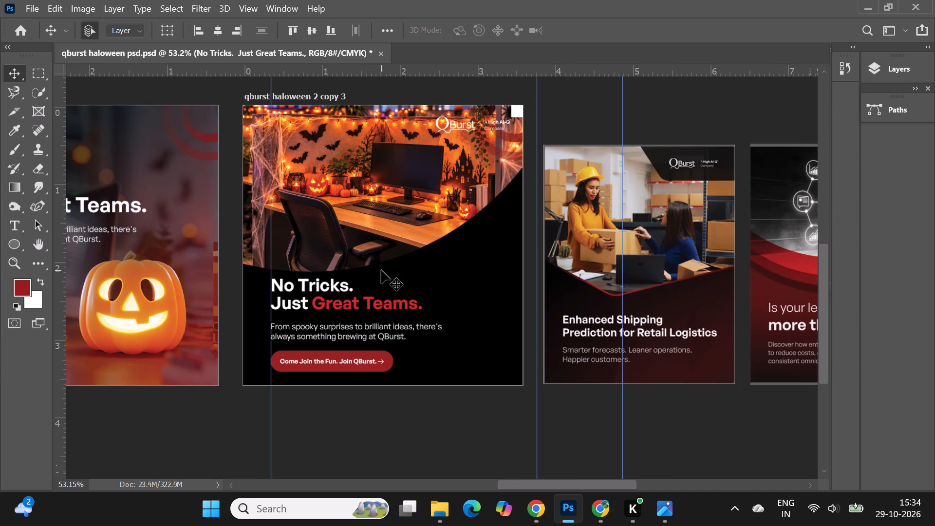
pyautogui.click(381, 270)
pyautogui.click(575, 94)
pyautogui.keyDown('alt'); pyautogui.scroll(-2, 460, 195); pyautogui.keyUp('alt')
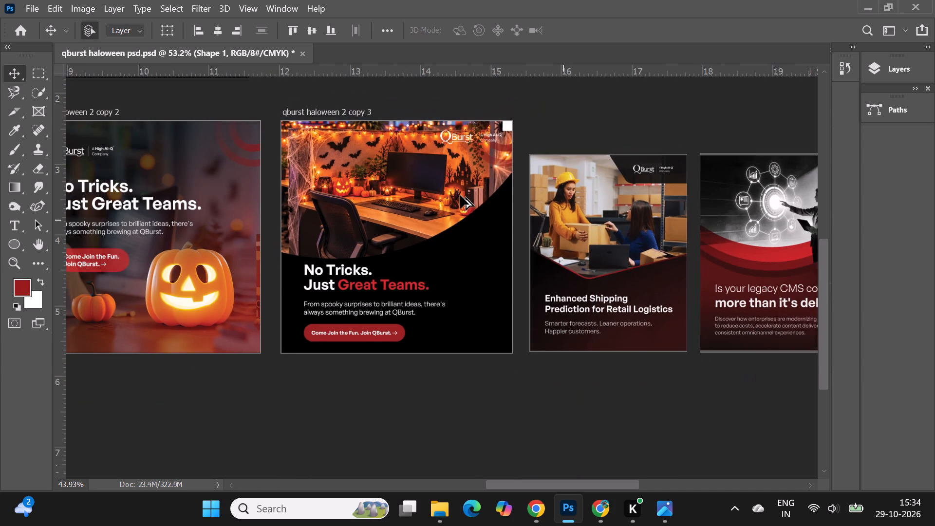
pyautogui.keyDown('alt'); pyautogui.scroll(-1, 460, 195); pyautogui.keyUp('alt')
pyautogui.keyDown('alt'); pyautogui.scroll(4, 465, 111); pyautogui.keyUp('alt')
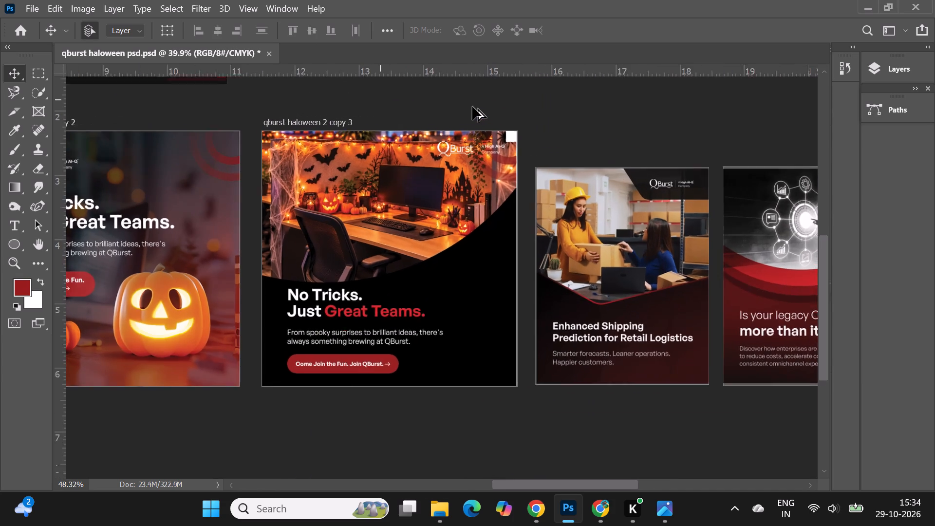
pyautogui.keyDown('alt'); pyautogui.scroll(1, 472, 107); pyautogui.keyUp('alt')
pyautogui.keyDown('alt'); pyautogui.scroll(-4, 281, 134); pyautogui.keyUp('alt')
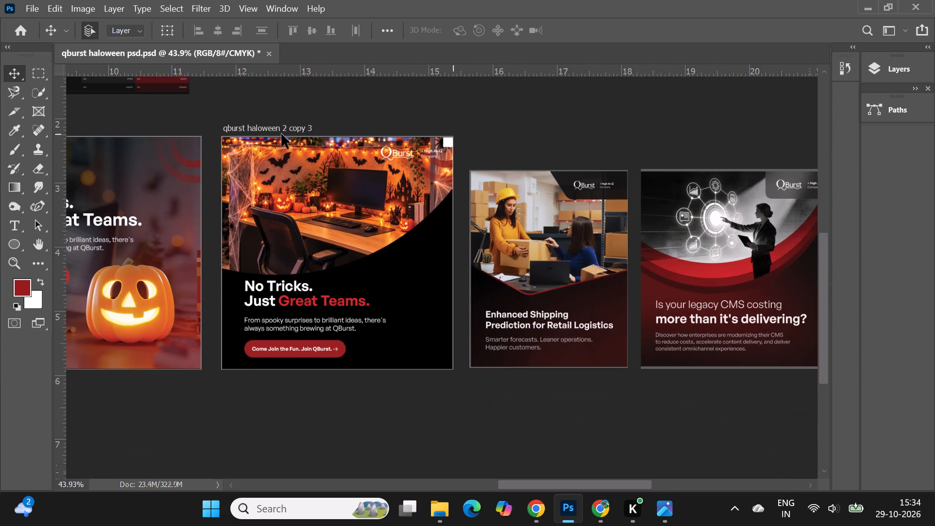
# Draw a black-filled rectangle about 413 x 148 px over the logo in the cubicle artboard's upper-right corner.
pyautogui.keyDown('alt'); pyautogui.scroll(7, 381, 124); pyautogui.keyUp('alt')
pyautogui.keyDown('alt'); pyautogui.scroll(2, 489, 150); pyautogui.keyUp('alt')
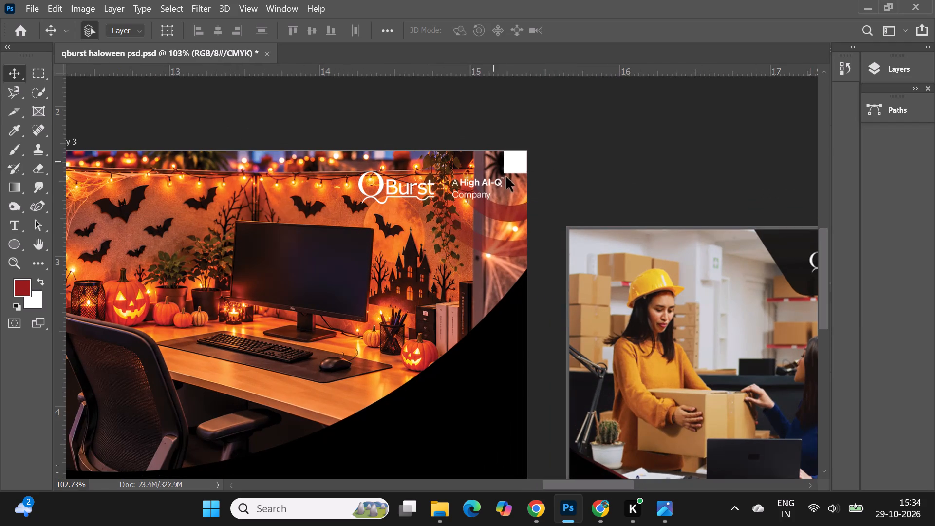
pyautogui.rightClick(20, 244)
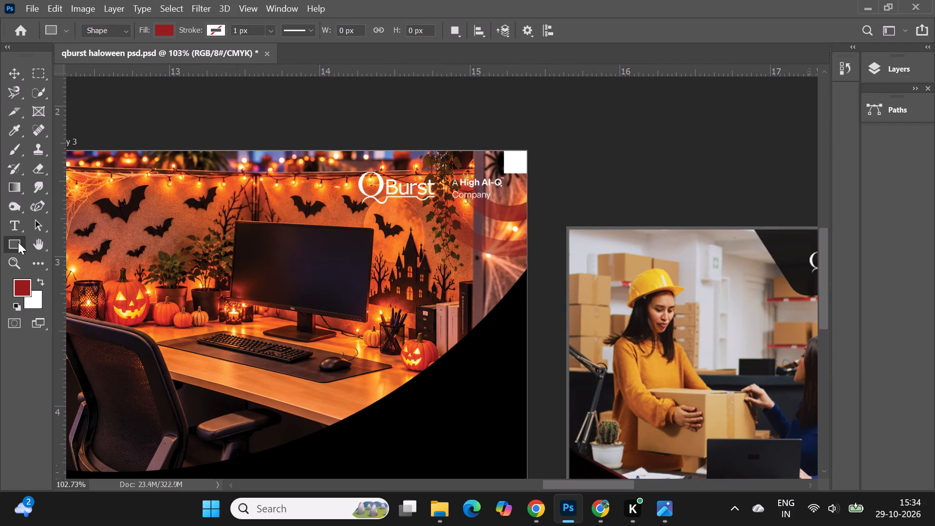
pyautogui.moveTo(335, 150); pyautogui.dragTo(491, 230)
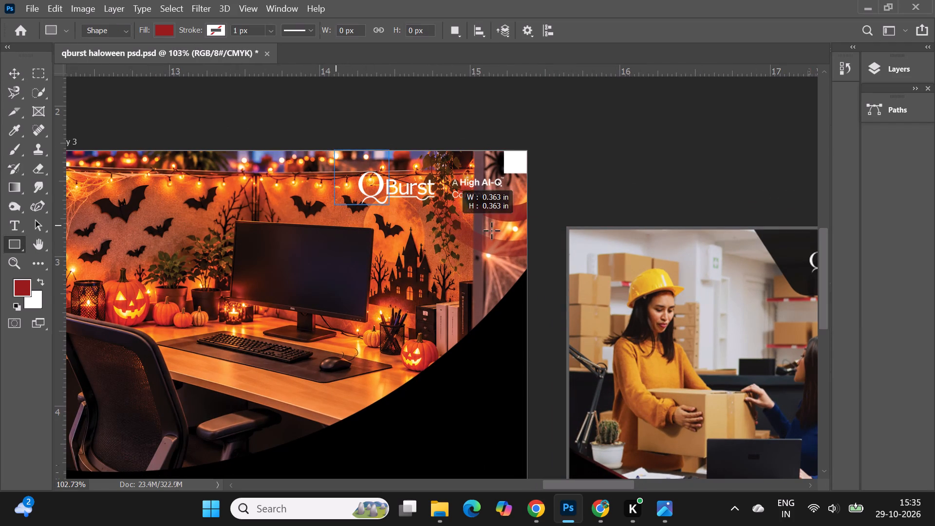
pyautogui.moveTo(491, 230); pyautogui.dragTo(541, 224)
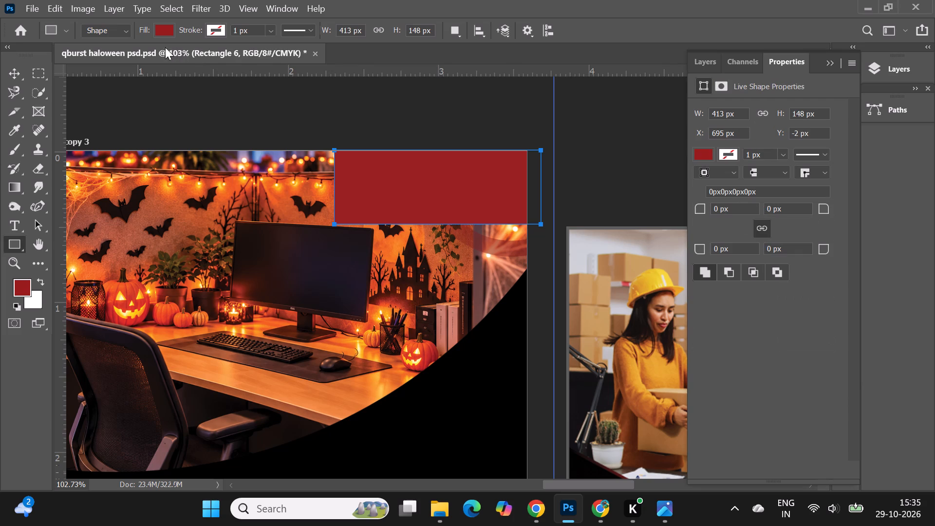
pyautogui.click(160, 29)
pyautogui.click(98, 109)
pyautogui.click(12, 70)
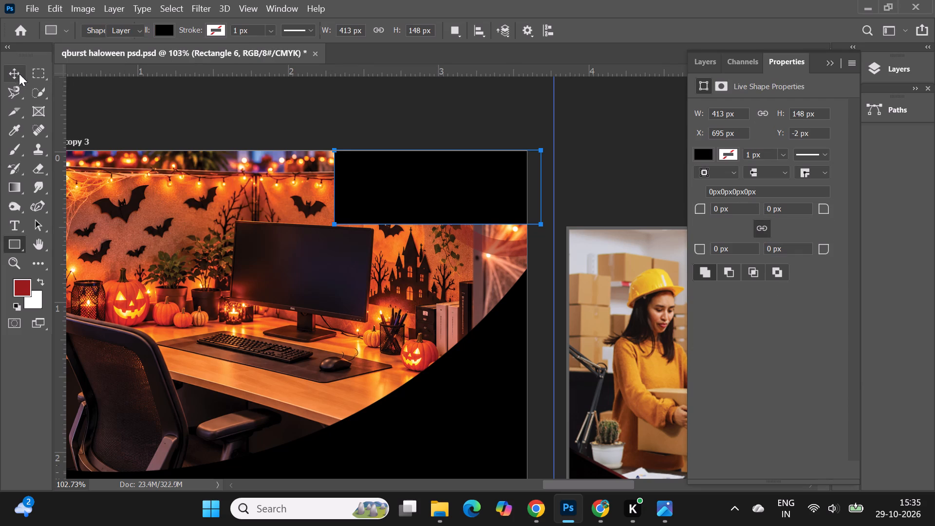
# Move the new black rectangle's layer directly beneath the Logo & Wordmark-4 copy layer.
pyautogui.click(830, 63)
pyautogui.click(423, 190)
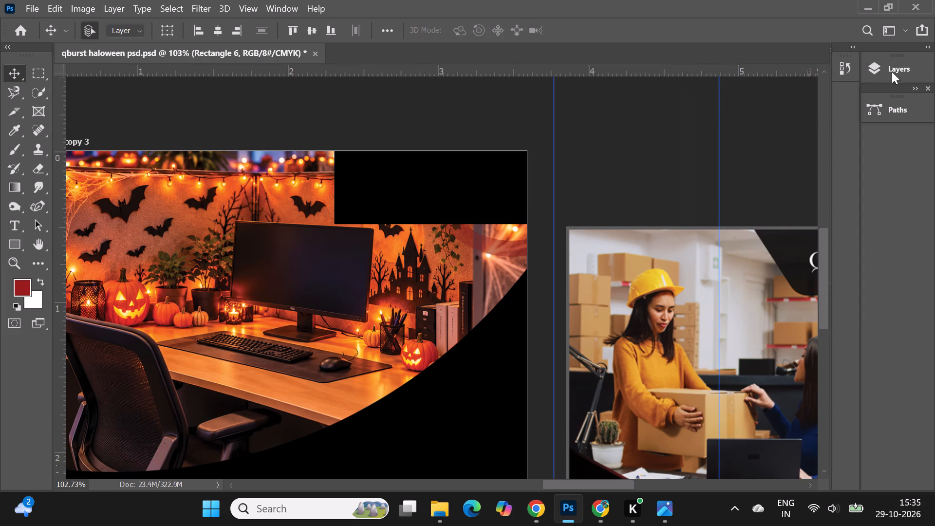
pyautogui.click(874, 72)
pyautogui.rightClick(401, 179)
pyautogui.click(427, 204)
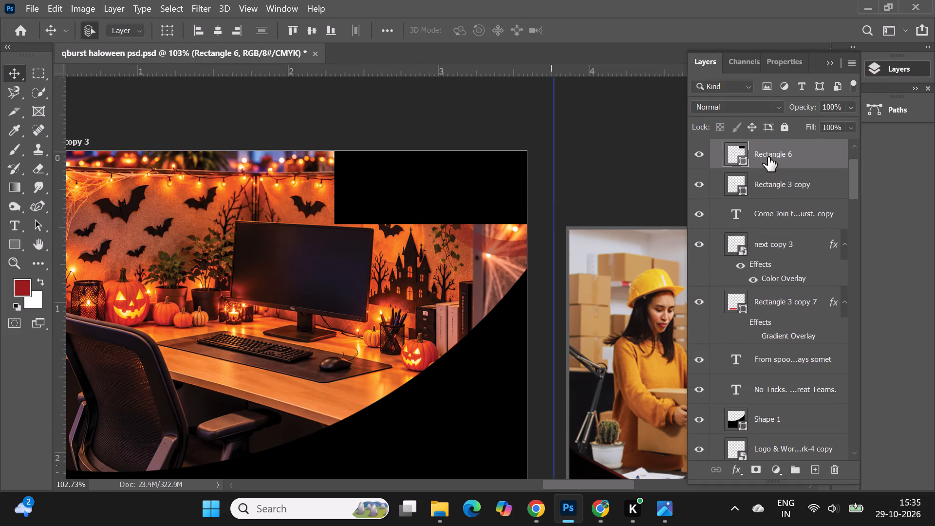
pyautogui.moveTo(768, 157); pyautogui.dragTo(761, 432)
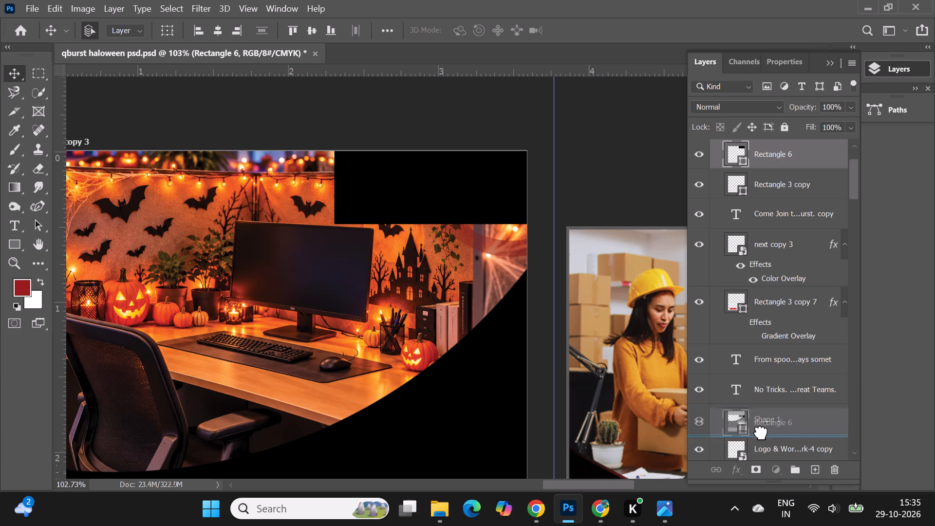
pyautogui.moveTo(761, 432); pyautogui.dragTo(760, 456)
pyautogui.scroll(-3, 785, 295)
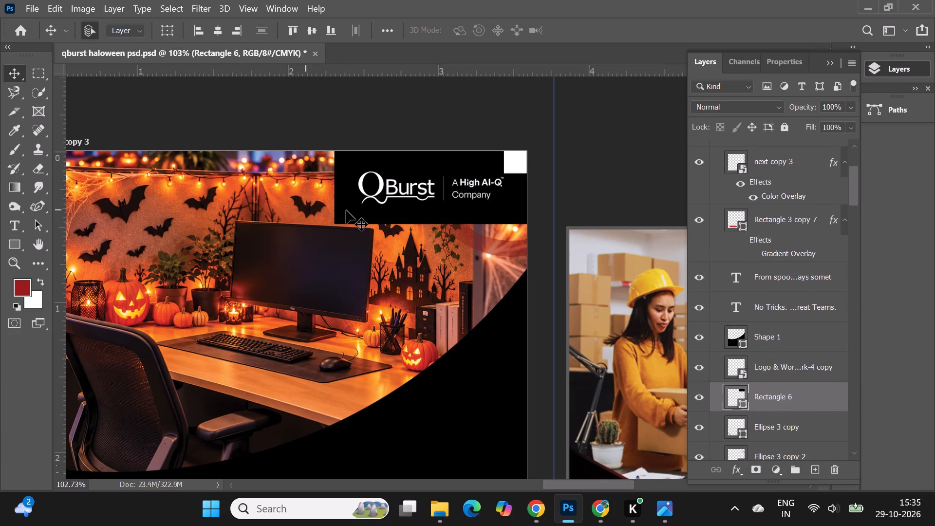
# Unlink the logo backing rectangle's corner radii and round only its bottom-left corner to 20 px.
pyautogui.click(344, 210)
pyautogui.click(828, 62)
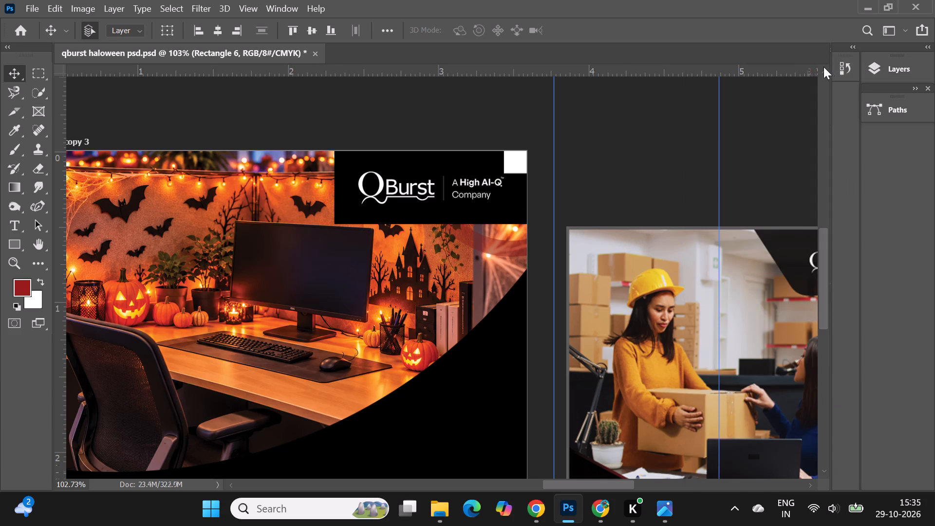
pyautogui.click(889, 70)
pyautogui.click(790, 61)
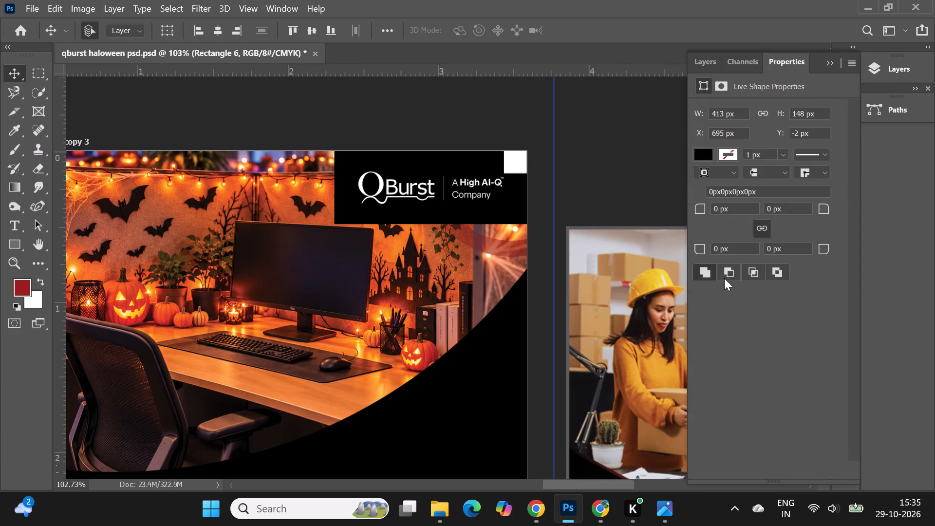
pyautogui.click(761, 227)
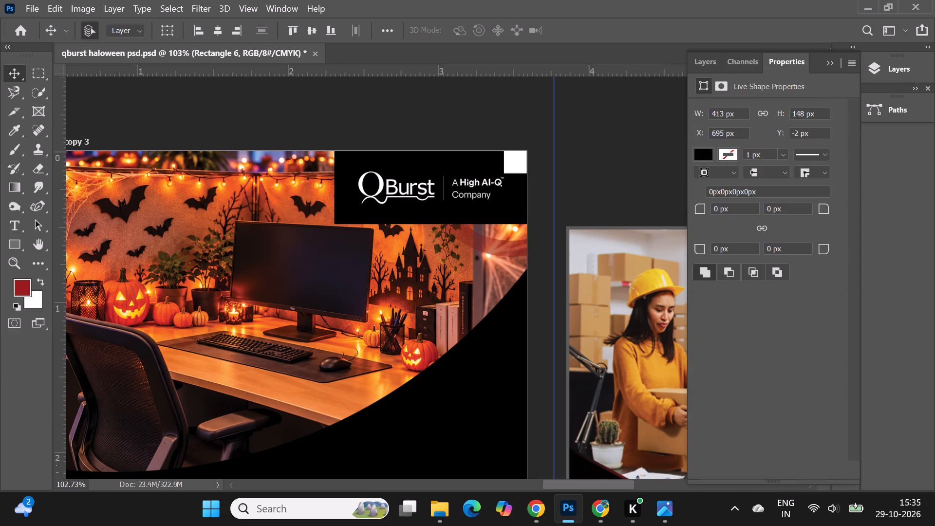
pyautogui.click(712, 249)
pyautogui.press('2')
pyautogui.press('Return')
pyautogui.click(19, 74)
pyautogui.click(338, 89)
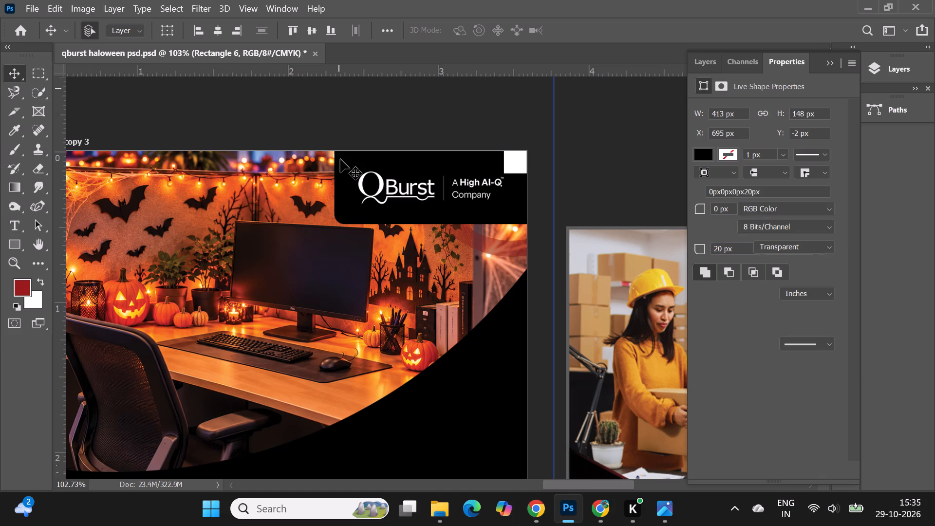
# Set the logo backing rectangle's opacity to 71%.
pyautogui.click(340, 160)
pyautogui.click(826, 117)
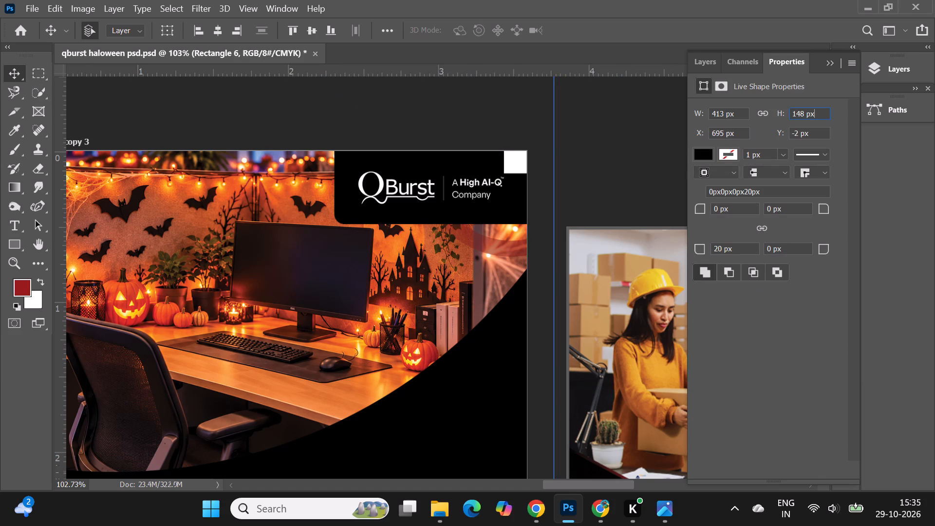
pyautogui.rightClick(350, 164)
pyautogui.click(377, 185)
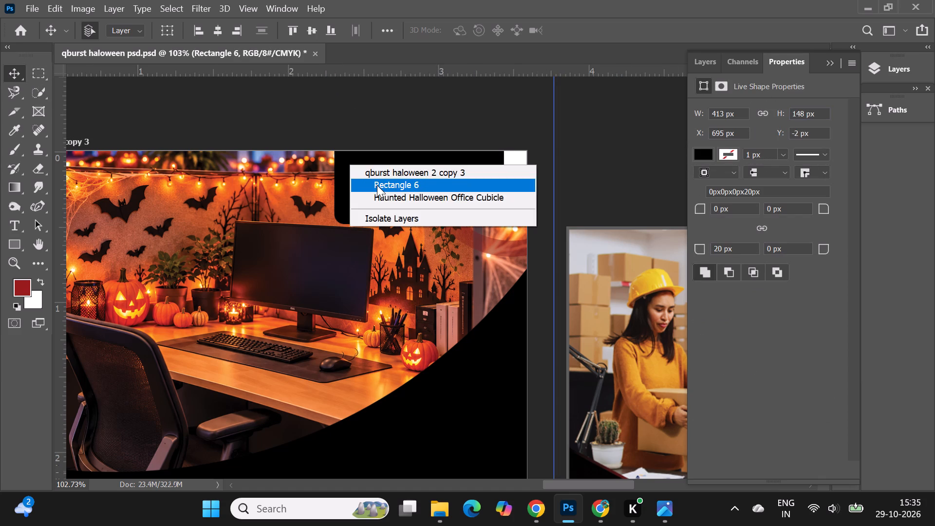
pyautogui.click(713, 150)
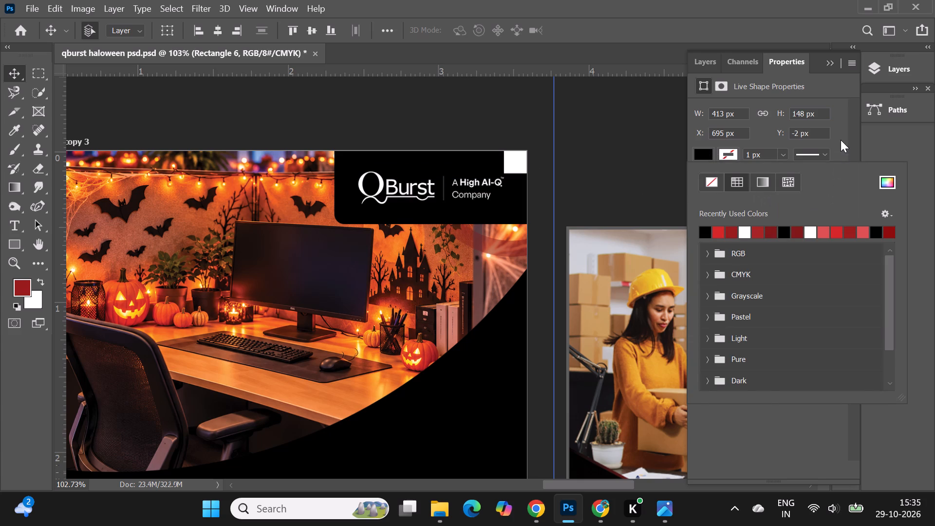
pyautogui.click(841, 140)
pyautogui.click(831, 64)
pyautogui.click(879, 69)
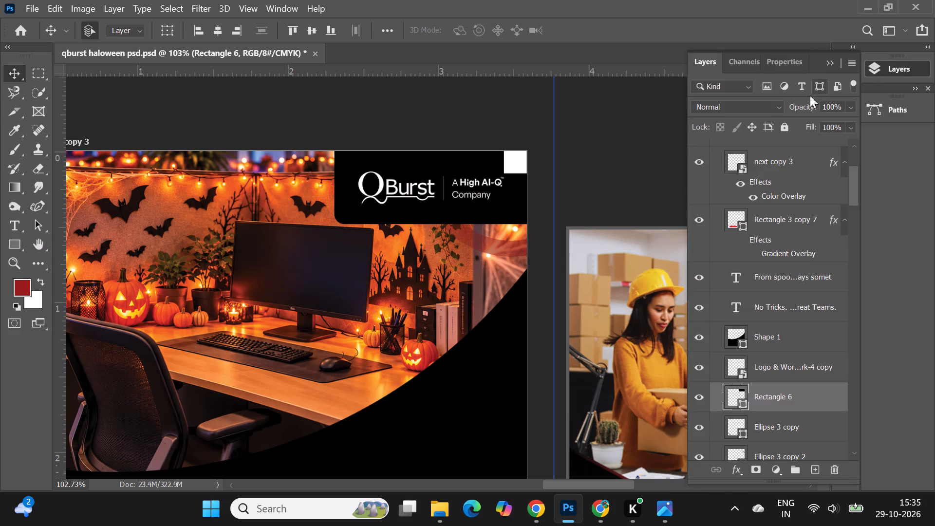
pyautogui.click(855, 107)
pyautogui.click(827, 123)
pyautogui.click(820, 123)
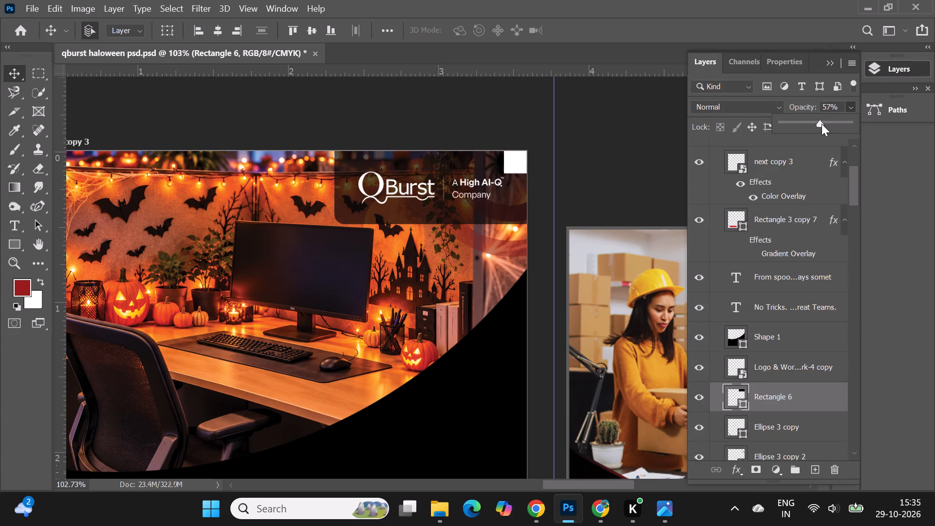
pyautogui.click(825, 124)
pyautogui.click(830, 124)
pyautogui.click(830, 124)
# Compare the cubicle post's semi-transparent logo backing with the logo treatment on the neighbouring reference posts.
pyautogui.keyDown('alt'); pyautogui.scroll(-9, 533, 117); pyautogui.keyUp('alt')
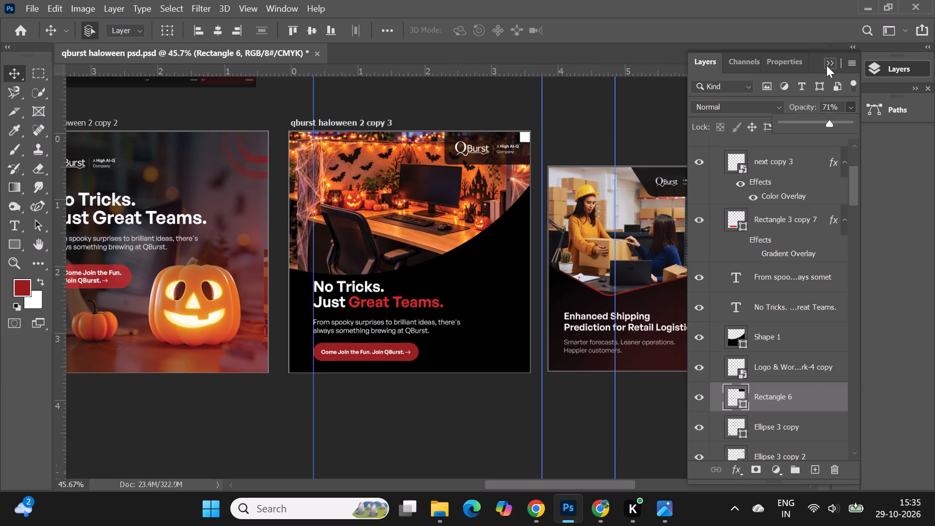
pyautogui.click(826, 65)
pyautogui.keyDown('alt'); pyautogui.scroll(-3, 272, 114); pyautogui.keyUp('alt')
pyautogui.keyDown('alt'); pyautogui.scroll(3, 490, 100); pyautogui.keyUp('alt')
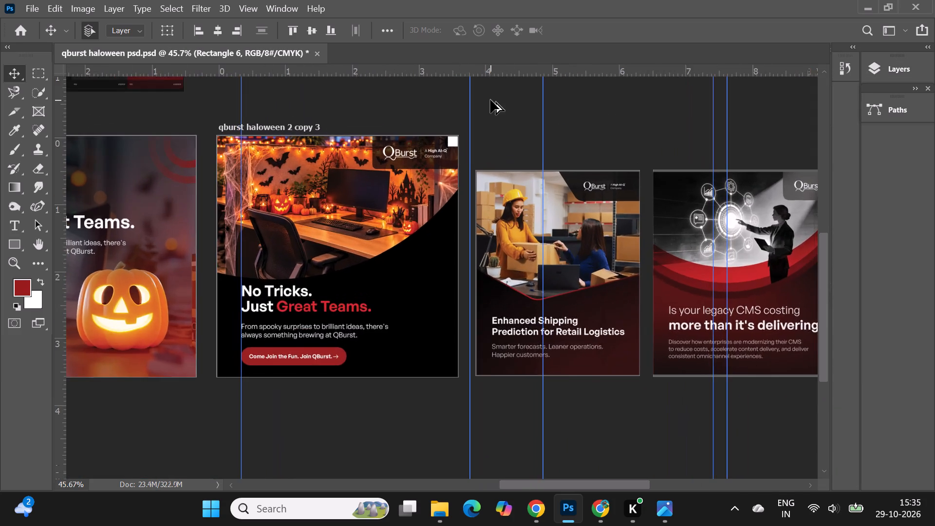
pyautogui.keyDown('alt'); pyautogui.scroll(2, 490, 100); pyautogui.keyUp('alt')
pyautogui.keyDown('alt'); pyautogui.scroll(5, 346, 101); pyautogui.keyUp('alt')
pyautogui.keyDown('alt'); pyautogui.scroll(-2, 474, 218); pyautogui.keyUp('alt')
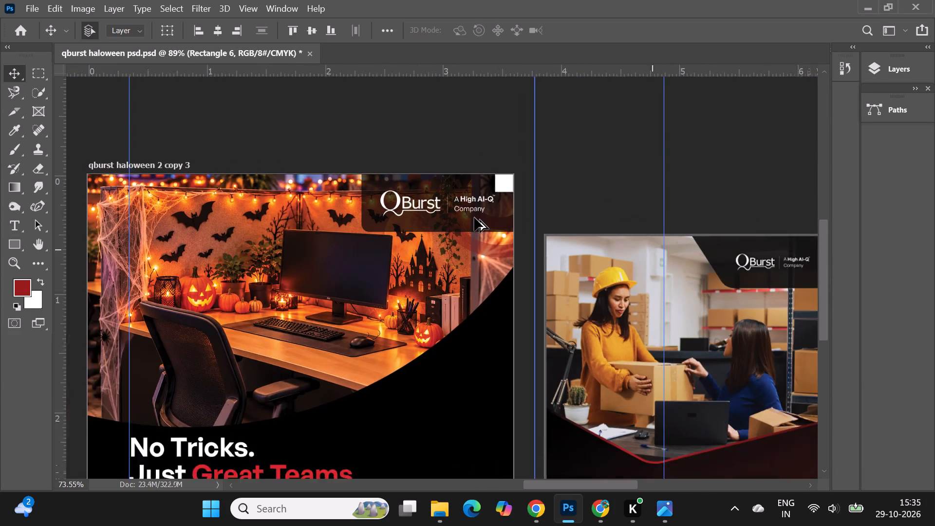
pyautogui.keyDown('alt'); pyautogui.scroll(-4, 474, 218); pyautogui.keyUp('alt')
pyautogui.scroll(-4, 408, 142)
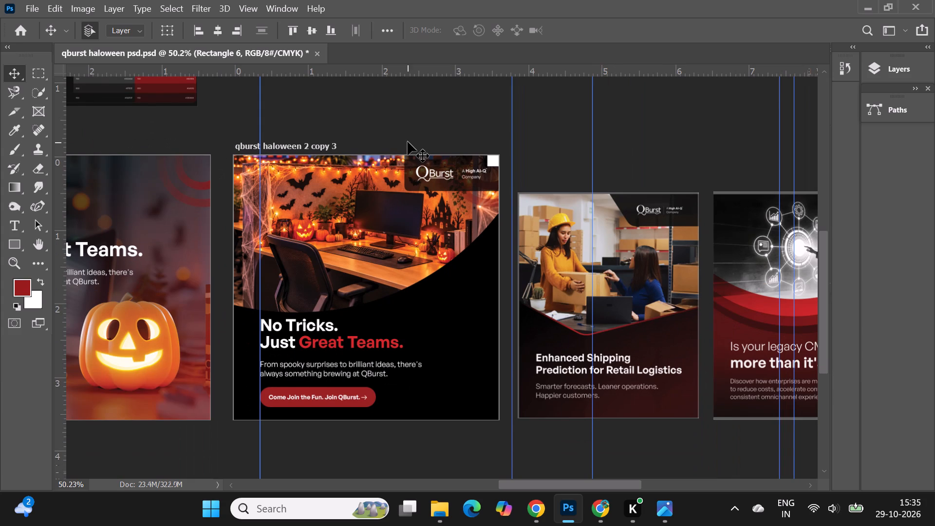
pyautogui.keyDown('alt'); pyautogui.scroll(1, 371, 142); pyautogui.keyUp('alt')
pyautogui.keyDown('alt'); pyautogui.scroll(-2, 373, 141); pyautogui.keyUp('alt')
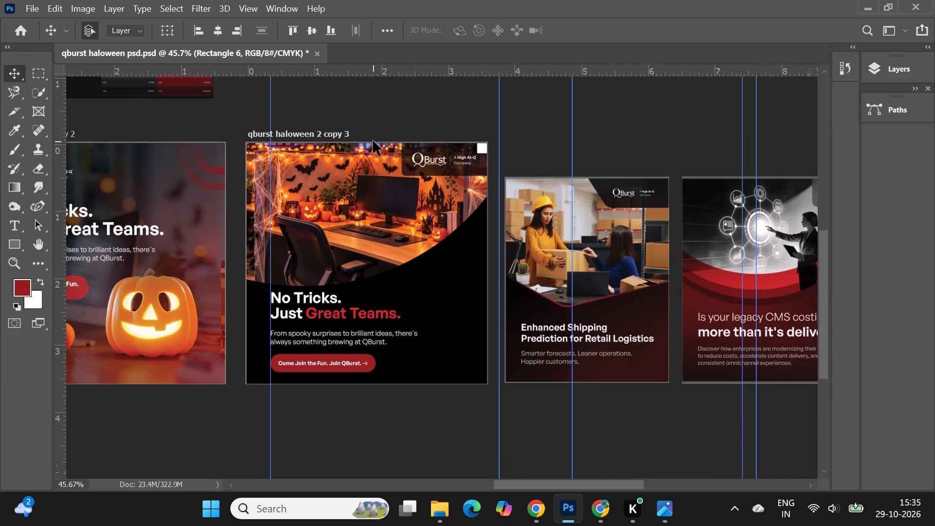
# Place a horizontal guide at about 0.15 in, along the bottom edge of the white spacing square on the cubicle artboard.
pyautogui.keyDown('alt'); pyautogui.scroll(8, 557, 140); pyautogui.keyUp('alt')
pyautogui.keyDown('alt'); pyautogui.scroll(3, 334, 150); pyautogui.keyUp('alt')
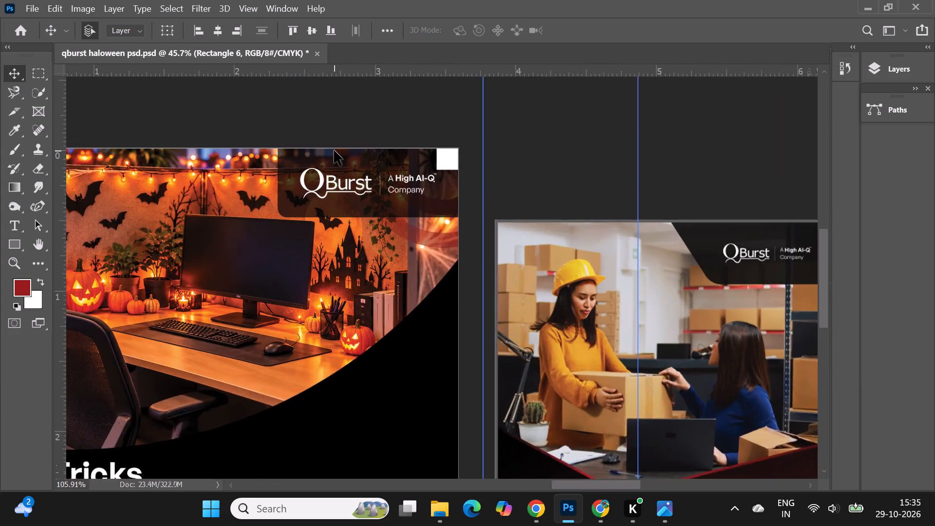
pyautogui.keyDown('alt'); pyautogui.scroll(2, 334, 150); pyautogui.keyUp('alt')
pyautogui.click(342, 176)
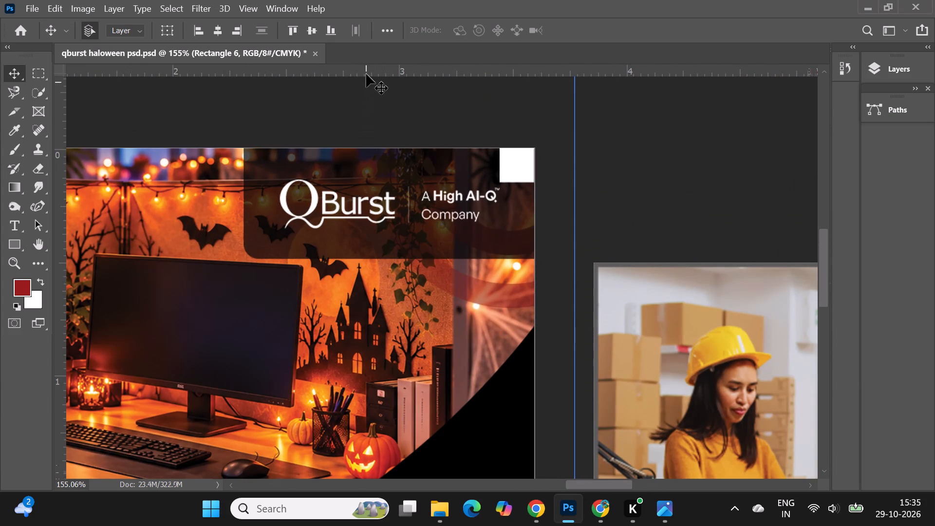
pyautogui.moveTo(366, 74); pyautogui.dragTo(371, 183)
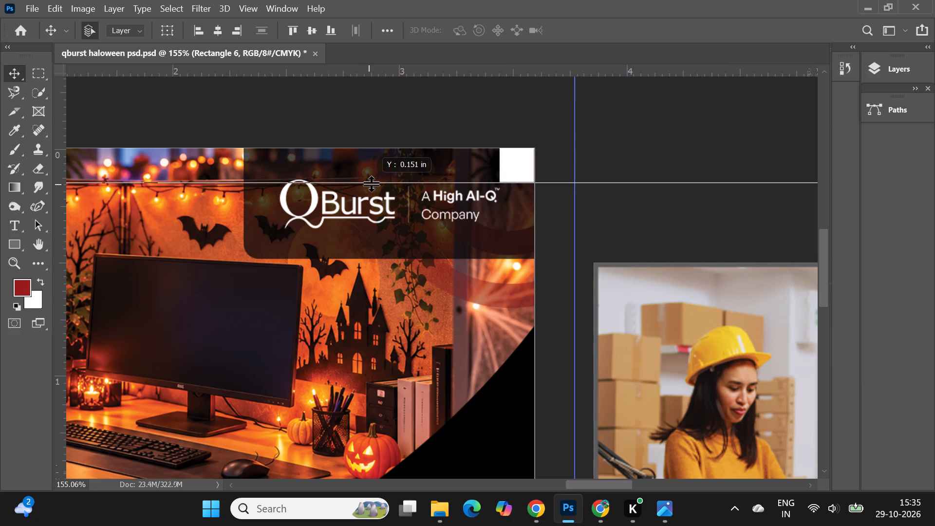
pyautogui.moveTo(371, 183); pyautogui.dragTo(371, 183)
# Scale the QBurst logo on the cubicle artboard down proportionally to 12.43%.
pyautogui.click(315, 207)
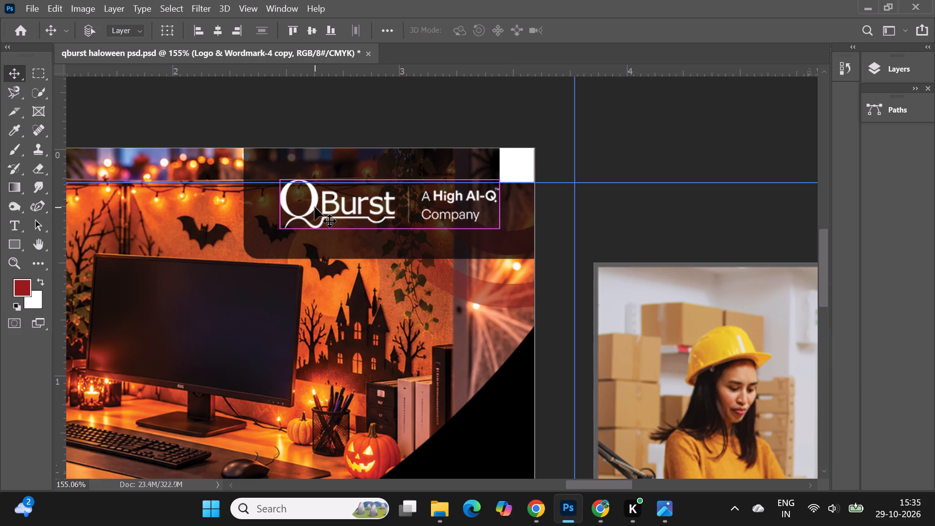
pyautogui.hotkey('ctrl', 't')
pyautogui.click(280, 229)
pyautogui.moveTo(275, 229); pyautogui.dragTo(299, 230)
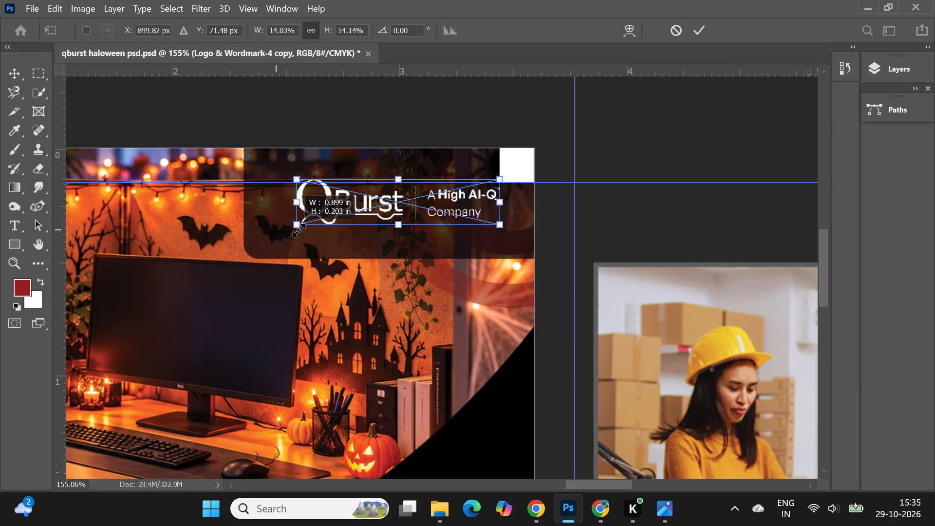
pyautogui.moveTo(299, 230); pyautogui.dragTo(312, 230)
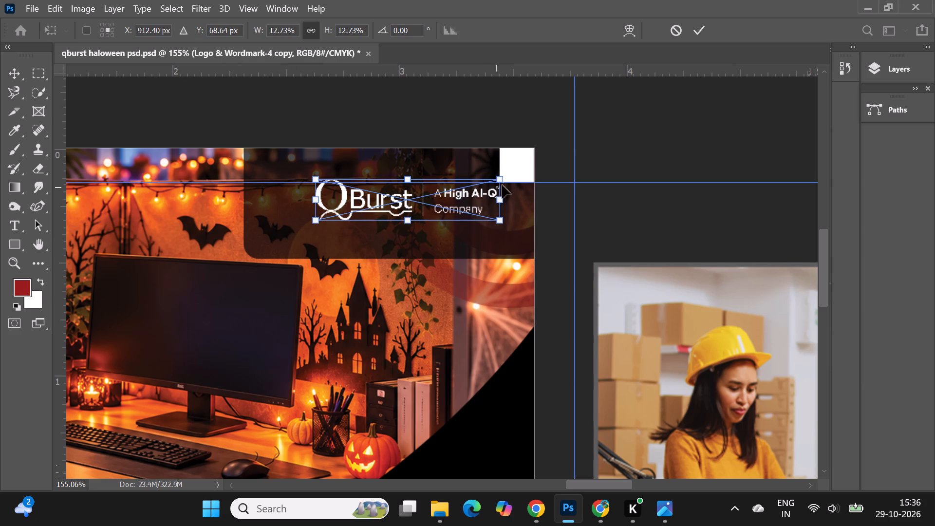
pyautogui.moveTo(502, 181); pyautogui.dragTo(498, 181)
pyautogui.click(696, 29)
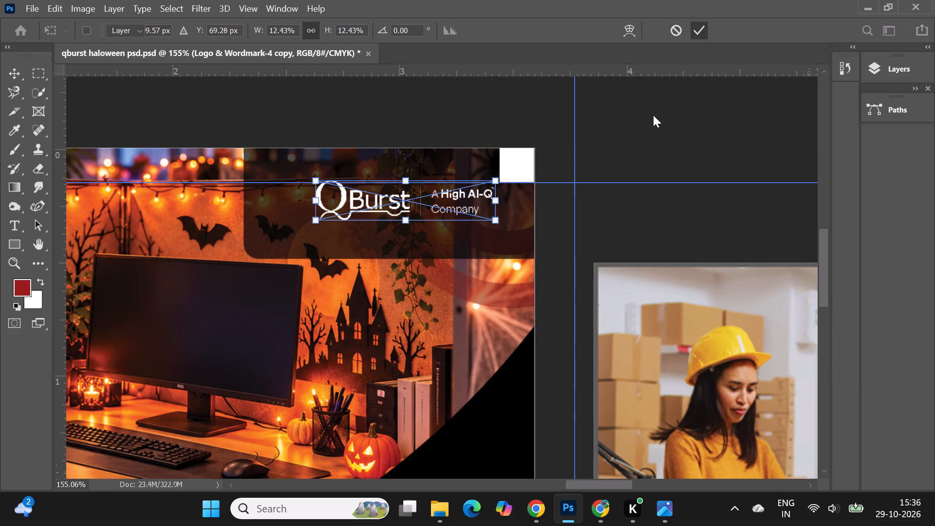
pyautogui.click(653, 115)
# Move the vertical guide to the white spacing square's left edge and align the logo's top-right corner to both guides.
pyautogui.click(471, 235)
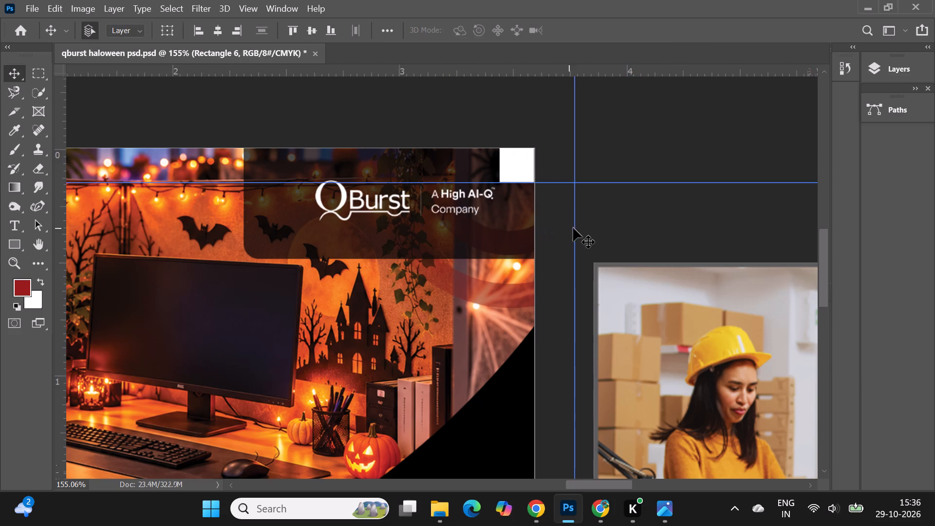
pyautogui.moveTo(575, 231); pyautogui.dragTo(500, 231)
pyautogui.keyDown('alt'); pyautogui.scroll(6, 434, 187); pyautogui.keyUp('alt')
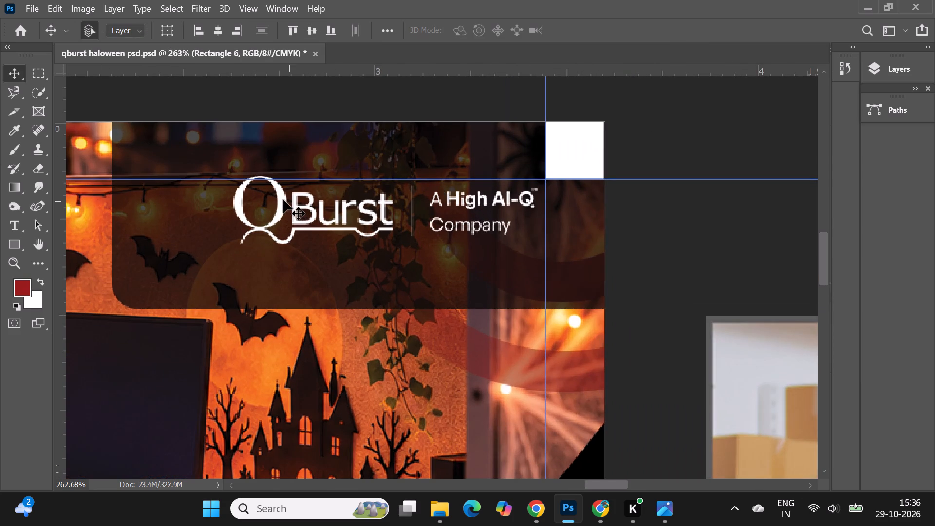
pyautogui.moveTo(283, 200); pyautogui.dragTo(293, 203)
pyautogui.keyDown('alt'); pyautogui.scroll(-9, 446, 153); pyautogui.keyUp('alt')
pyautogui.keyDown('alt'); pyautogui.scroll(-3, 550, 149); pyautogui.keyUp('alt')
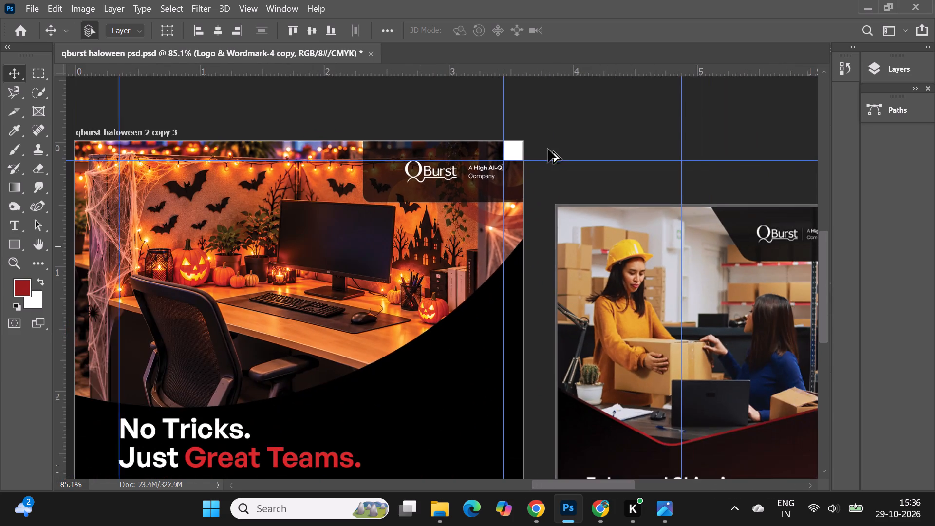
# Move the semi-transparent logo backing on the cubicle artboard about 0.15 in to the right and slightly up around the QBurst logo.
pyautogui.keyDown('alt'); pyautogui.scroll(2, 446, 164); pyautogui.keyUp('alt')
pyautogui.moveTo(368, 187); pyautogui.dragTo(388, 186)
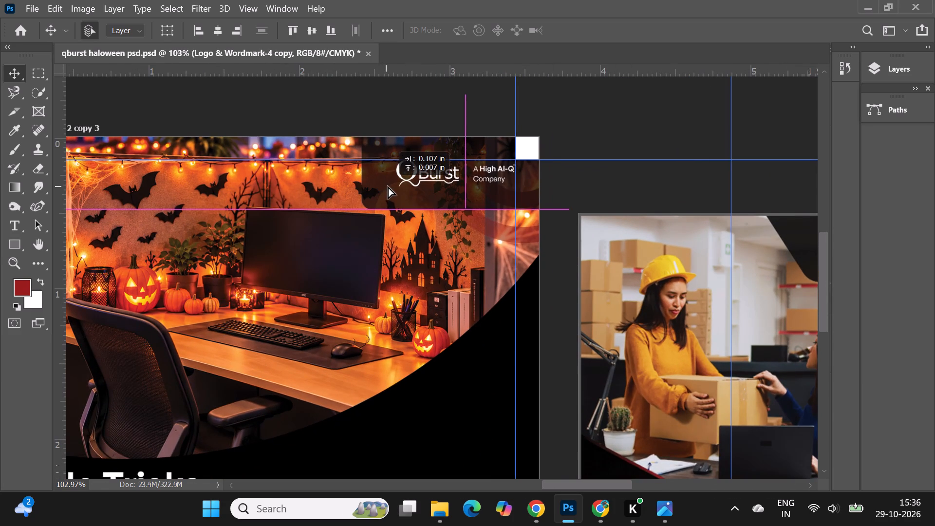
pyautogui.moveTo(388, 186); pyautogui.dragTo(390, 180)
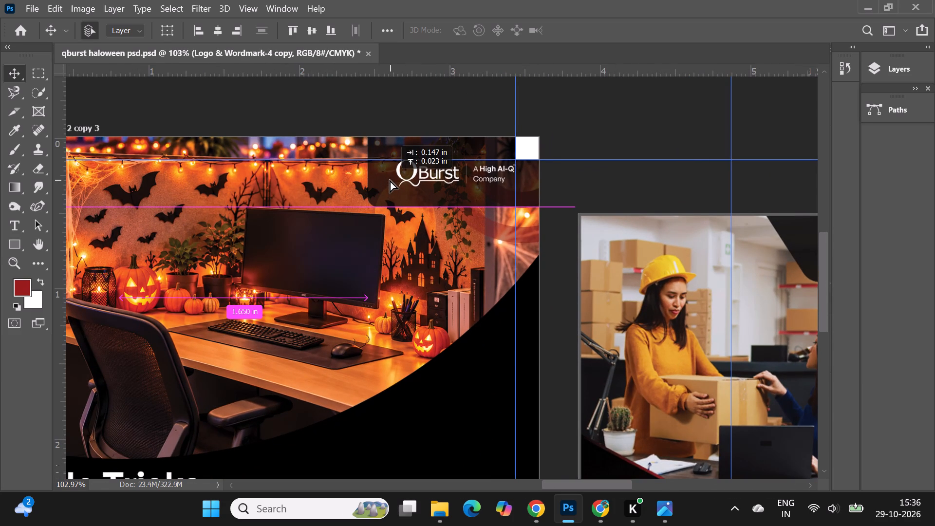
pyautogui.moveTo(390, 180); pyautogui.dragTo(390, 178)
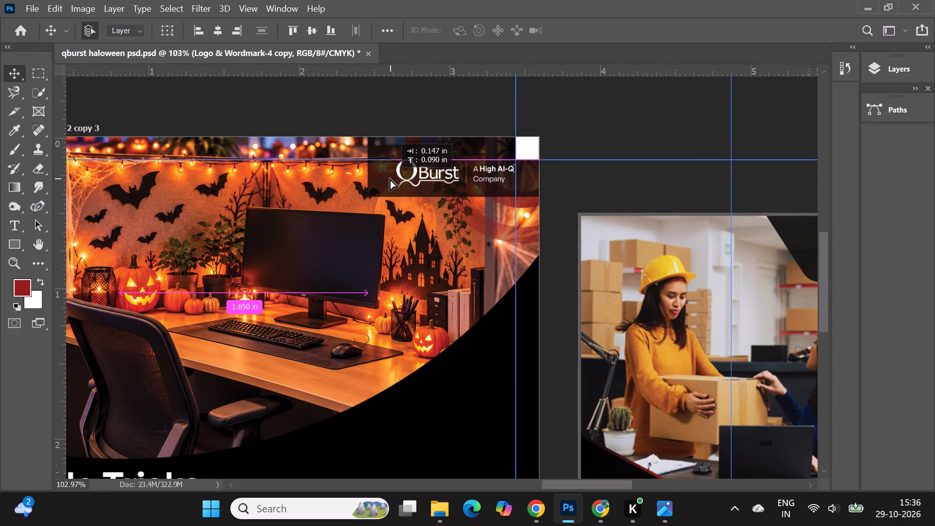
pyautogui.moveTo(390, 178); pyautogui.dragTo(390, 180)
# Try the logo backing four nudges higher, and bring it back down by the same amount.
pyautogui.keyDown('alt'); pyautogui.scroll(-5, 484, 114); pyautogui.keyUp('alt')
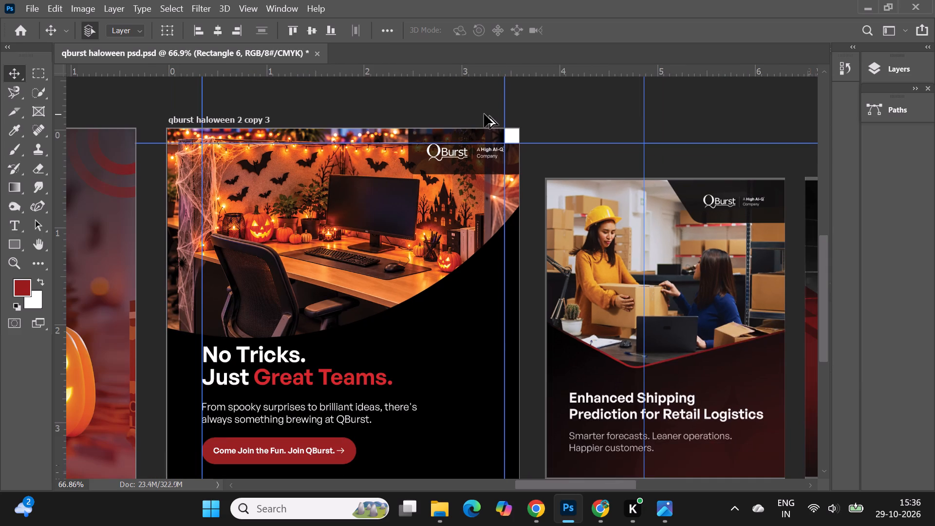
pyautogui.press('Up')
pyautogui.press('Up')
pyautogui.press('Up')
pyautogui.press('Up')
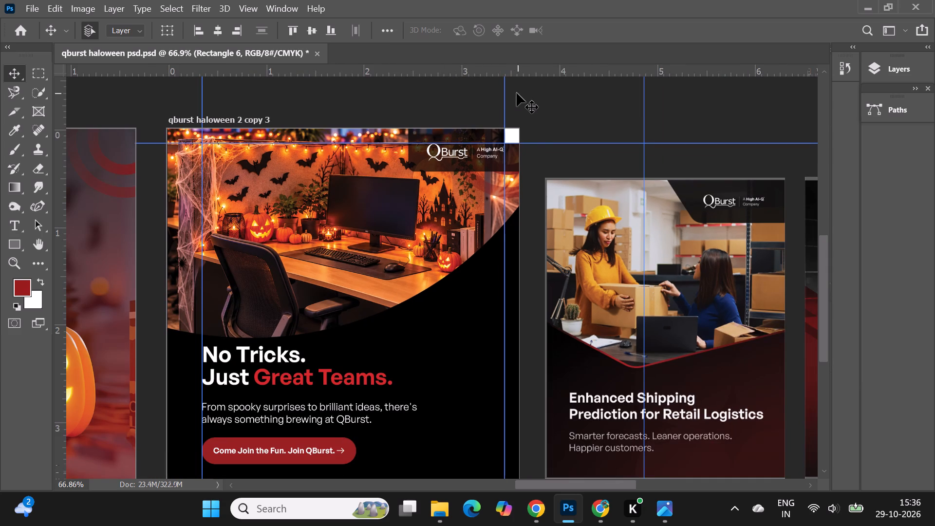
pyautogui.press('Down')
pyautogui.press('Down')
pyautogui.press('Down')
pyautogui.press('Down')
# Remove the horizontal guide and move both vertical guides off the cubicle artboard into the gap beside the warehouse reference post.
pyautogui.keyDown('alt'); pyautogui.scroll(-4, 503, 79); pyautogui.keyUp('alt')
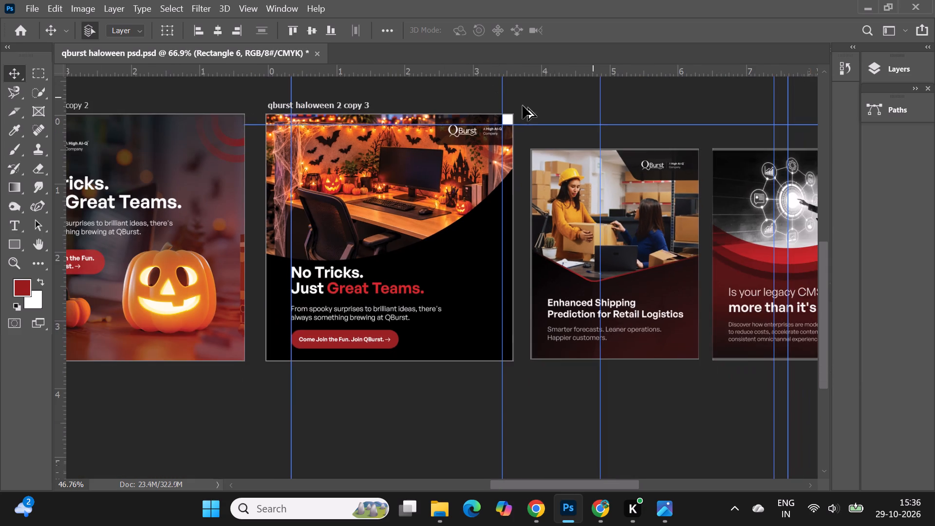
pyautogui.keyDown('alt'); pyautogui.scroll(1, 525, 114); pyautogui.keyUp('alt')
pyautogui.moveTo(535, 126); pyautogui.dragTo(545, 43)
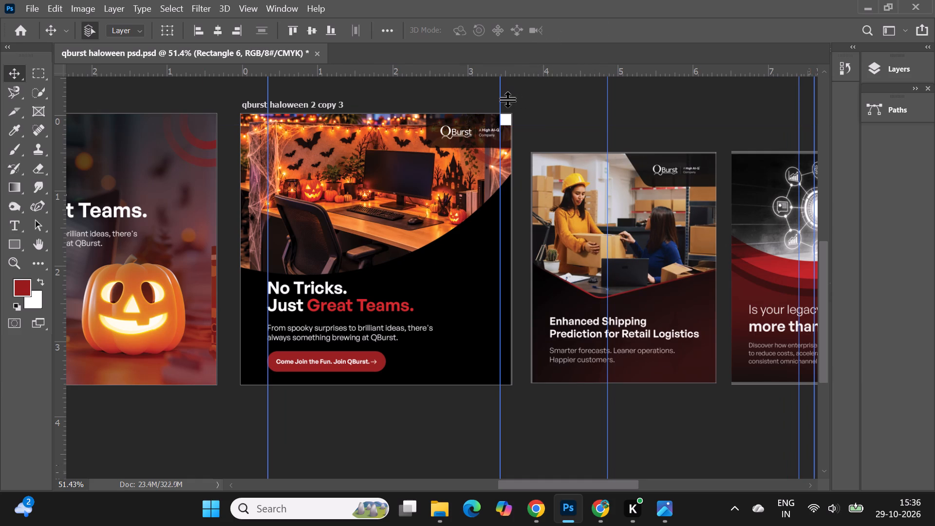
pyautogui.moveTo(501, 98); pyautogui.dragTo(523, 101)
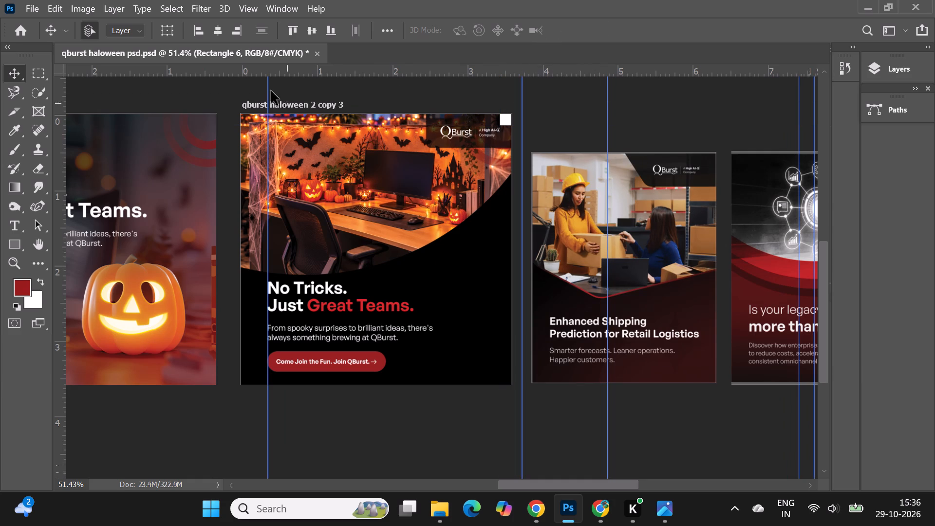
pyautogui.moveTo(268, 89); pyautogui.dragTo(534, 147)
pyautogui.keyDown('alt'); pyautogui.scroll(-4, 503, 222); pyautogui.keyUp('alt')
pyautogui.click(432, 376)
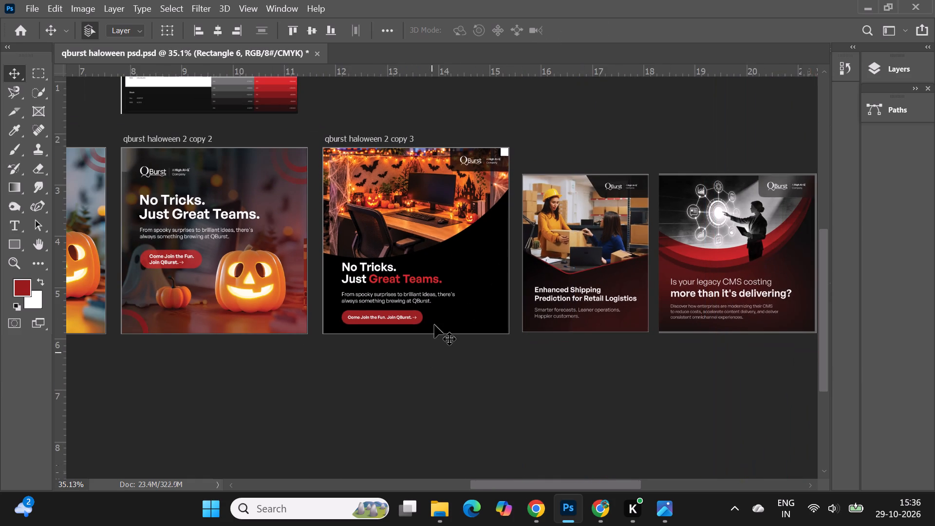
# Flip the Haunted Halloween Office Cubicle image horizontally.
pyautogui.keyDown('alt'); pyautogui.scroll(2, 434, 325); pyautogui.keyUp('alt')
pyautogui.keyDown('alt'); pyautogui.scroll(2, 390, 293); pyautogui.keyUp('alt')
pyautogui.scroll(3, 389, 293)
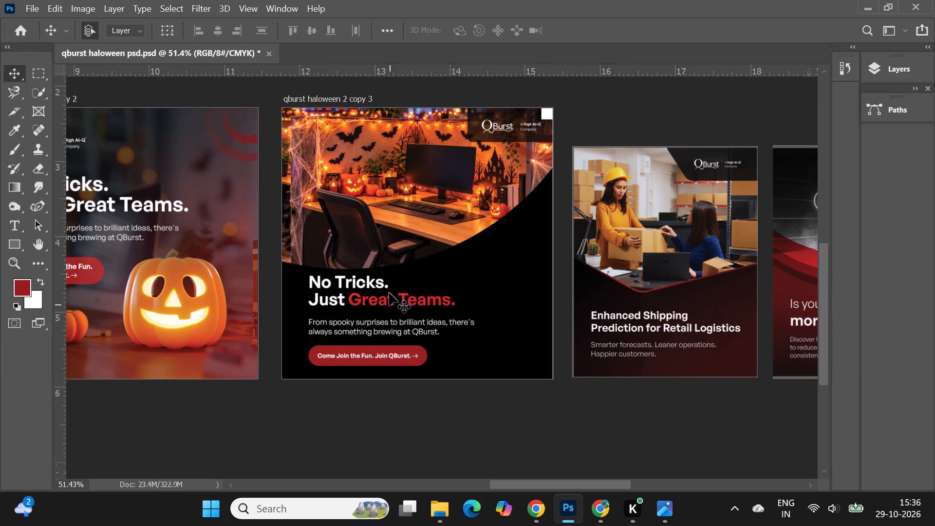
pyautogui.rightClick(344, 231)
pyautogui.click(372, 250)
pyautogui.click(53, 2)
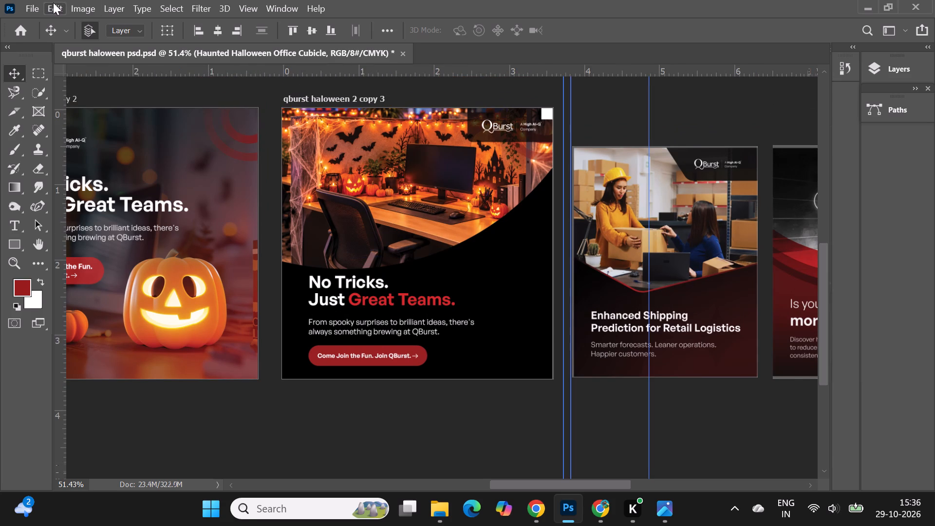
pyautogui.click(120, 326)
pyautogui.click(297, 308)
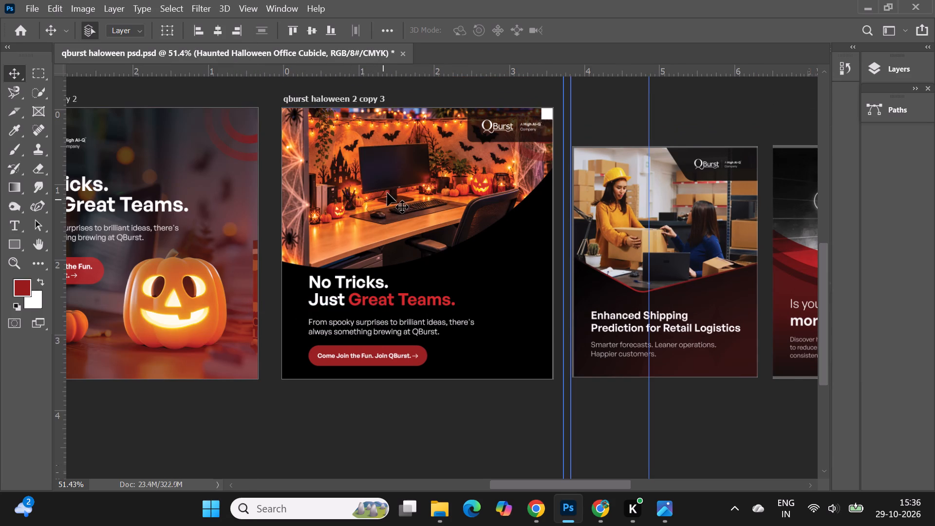
# Move the white spacing square off the cubicle artboard, just above its top-right corner.
pyautogui.moveTo(547, 117); pyautogui.dragTo(547, 104)
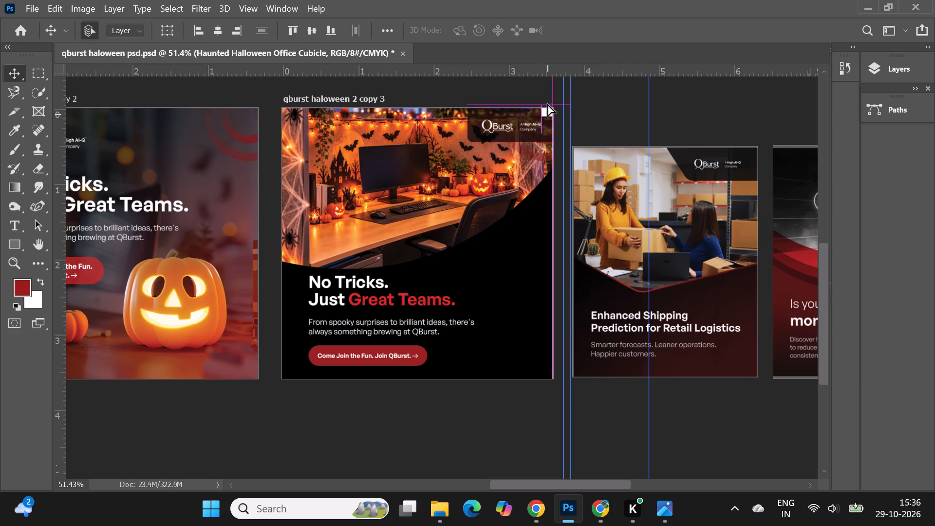
pyautogui.moveTo(547, 104); pyautogui.dragTo(548, 96)
pyautogui.click(641, 101)
# Shift the flipped cubicle image slightly down within the photo area so more of its upper part shows above the curve.
pyautogui.keyDown('alt'); pyautogui.scroll(3, 414, 115); pyautogui.keyUp('alt')
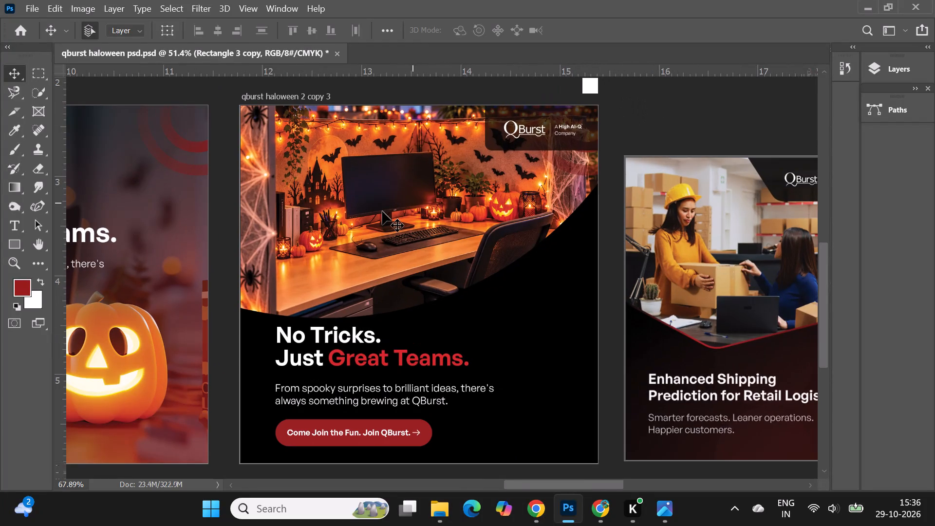
pyautogui.click(382, 211)
pyautogui.click(392, 190)
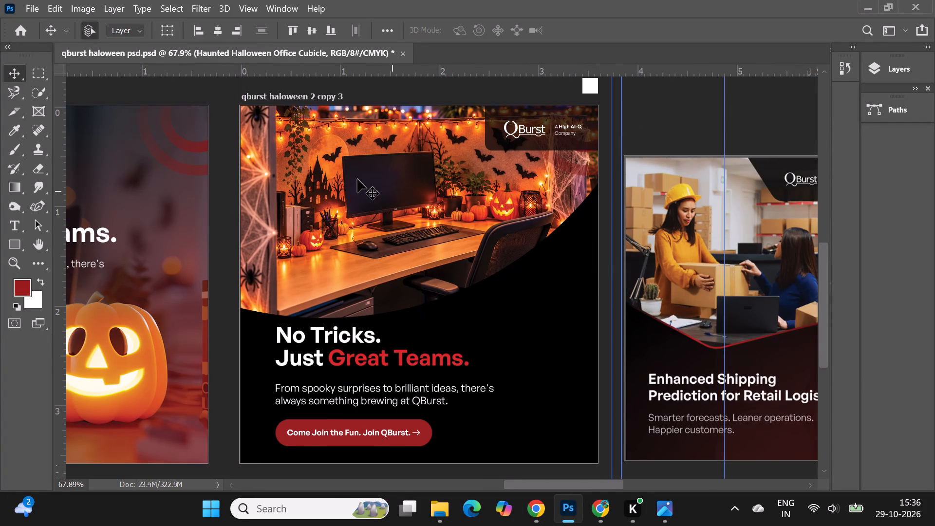
pyautogui.keyDown('alt'); pyautogui.scroll(-1, 357, 179); pyautogui.keyUp('alt')
pyautogui.moveTo(391, 204); pyautogui.dragTo(389, 231)
pyautogui.moveTo(327, 262); pyautogui.dragTo(328, 250)
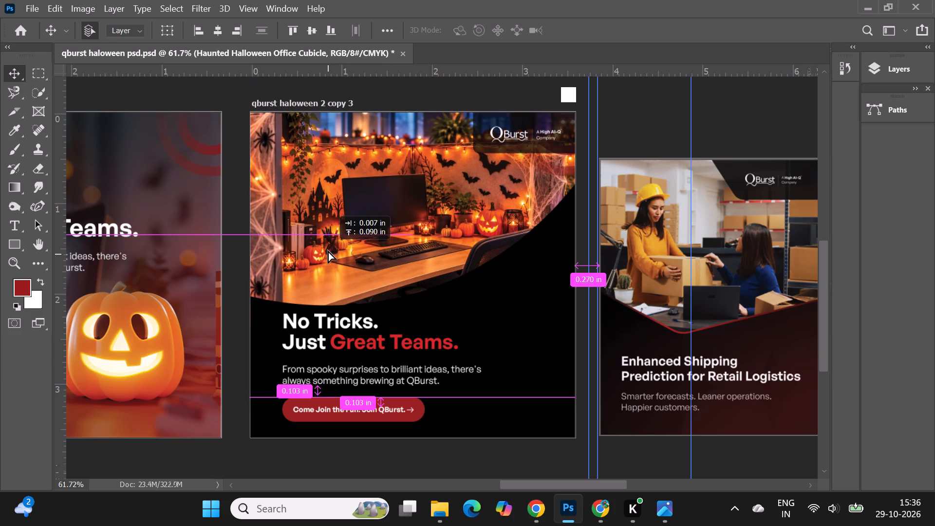
pyautogui.moveTo(328, 250); pyautogui.dragTo(328, 248)
pyautogui.hotkey('ctrl', 't')
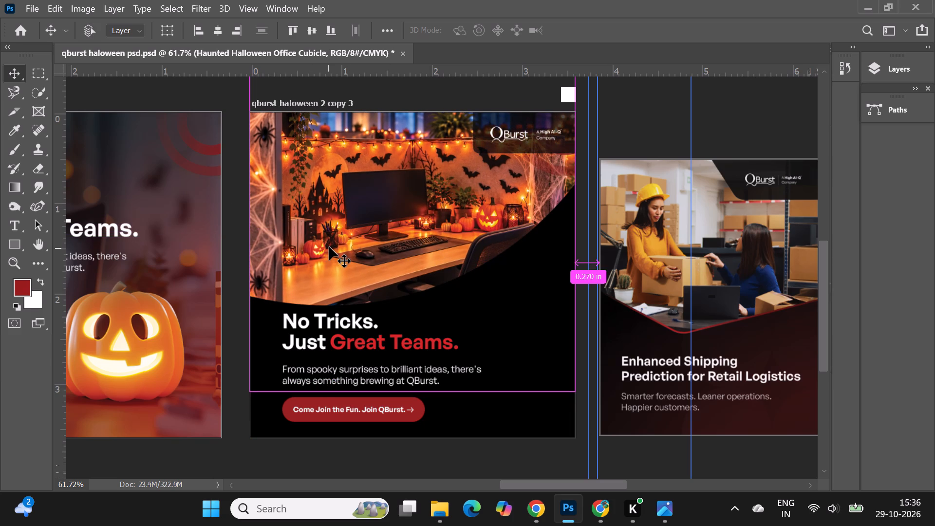
pyautogui.click(703, 28)
pyautogui.click(721, 93)
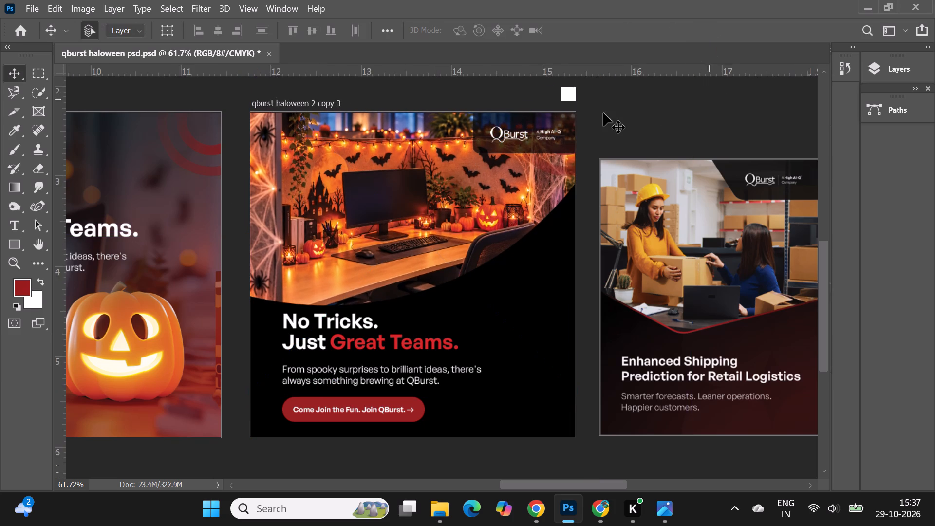
# Compare the cubicle post's overall composition with the neighbouring pumpkin post and reference posts.
pyautogui.keyDown('alt'); pyautogui.scroll(-4, 603, 113); pyautogui.keyUp('alt')
pyautogui.keyDown('alt'); pyautogui.scroll(-2, 183, 122); pyautogui.keyUp('alt')
pyautogui.keyDown('alt'); pyautogui.scroll(3, 488, 140); pyautogui.keyUp('alt')
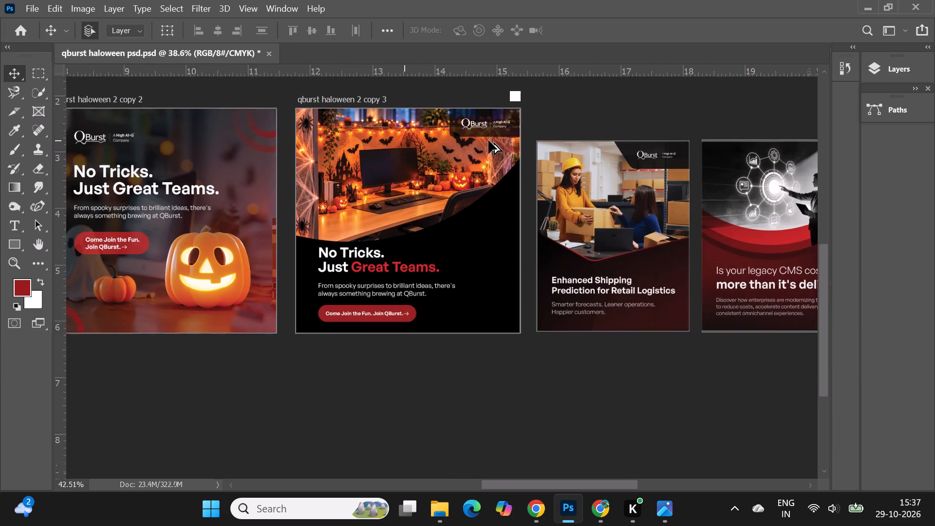
pyautogui.keyDown('alt'); pyautogui.scroll(1, 488, 140); pyautogui.keyUp('alt')
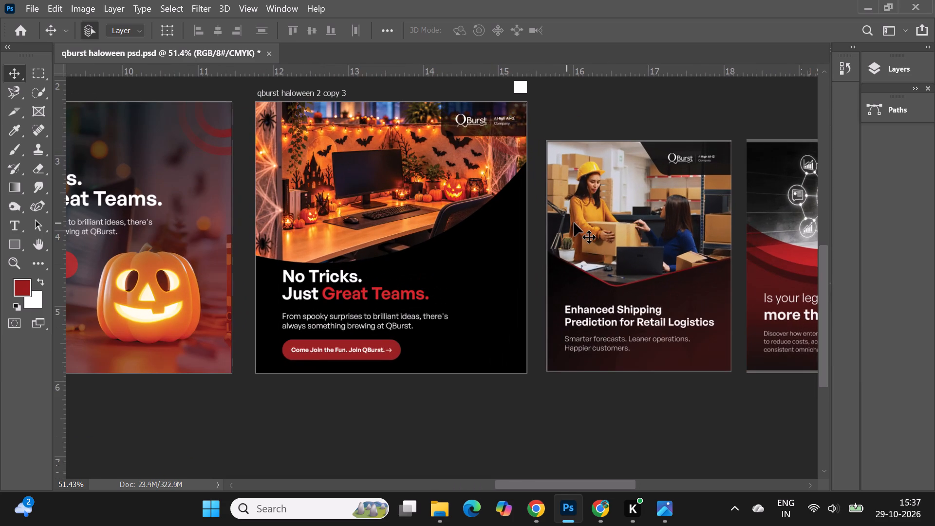
pyautogui.keyDown('alt'); pyautogui.scroll(3, 426, 85); pyautogui.keyUp('alt')
pyautogui.keyDown('alt'); pyautogui.scroll(-2, 426, 85); pyautogui.keyUp('alt')
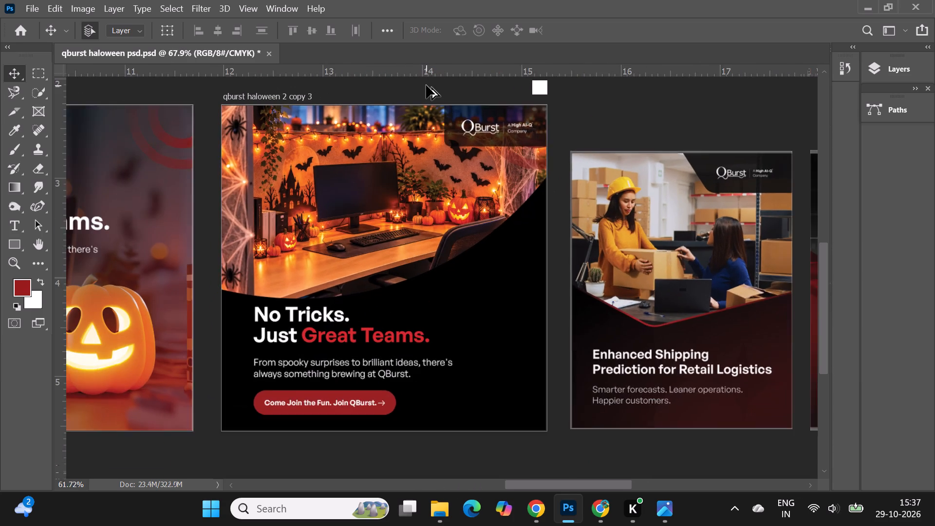
pyautogui.keyDown('alt'); pyautogui.scroll(-4, 426, 85); pyautogui.keyUp('alt')
pyautogui.keyDown('alt'); pyautogui.scroll(2, 259, 121); pyautogui.keyUp('alt')
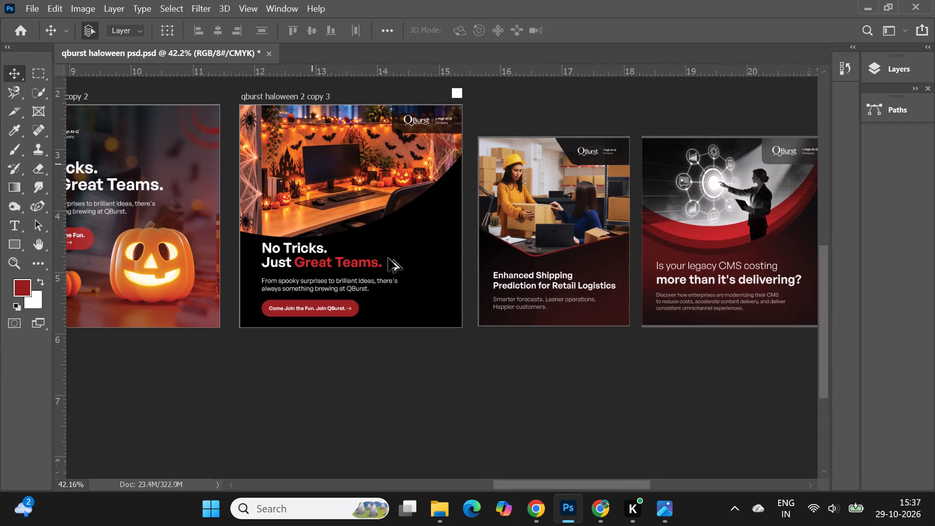
# Change the fill of the curved black text-area shape on the cubicle artboard to a linear gradient.
pyautogui.click(439, 245)
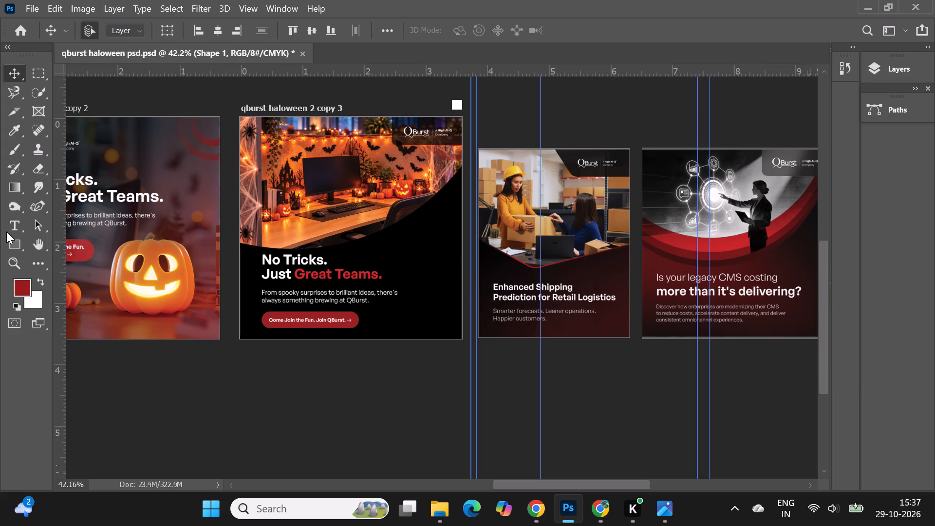
pyautogui.click(22, 246)
pyautogui.click(165, 27)
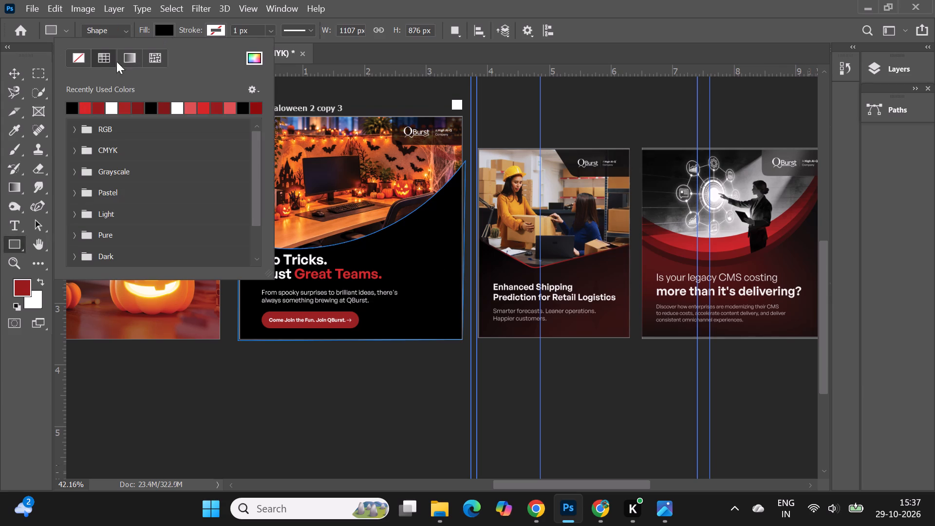
pyautogui.click(126, 57)
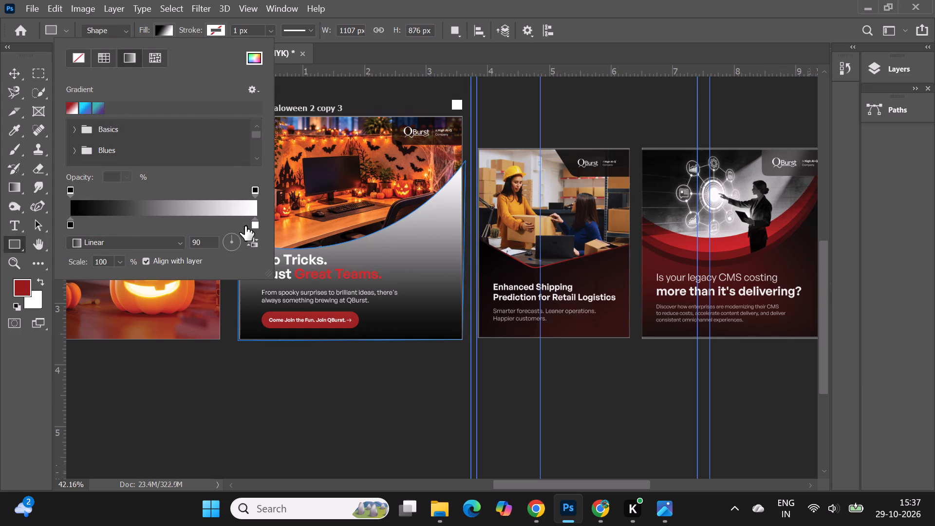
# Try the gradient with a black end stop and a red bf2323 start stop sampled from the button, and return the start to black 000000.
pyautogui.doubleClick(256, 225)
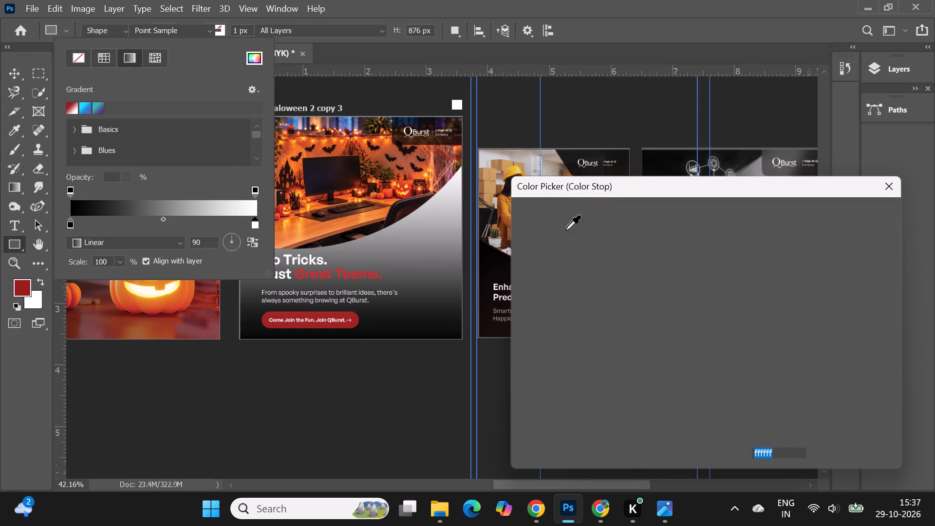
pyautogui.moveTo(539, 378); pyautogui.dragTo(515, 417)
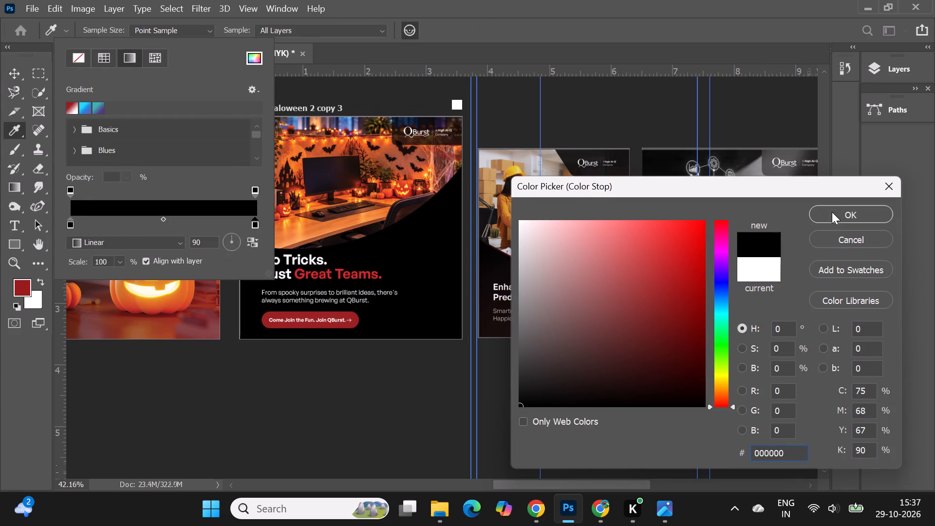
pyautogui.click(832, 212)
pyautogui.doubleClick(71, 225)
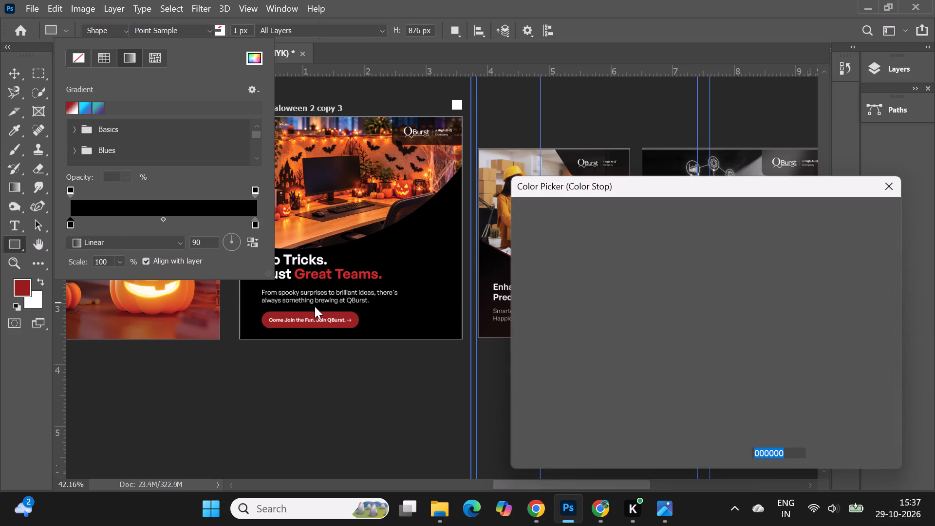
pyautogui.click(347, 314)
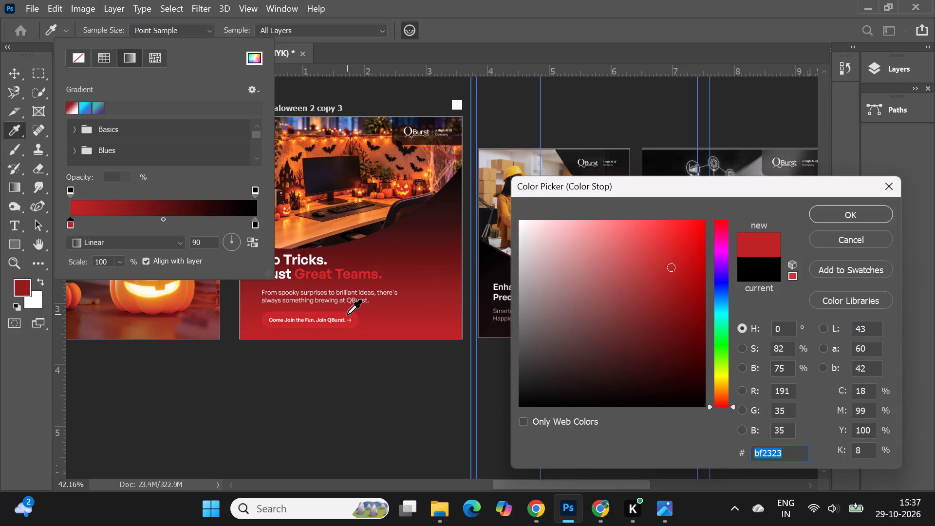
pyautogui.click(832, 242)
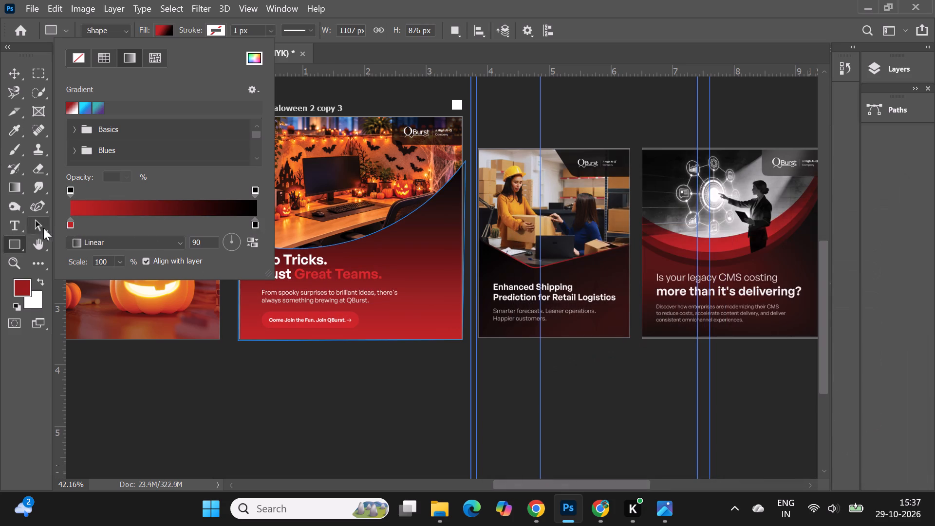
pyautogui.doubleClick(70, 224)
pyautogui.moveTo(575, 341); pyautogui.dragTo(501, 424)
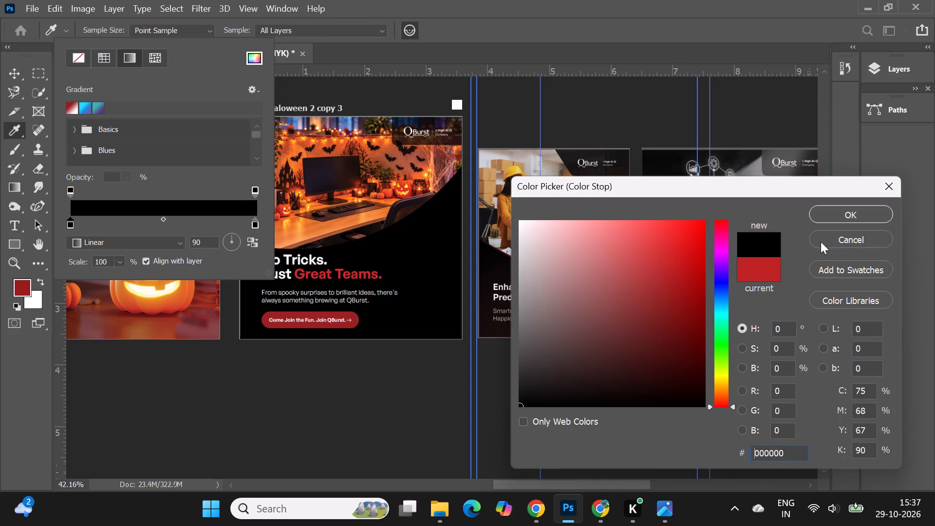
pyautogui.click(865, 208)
# Set the gradient's end stop to the button's dark red 9d1d1d and rotate the gradient angle to 59 degrees.
pyautogui.doubleClick(254, 223)
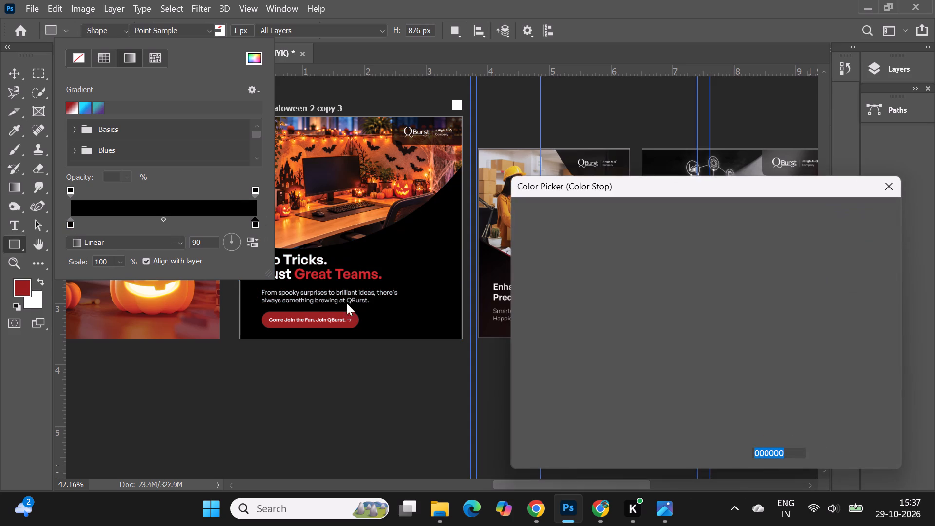
pyautogui.click(354, 315)
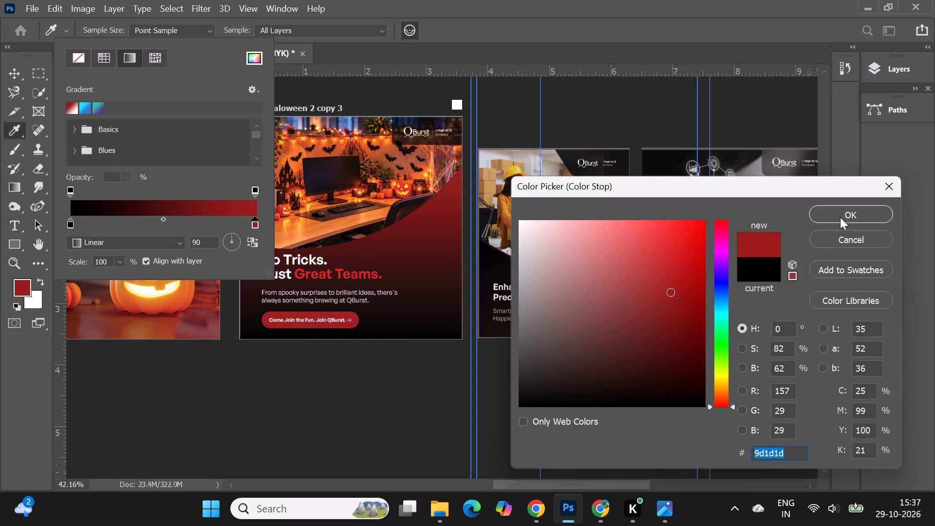
pyautogui.click(840, 217)
pyautogui.click(234, 236)
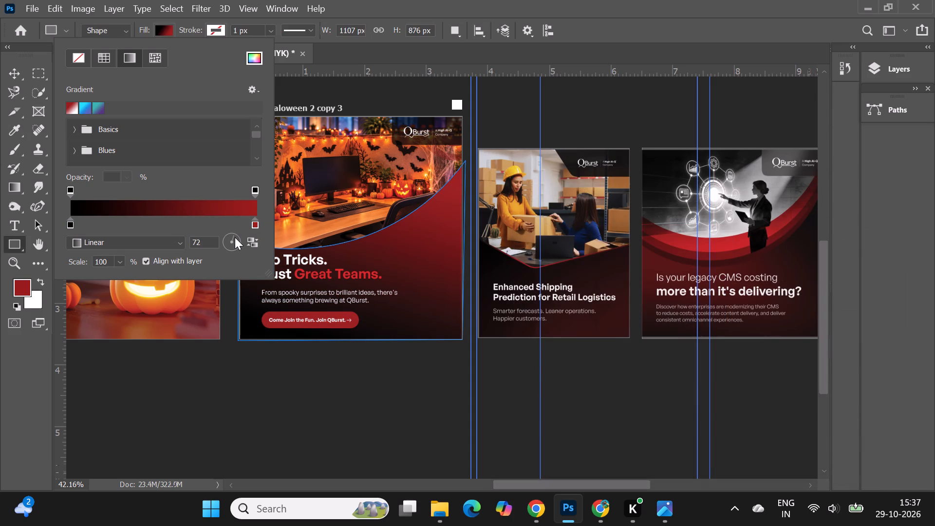
pyautogui.click(235, 237)
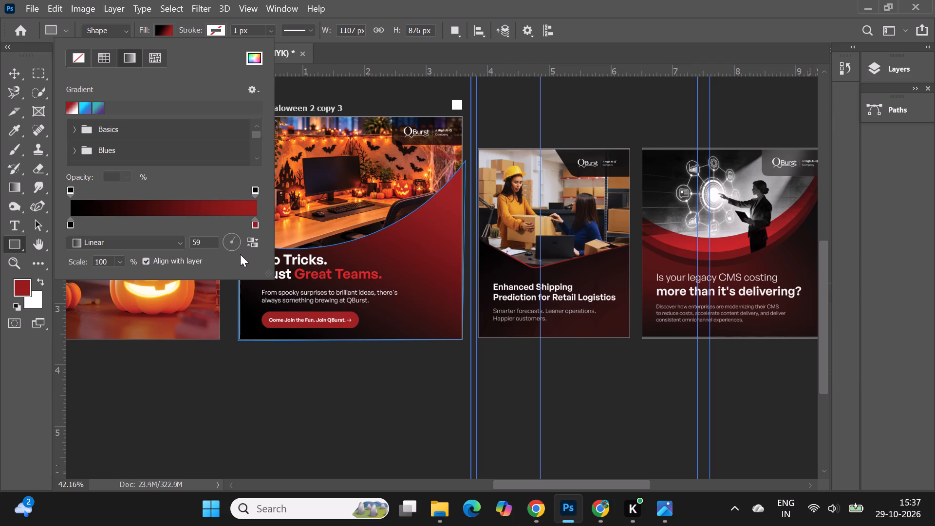
# Rotate the text-area gradient to 34 degrees and move its black stop inward to just before the middle of the ramp.
pyautogui.click(239, 241)
pyautogui.click(239, 237)
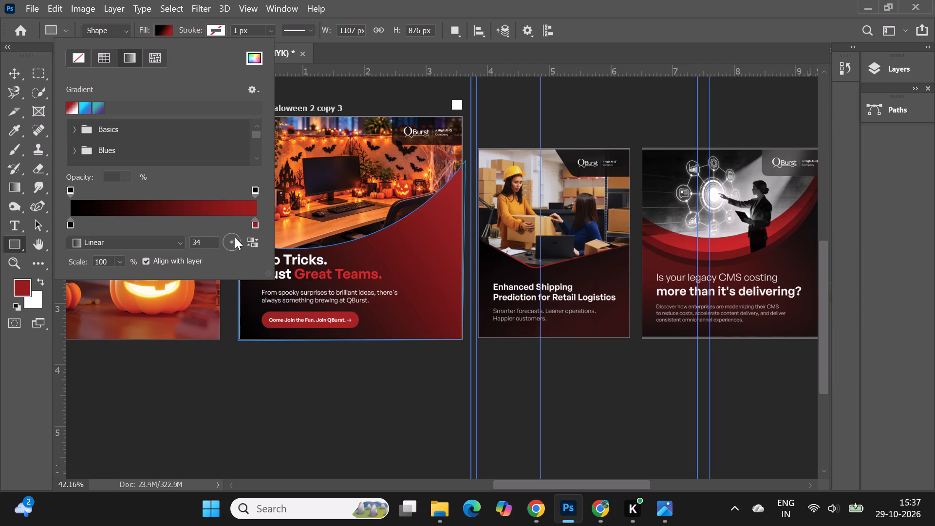
pyautogui.moveTo(71, 224); pyautogui.dragTo(104, 224)
pyautogui.moveTo(103, 222); pyautogui.dragTo(121, 222)
pyautogui.moveTo(117, 226); pyautogui.dragTo(155, 227)
# Try steeper angles for the text-area gradient and settle on 85 degrees.
pyautogui.click(235, 237)
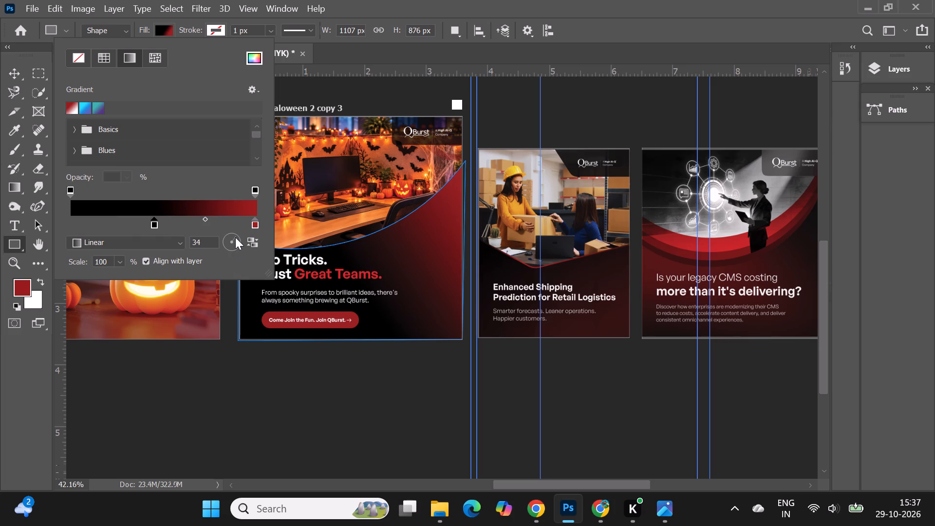
pyautogui.click(236, 235)
pyautogui.click(236, 231)
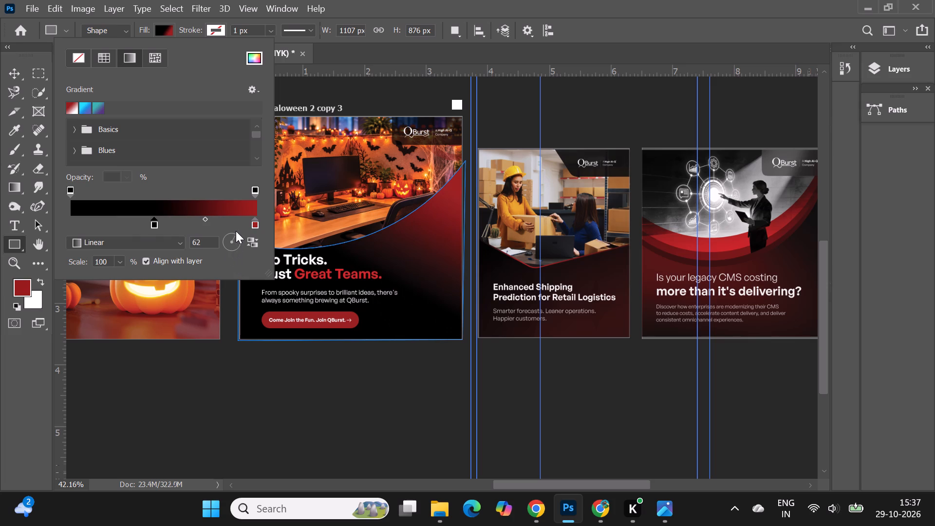
pyautogui.click(231, 233)
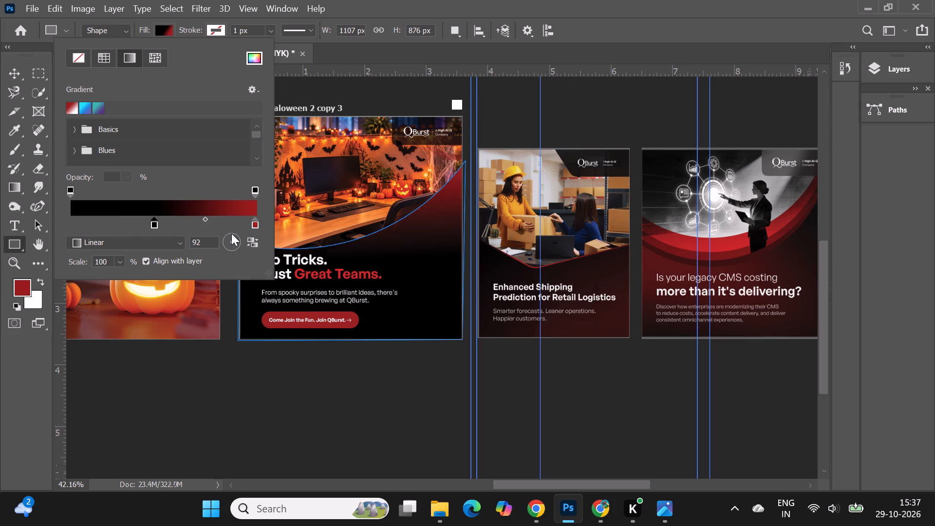
pyautogui.click(236, 235)
pyautogui.click(234, 233)
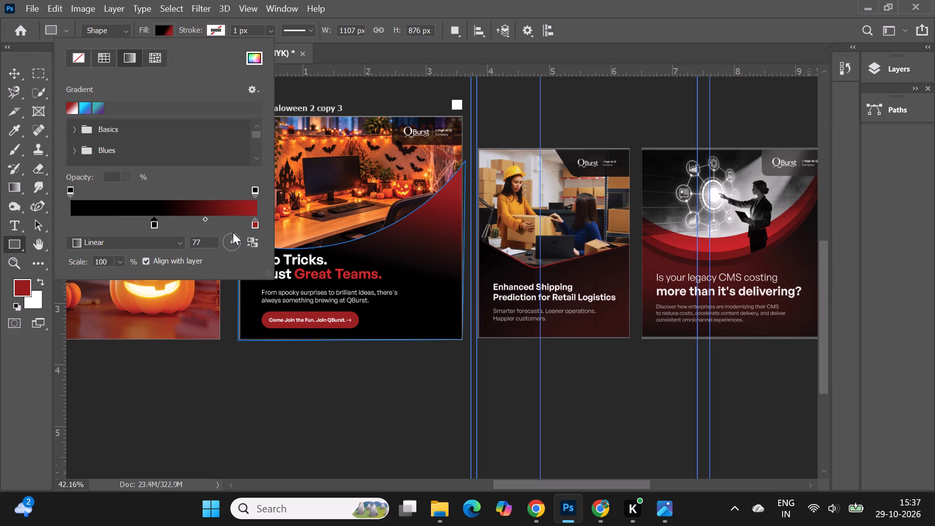
pyautogui.click(232, 231)
pyautogui.click(230, 229)
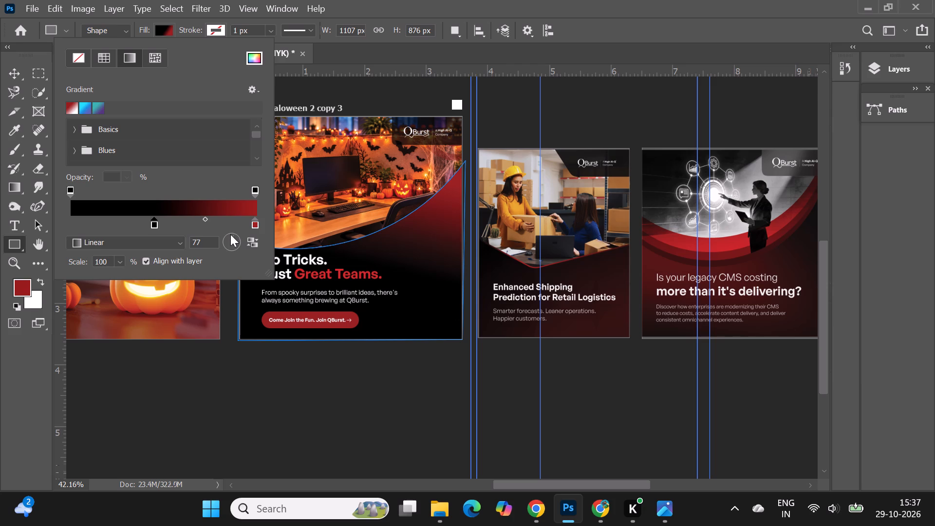
pyautogui.click(229, 232)
pyautogui.click(228, 235)
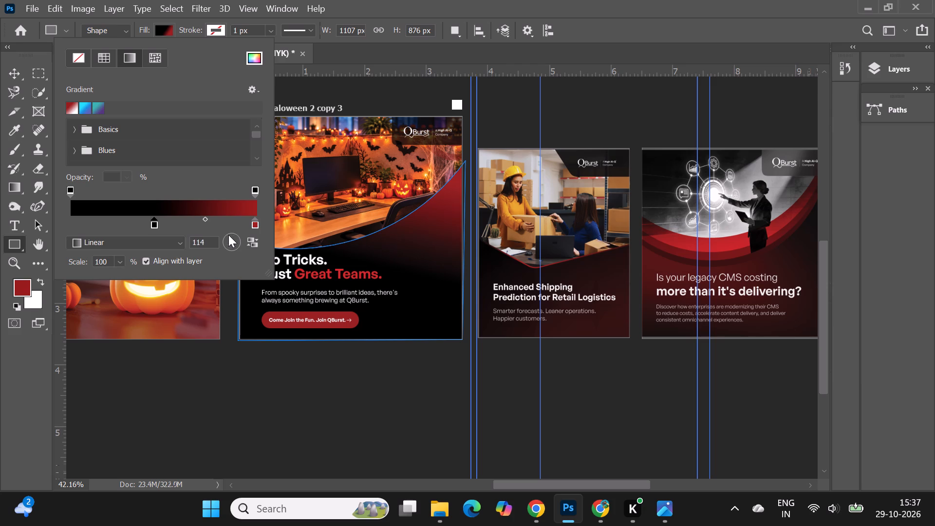
pyautogui.click(233, 235)
pyautogui.click(234, 237)
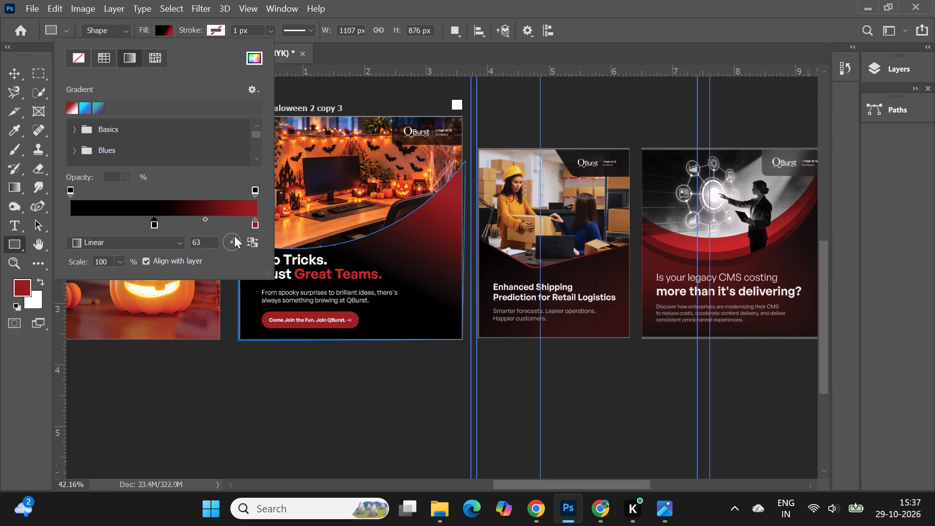
pyautogui.click(234, 235)
pyautogui.click(232, 233)
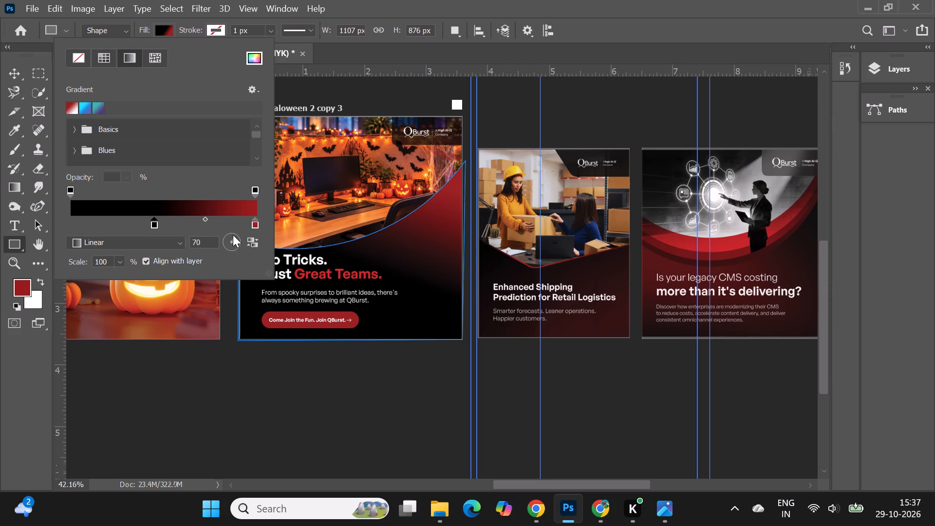
pyautogui.click(232, 235)
pyautogui.click(231, 233)
pyautogui.click(231, 234)
pyautogui.click(232, 237)
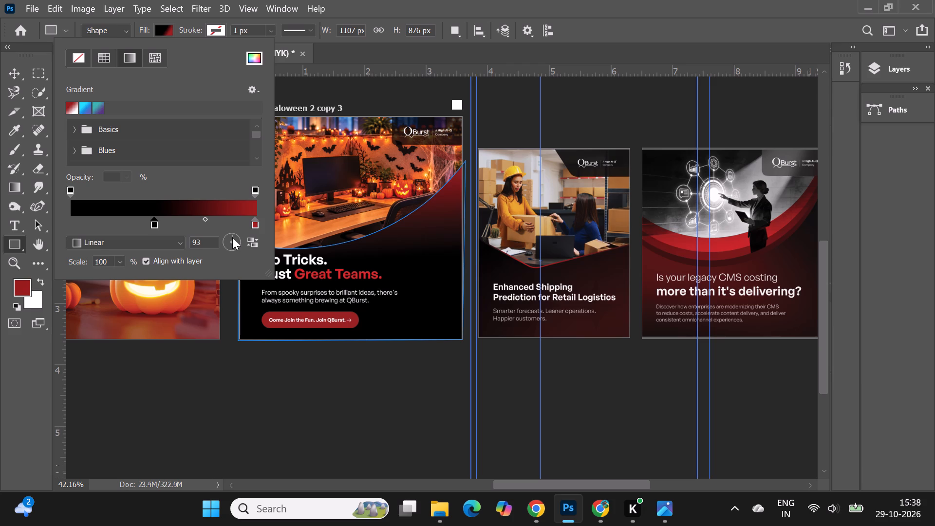
pyautogui.click(232, 237)
pyautogui.click(231, 235)
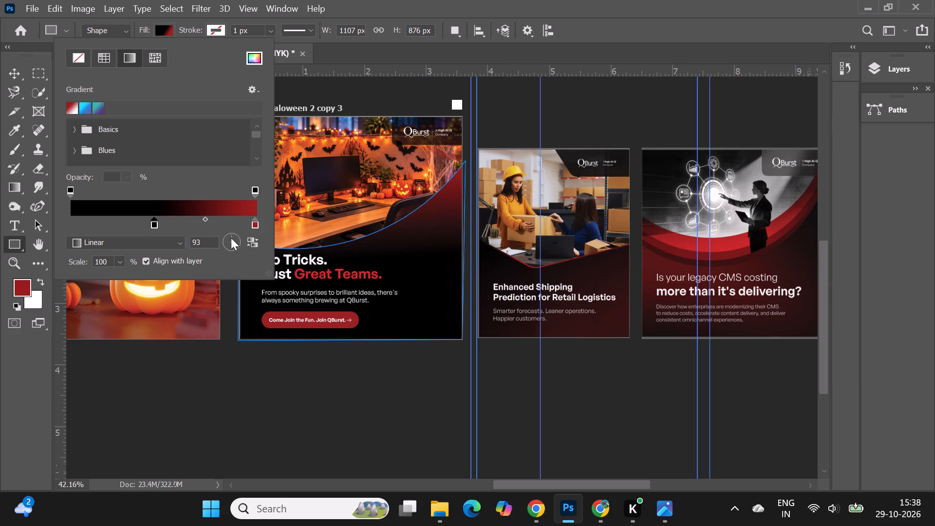
pyautogui.click(231, 237)
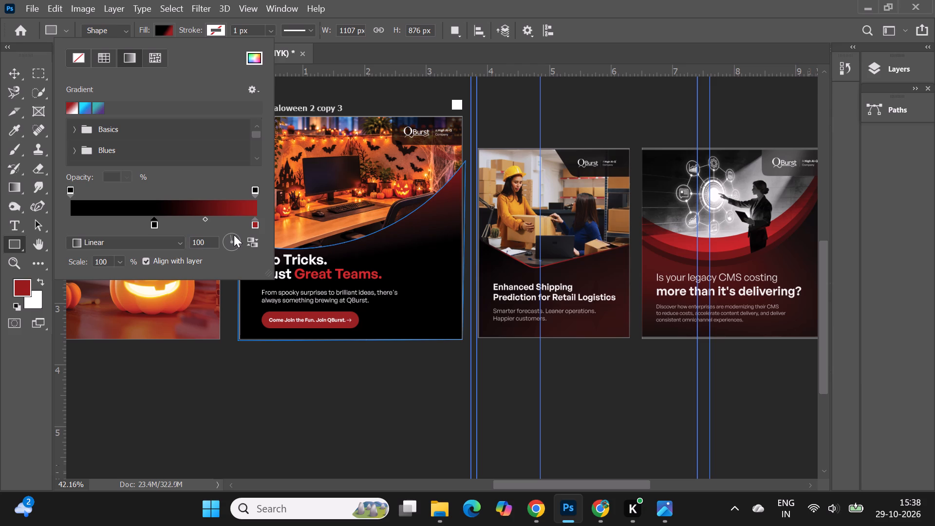
pyautogui.click(234, 235)
pyautogui.click(233, 233)
pyautogui.click(232, 235)
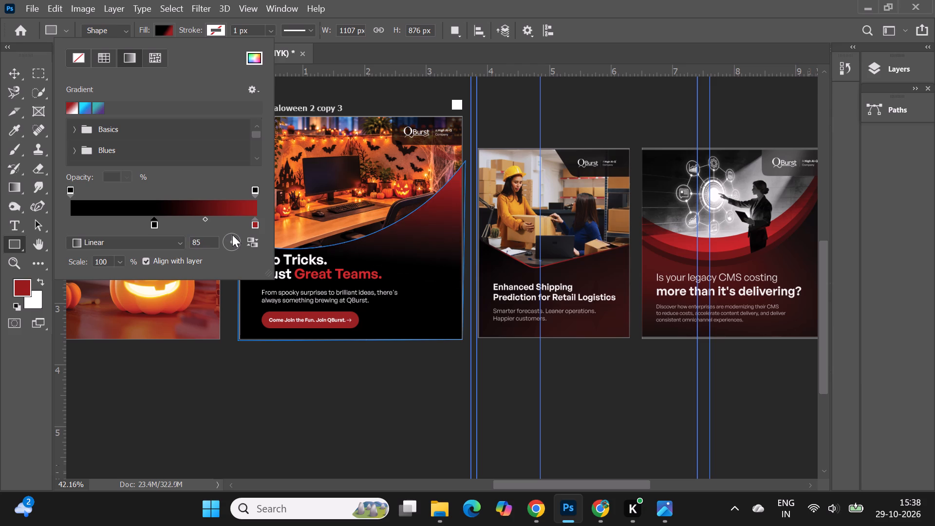
pyautogui.click(12, 67)
pyautogui.click(294, 364)
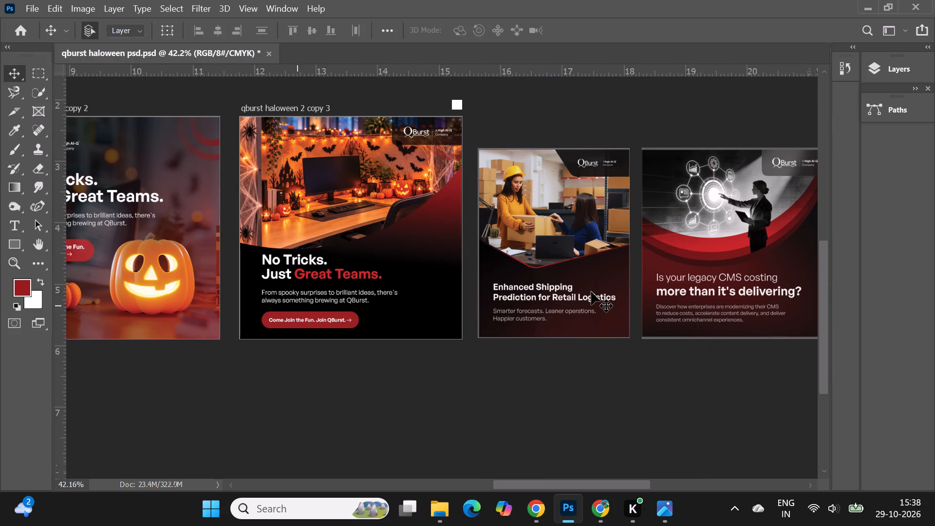
# Examine the cubicle post's new gradient at different zoom levels against the neighbouring pumpkin post and the reference posts.
pyautogui.keyDown('alt'); pyautogui.scroll(-1, 591, 292); pyautogui.keyUp('alt')
pyautogui.keyDown('alt'); pyautogui.scroll(4, 360, 189); pyautogui.keyUp('alt')
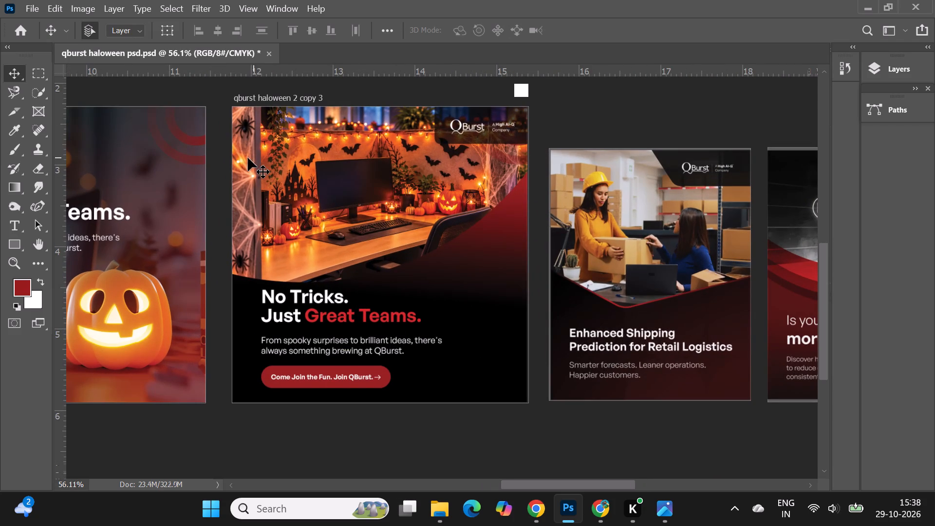
pyautogui.keyDown('alt'); pyautogui.scroll(-2, 398, 163); pyautogui.keyUp('alt')
pyautogui.keyDown('alt'); pyautogui.scroll(-2, 265, 150); pyautogui.keyUp('alt')
pyautogui.keyDown('alt'); pyautogui.scroll(4, 506, 166); pyautogui.keyUp('alt')
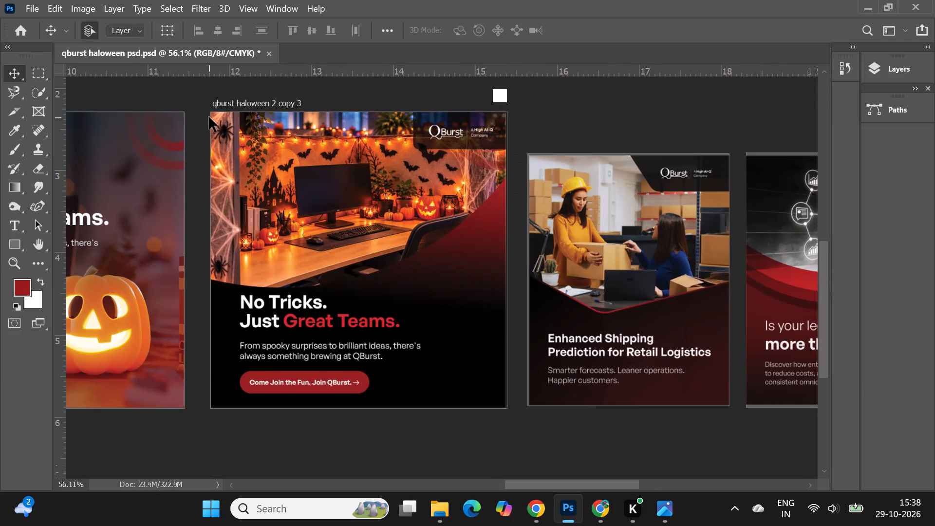
pyautogui.keyDown('alt'); pyautogui.scroll(2, 209, 117); pyautogui.keyUp('alt')
pyautogui.keyDown('alt'); pyautogui.scroll(-2, 634, 169); pyautogui.keyUp('alt')
pyautogui.click(552, 362)
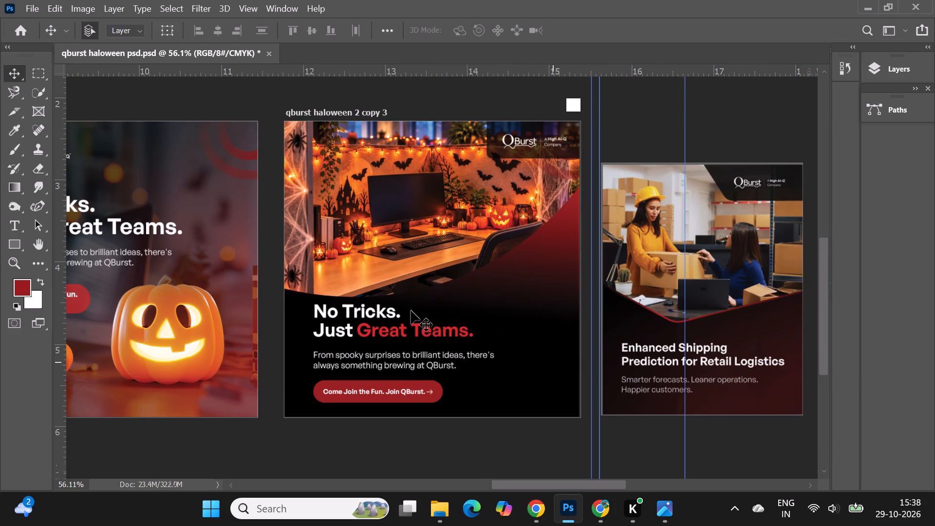
pyautogui.keyDown('alt'); pyautogui.scroll(-2, 210, 235); pyautogui.keyUp('alt')
pyautogui.keyDown('alt'); pyautogui.scroll(1, 460, 237); pyautogui.keyUp('alt')
pyautogui.keyDown('alt'); pyautogui.scroll(-2, 616, 218); pyautogui.keyUp('alt')
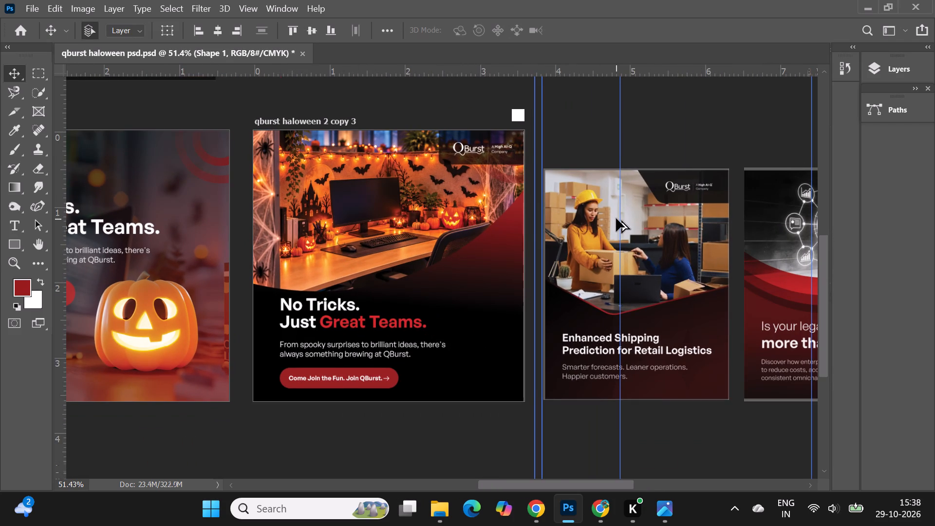
pyautogui.keyDown('alt'); pyautogui.scroll(-1, 617, 218); pyautogui.keyUp('alt')
pyautogui.keyDown('alt'); pyautogui.scroll(4, 533, 191); pyautogui.keyUp('alt')
pyautogui.keyDown('alt'); pyautogui.scroll(1, 375, 187); pyautogui.keyUp('alt')
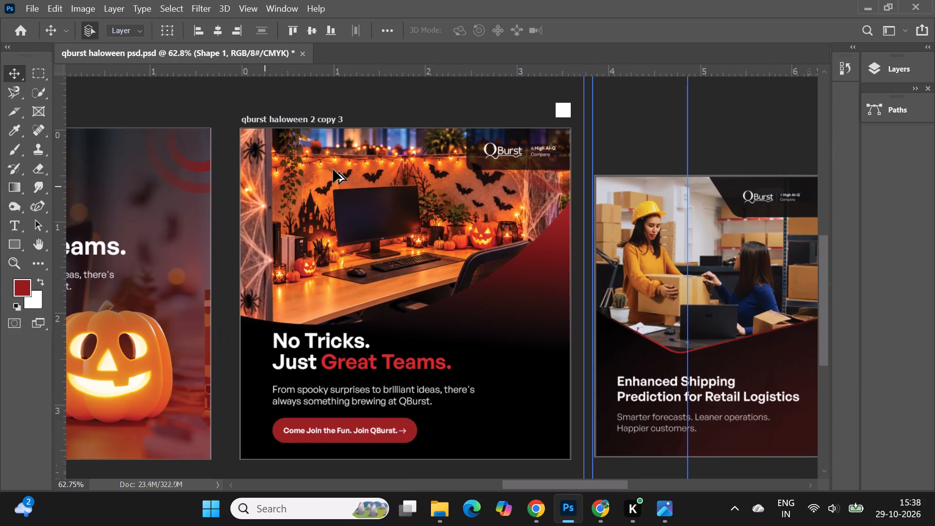
pyautogui.keyDown('alt'); pyautogui.scroll(-5, 178, 142); pyautogui.keyUp('alt')
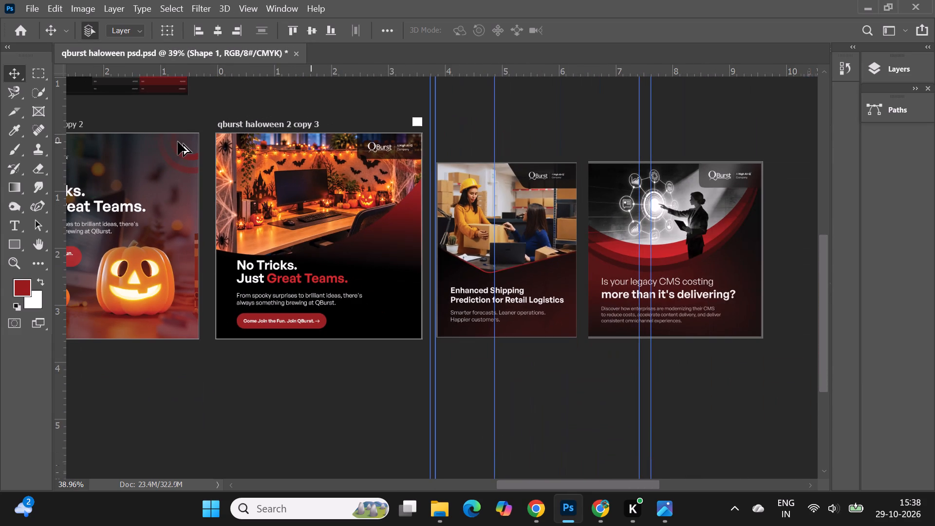
pyautogui.keyDown('alt'); pyautogui.scroll(4, 178, 142); pyautogui.keyUp('alt')
pyautogui.keyDown('alt'); pyautogui.scroll(2, 237, 232); pyautogui.keyUp('alt')
pyautogui.scroll(-4, 318, 214)
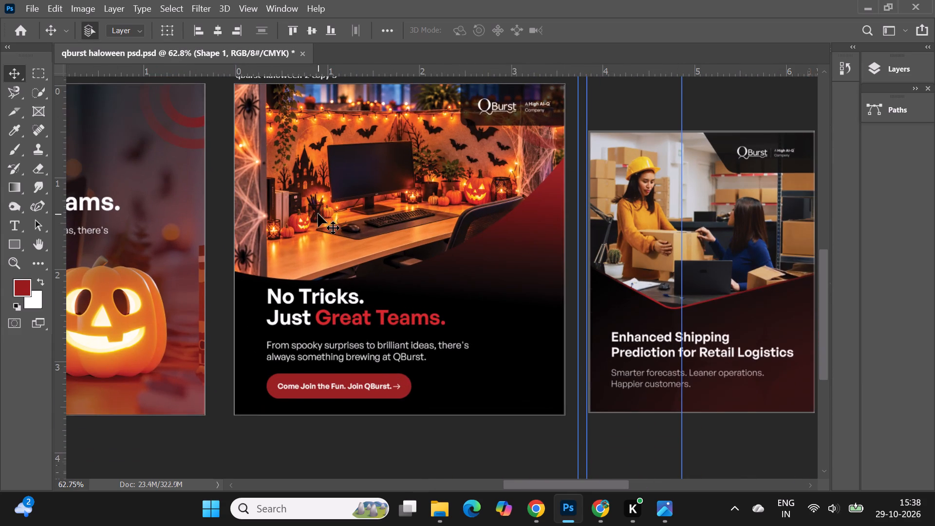
# With the Curvature Pen, draw a closed, sharp-cornered shape about 1085 px wide from the cubicle artboard's left edge to its right edge above the text area.
pyautogui.click(38, 205)
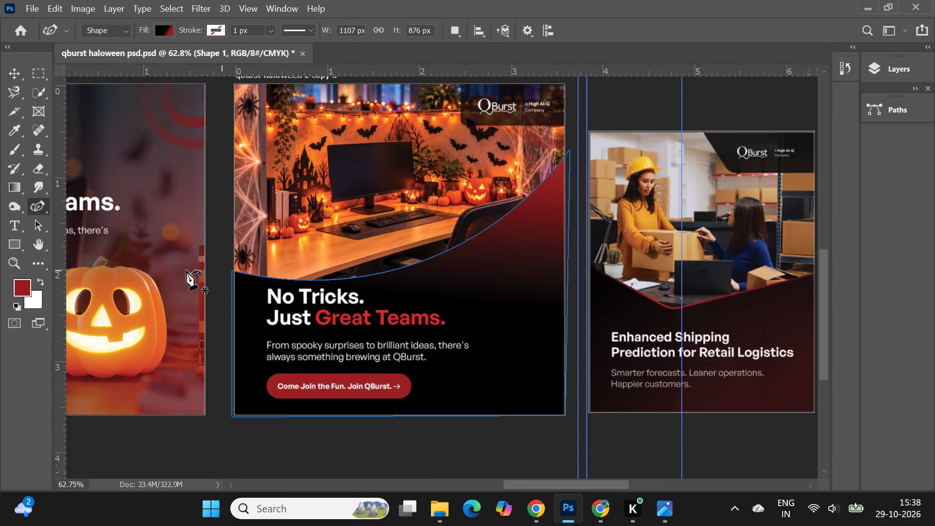
pyautogui.press('Return')
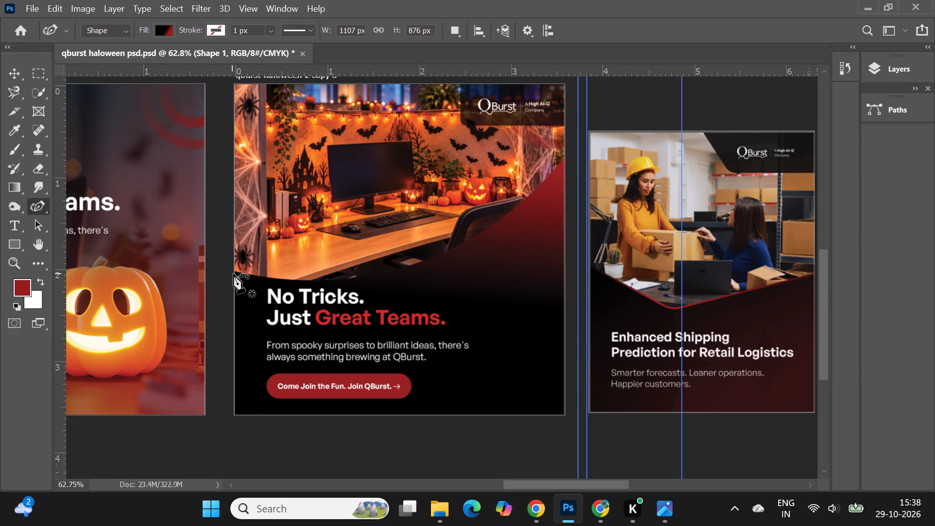
pyautogui.doubleClick(235, 274)
pyautogui.doubleClick(233, 237)
pyautogui.doubleClick(565, 155)
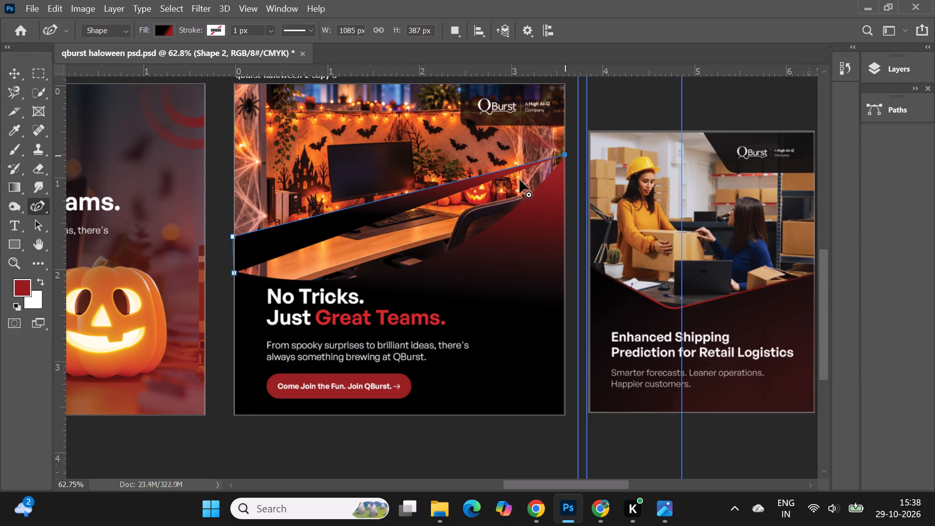
pyautogui.doubleClick(237, 275)
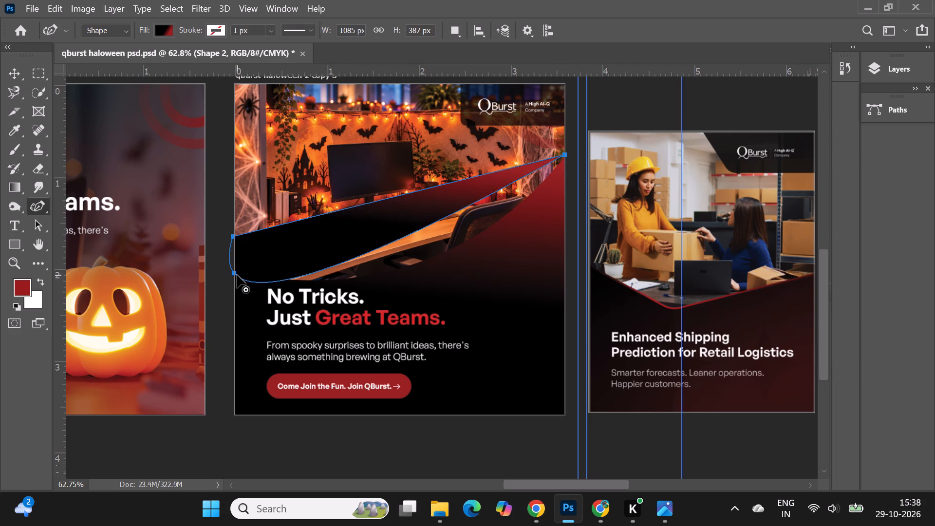
# Bend the new shape's lower and upper edges downward into a curved band following the text area's curve, about 427 px high.
pyautogui.moveTo(394, 218); pyautogui.dragTo(420, 253)
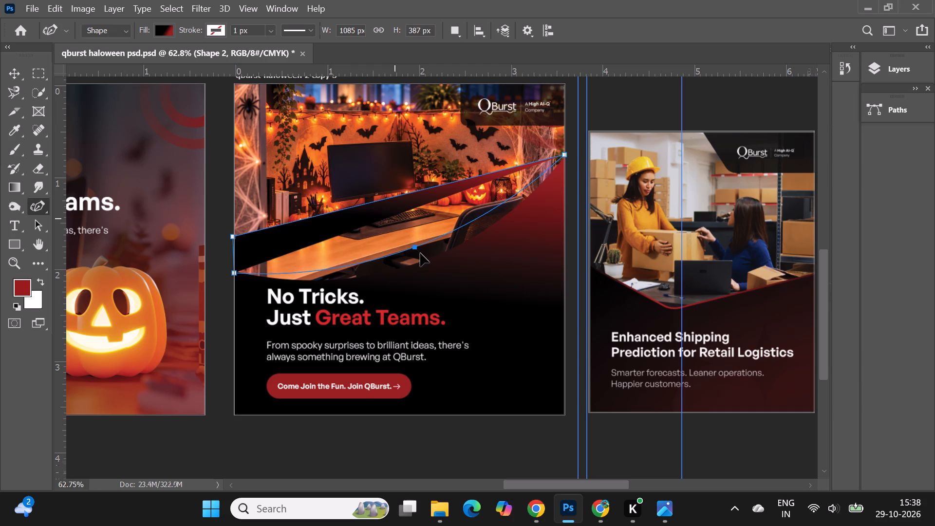
pyautogui.moveTo(420, 253); pyautogui.dragTo(432, 265)
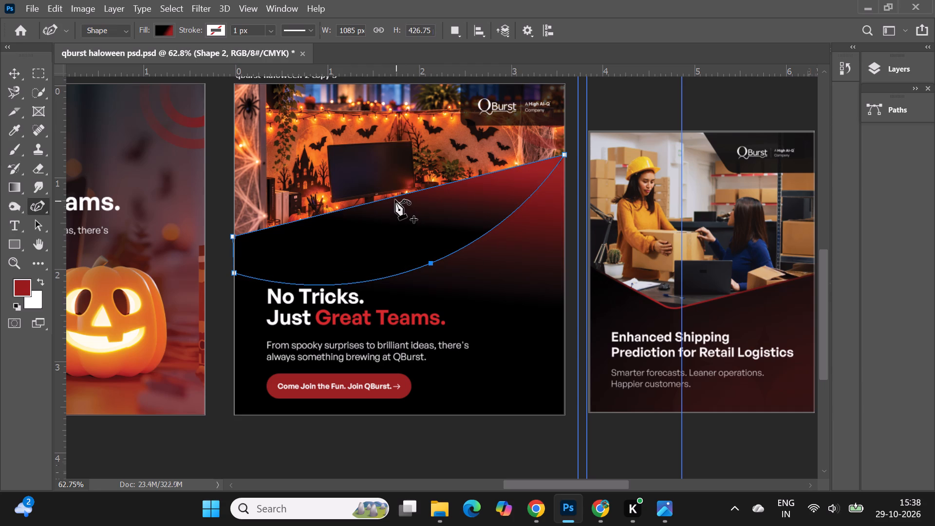
pyautogui.moveTo(395, 200); pyautogui.dragTo(417, 248)
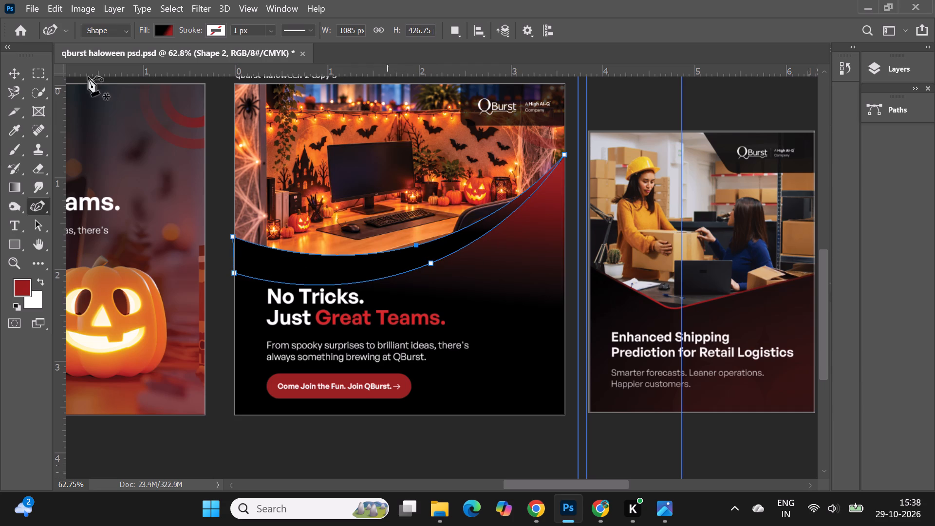
pyautogui.click(18, 72)
# Move the curved band layer, Shape 2, below the text-area layer, Shape 1.
pyautogui.click(871, 69)
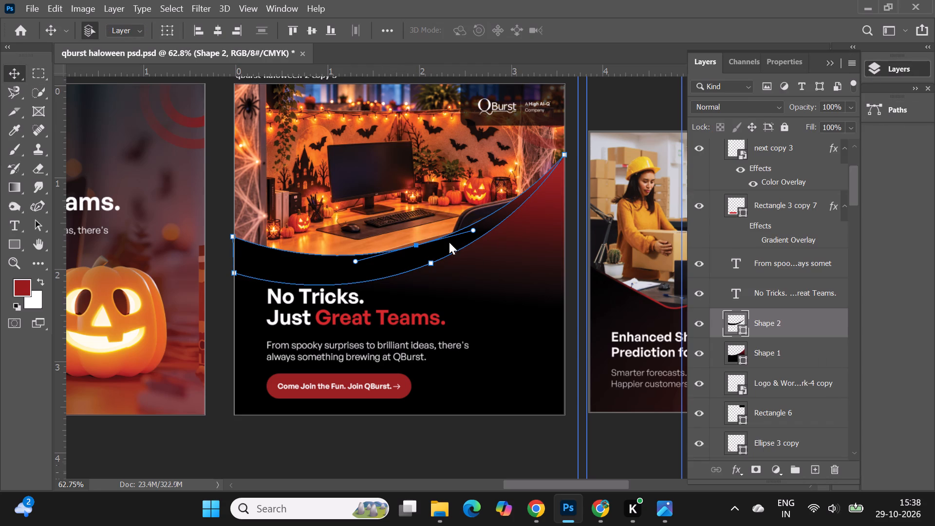
pyautogui.click(218, 183)
pyautogui.click(300, 259)
pyautogui.rightClick(300, 259)
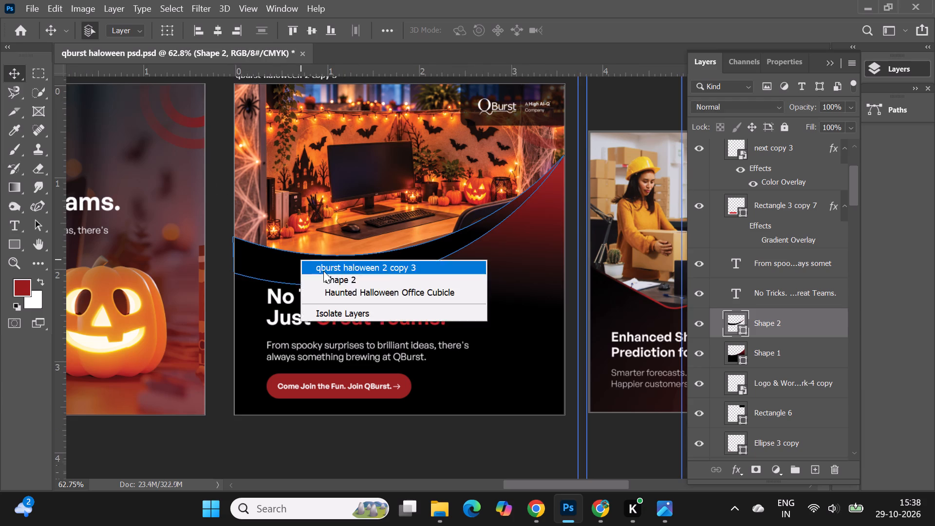
pyautogui.click(336, 279)
pyautogui.moveTo(782, 325); pyautogui.dragTo(779, 368)
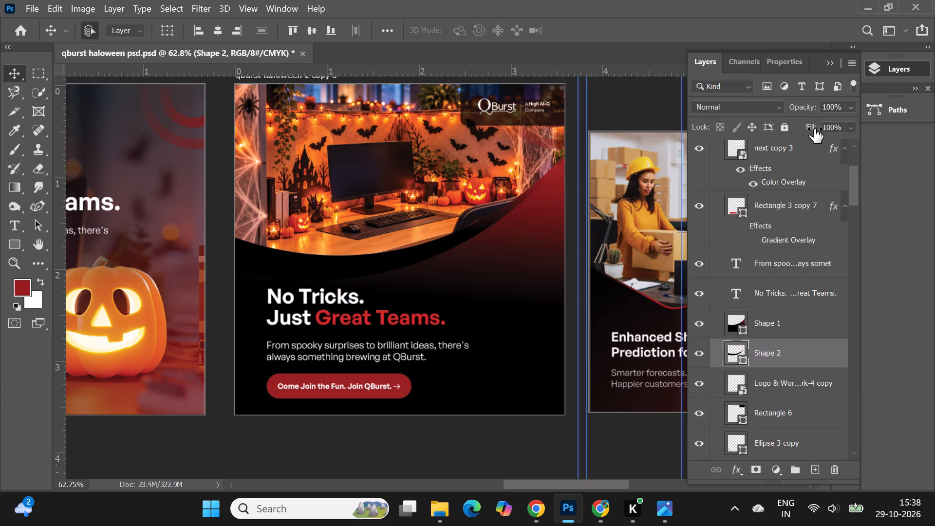
# Reduce the curved band layer's opacity to 58%.
pyautogui.click(849, 108)
pyautogui.click(811, 122)
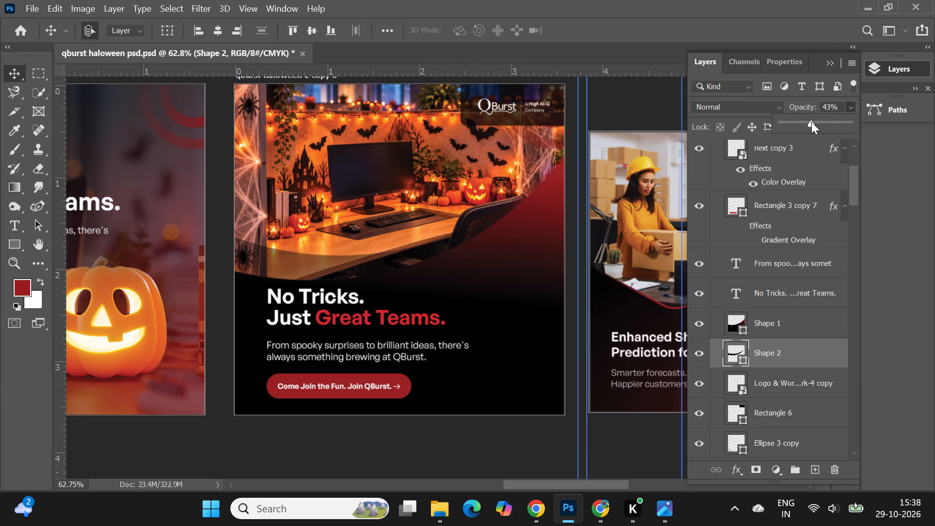
pyautogui.click(821, 123)
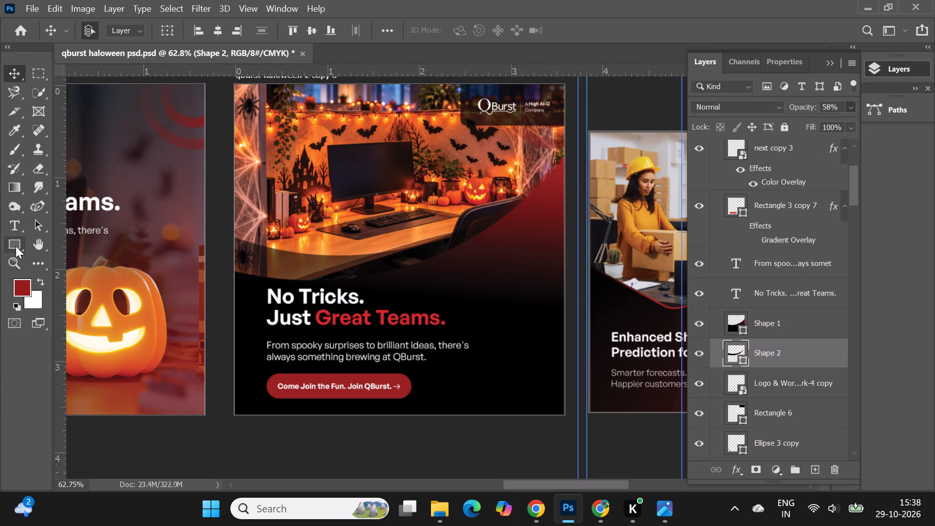
# Fill the curved band, Shape 2, with the dark red from the recently used colours.
pyautogui.click(16, 246)
pyautogui.click(167, 31)
pyautogui.click(83, 57)
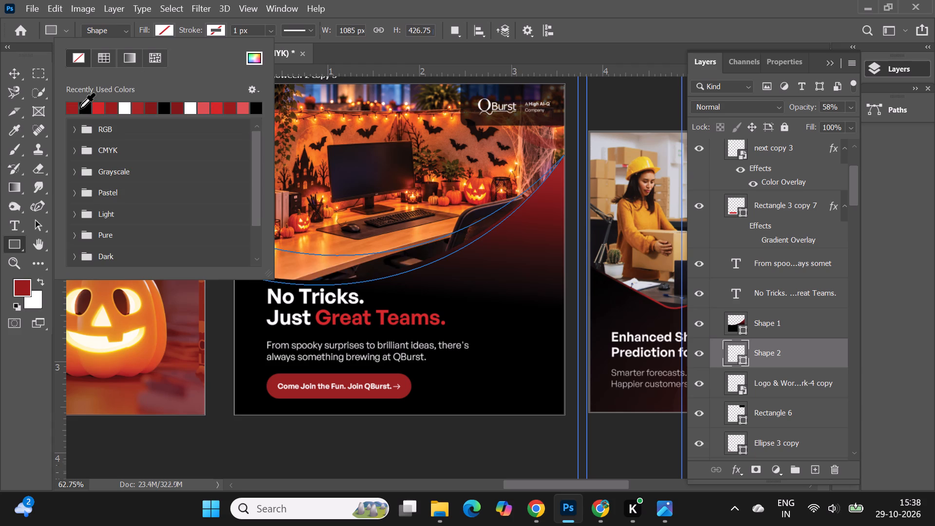
pyautogui.click(72, 107)
pyautogui.click(11, 79)
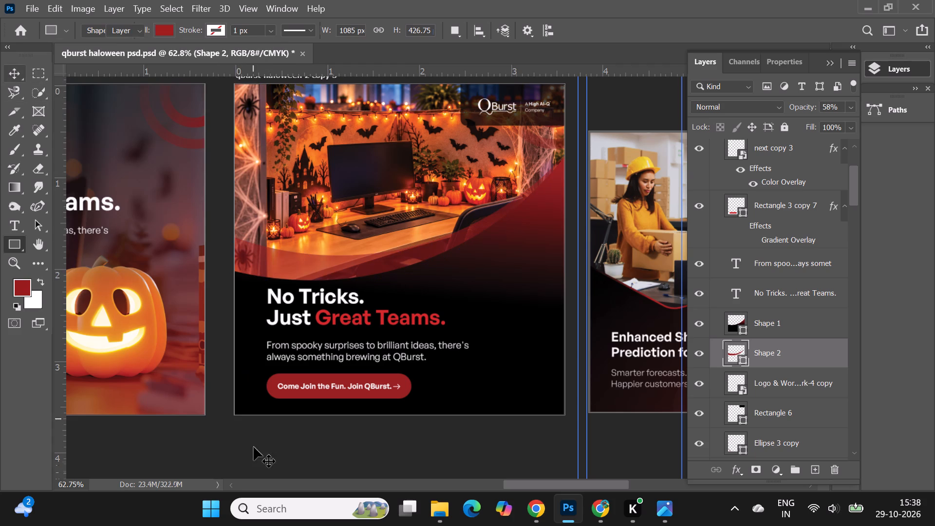
pyautogui.click(254, 447)
# Shift the curved red band down about 0.02 in against the text area's curved edge.
pyautogui.keyDown('alt'); pyautogui.scroll(3, 313, 305); pyautogui.keyUp('alt')
pyautogui.moveTo(227, 244); pyautogui.dragTo(227, 255)
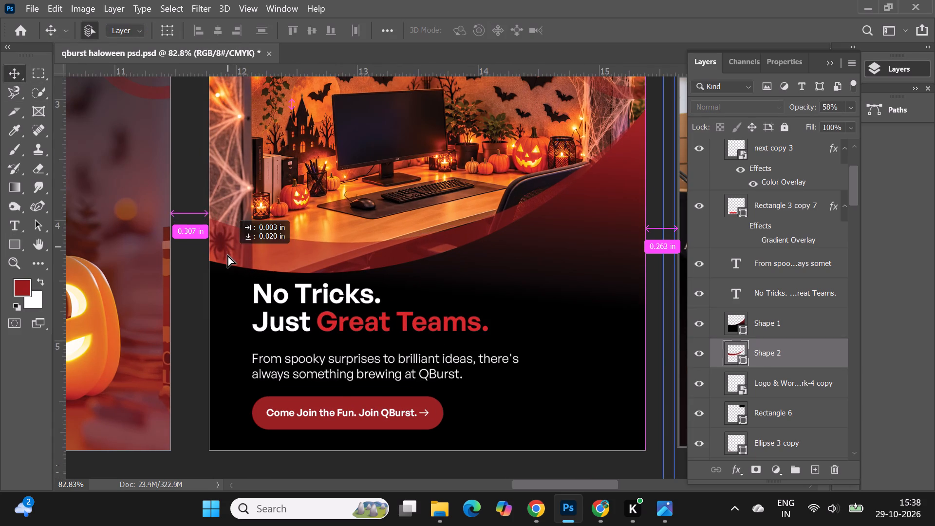
pyautogui.moveTo(227, 255); pyautogui.dragTo(227, 254)
pyautogui.keyDown('alt'); pyautogui.scroll(-5, 227, 254); pyautogui.keyUp('alt')
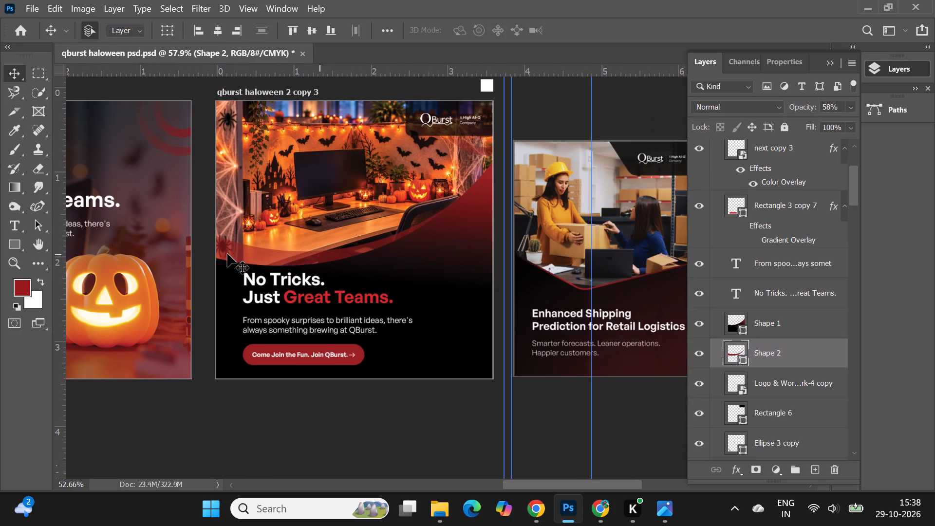
pyautogui.click(413, 429)
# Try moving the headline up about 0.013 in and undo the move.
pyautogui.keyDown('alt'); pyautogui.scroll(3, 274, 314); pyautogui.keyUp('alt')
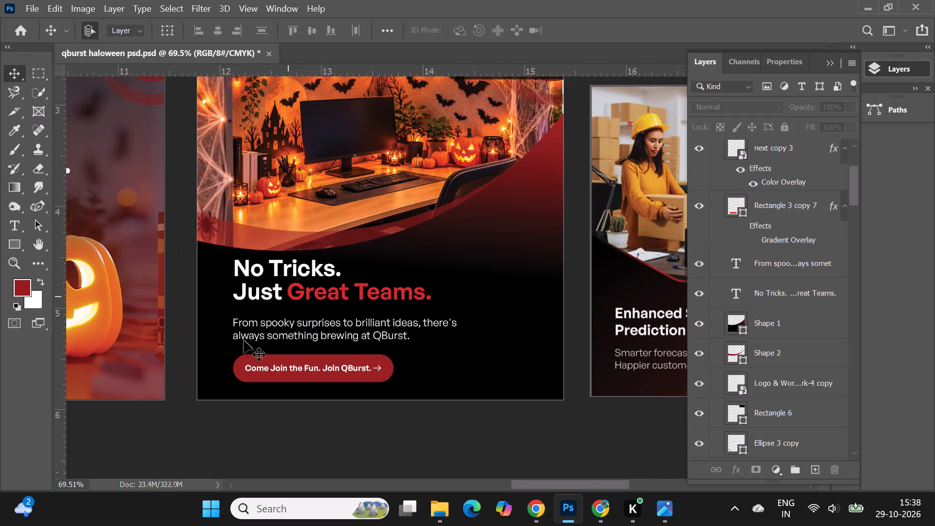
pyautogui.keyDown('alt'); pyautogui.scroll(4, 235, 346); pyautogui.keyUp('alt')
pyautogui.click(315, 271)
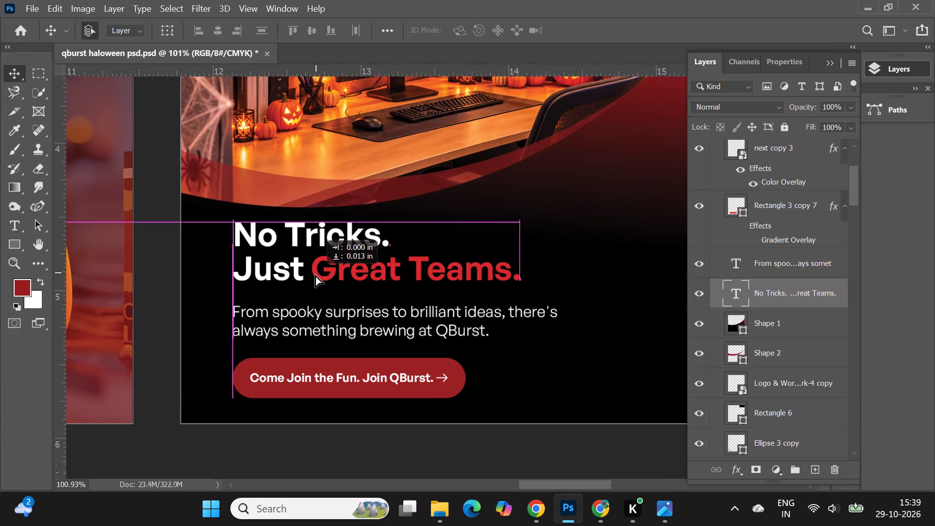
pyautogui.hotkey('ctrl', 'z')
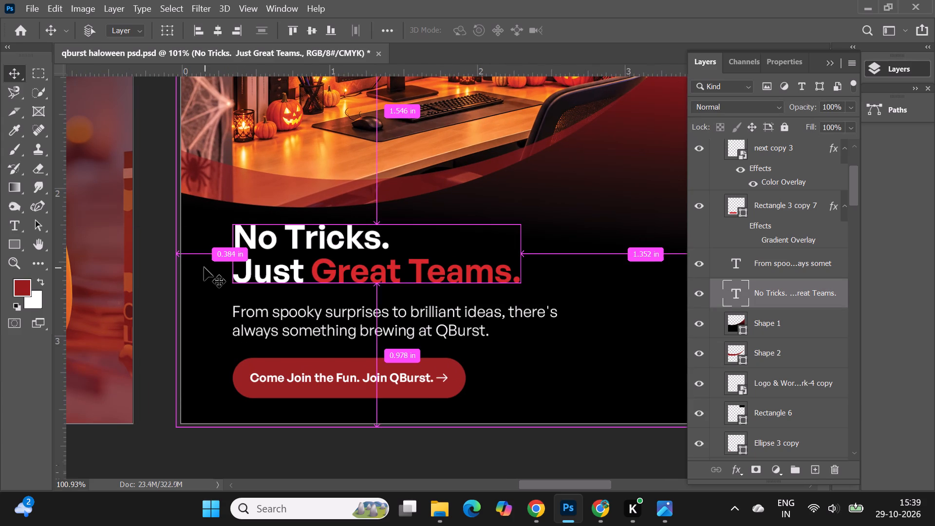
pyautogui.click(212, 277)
# Add a vertical guide about 0.3 in inside the cubicle artboard's left edge, just before the text's left margin.
pyautogui.keyDown('alt'); pyautogui.scroll(-6, 312, 307); pyautogui.keyUp('alt')
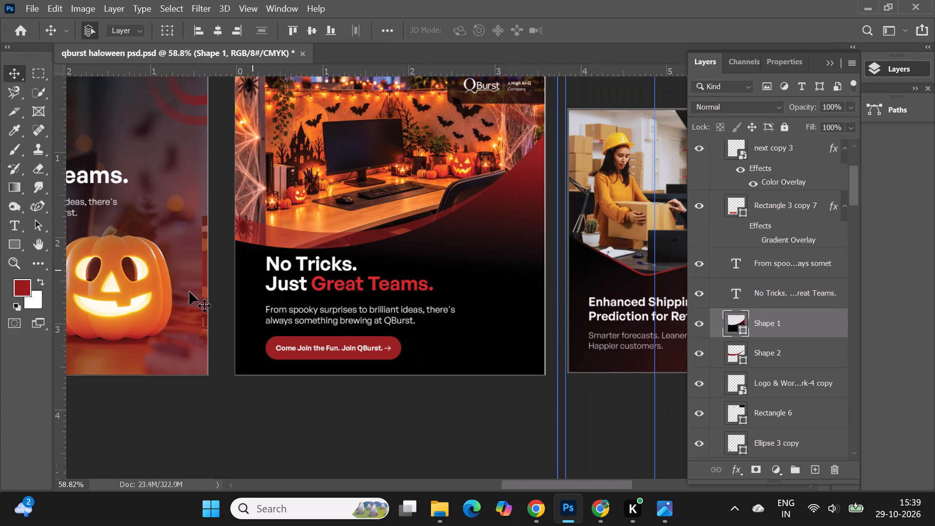
pyautogui.scroll(3, 365, 328)
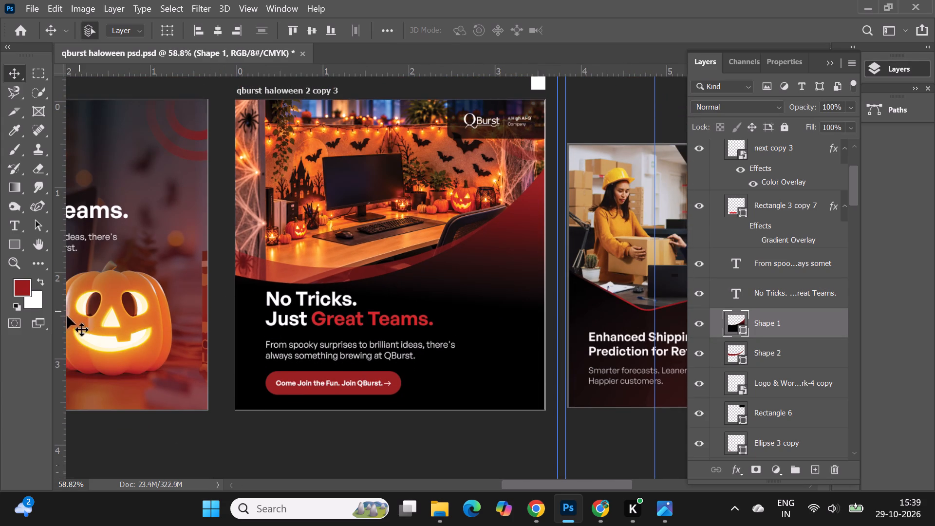
pyautogui.moveTo(61, 318); pyautogui.dragTo(261, 349)
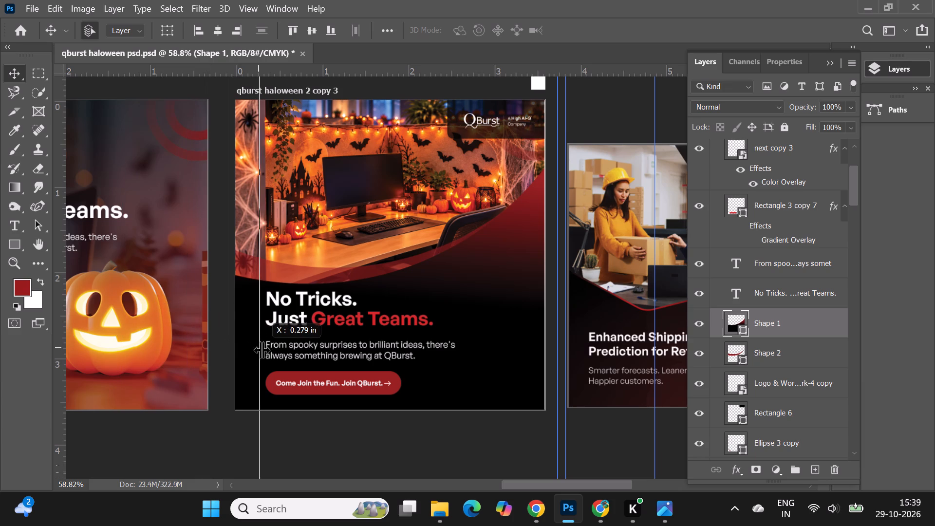
pyautogui.moveTo(261, 349); pyautogui.dragTo(264, 351)
# Move the "No Tricks. Just Great Teams." headline about 0.03 in left so its left edge meets the guide.
pyautogui.keyDown('alt'); pyautogui.scroll(3, 264, 370); pyautogui.keyUp('alt')
pyautogui.keyDown('alt'); pyautogui.scroll(4, 337, 354); pyautogui.keyUp('alt')
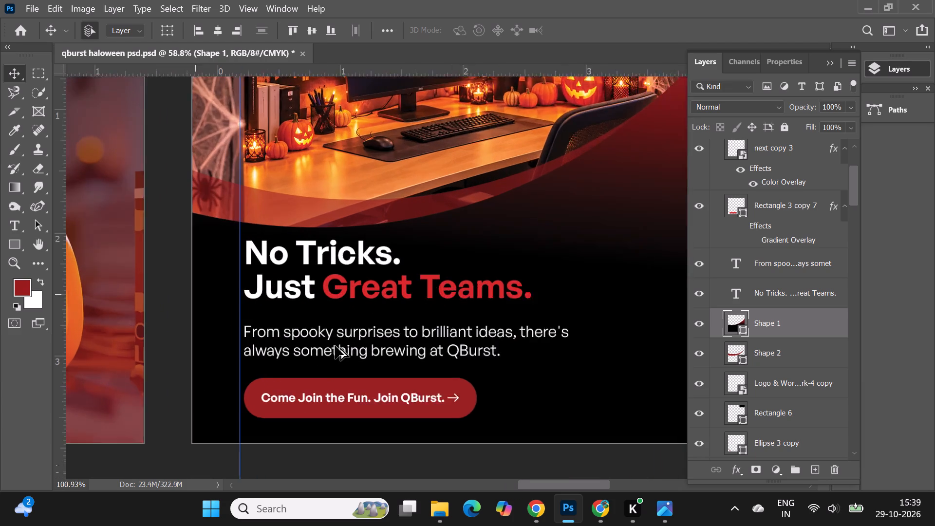
pyautogui.keyDown('alt'); pyautogui.scroll(4, 335, 346); pyautogui.keyUp('alt')
pyautogui.moveTo(230, 232); pyautogui.dragTo(222, 235)
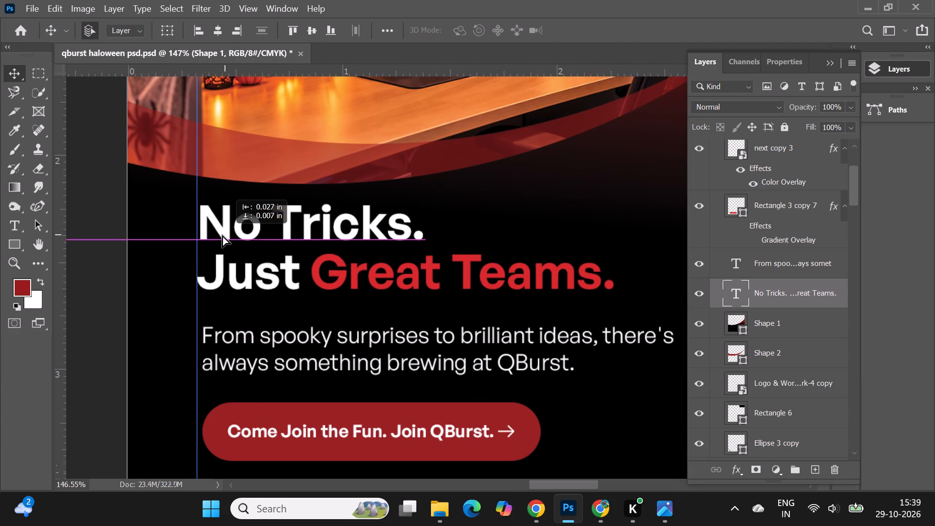
pyautogui.moveTo(222, 235); pyautogui.dragTo(220, 235)
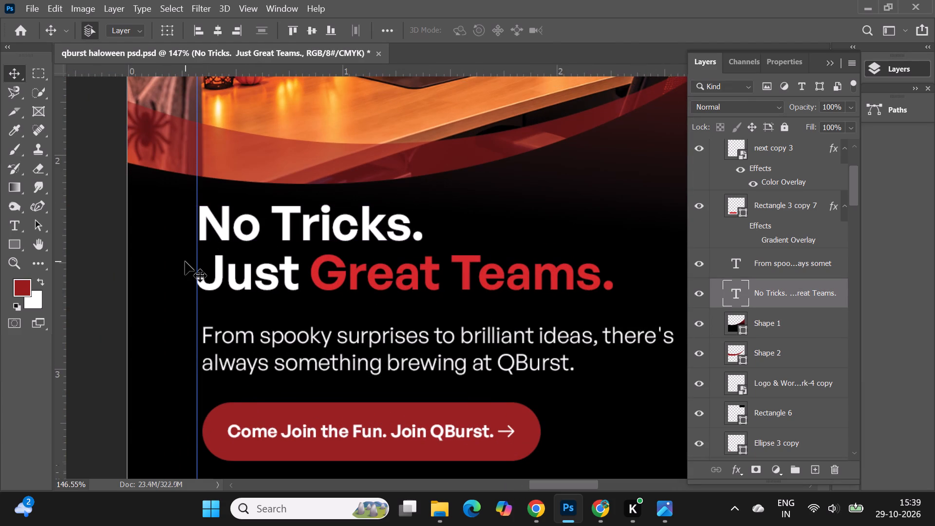
pyautogui.press('Left')
pyautogui.press('Left')
pyautogui.press('Left')
# Nudge the "From spooky surprises..." paragraph left until it lines up with the guide and headline.
pyautogui.rightClick(268, 341)
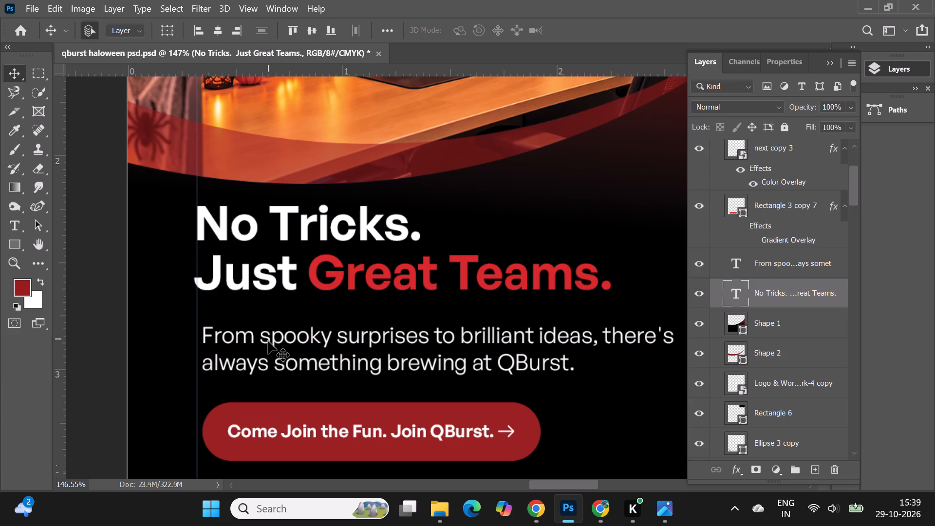
pyautogui.click(289, 356)
pyautogui.press('Left')
pyautogui.press('Left')
pyautogui.press('Left')
pyautogui.press('Left')
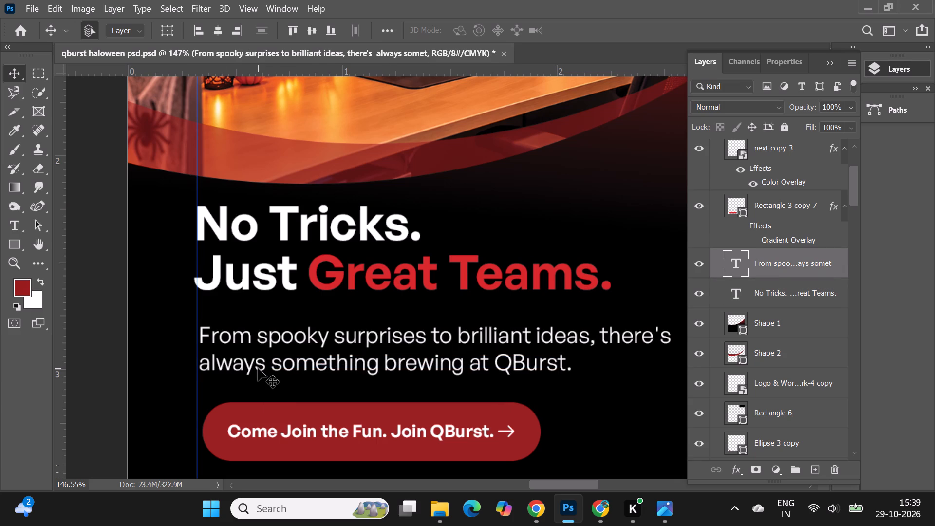
pyautogui.press('Left')
pyautogui.press('Left')
pyautogui.press('Left')
pyautogui.press('Left')
pyautogui.press('Left')
# Move the call-to-action's rectangle, arrow and text together about 0.03 in left to align with the vertical guide.
pyautogui.keyDown('alt'); pyautogui.scroll(-4, 255, 57); pyautogui.keyUp('alt')
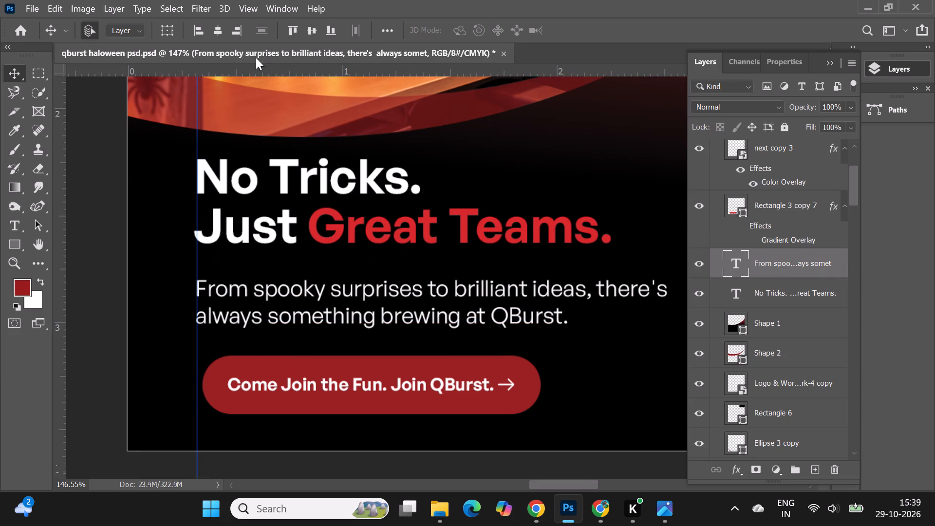
pyautogui.keyDown('alt'); pyautogui.scroll(-2, 256, 57); pyautogui.keyUp('alt')
pyautogui.click(211, 367)
pyautogui.keyDown('alt'); pyautogui.scroll(6, 452, 399); pyautogui.keyUp('alt')
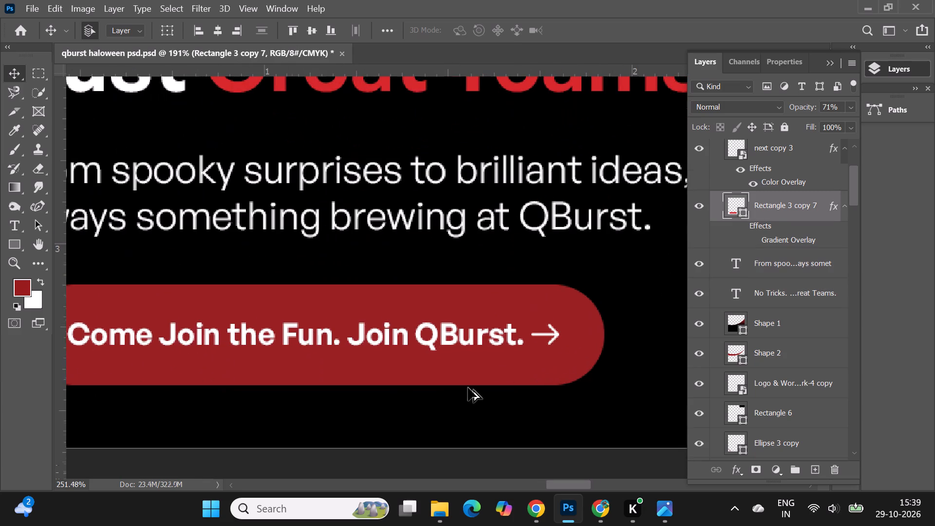
pyautogui.keyDown('shift'); pyautogui.click(559, 335); pyautogui.keyUp('shift')
pyautogui.keyDown('shift'); pyautogui.click(511, 332); pyautogui.keyUp('shift')
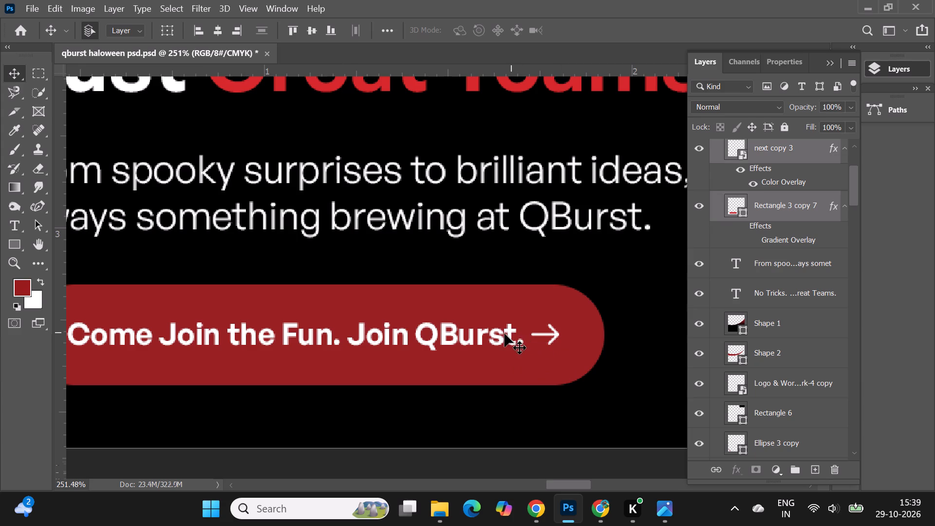
pyautogui.keyDown('alt'); pyautogui.scroll(-9, 505, 334); pyautogui.keyUp('alt')
pyautogui.moveTo(434, 341); pyautogui.dragTo(428, 343)
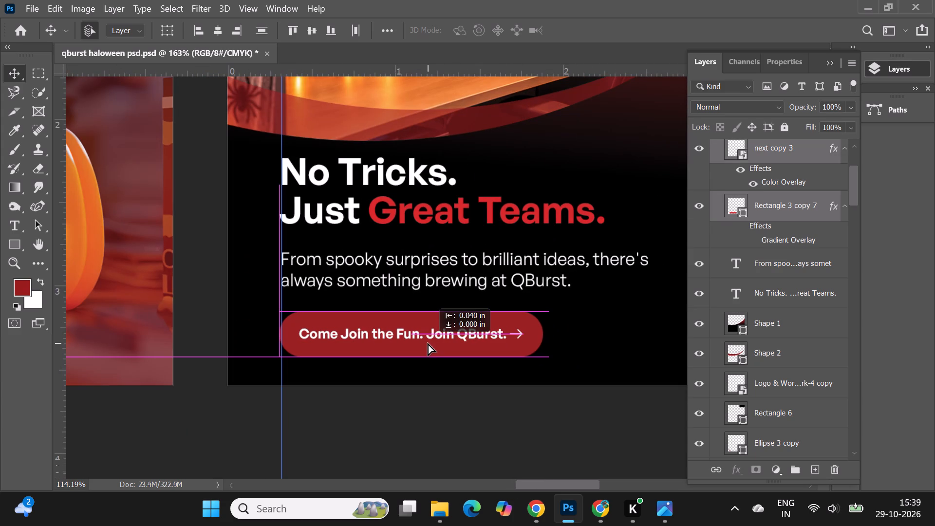
pyautogui.moveTo(428, 343); pyautogui.dragTo(429, 342)
pyautogui.keyDown('alt'); pyautogui.scroll(-6, 231, 352); pyautogui.keyUp('alt')
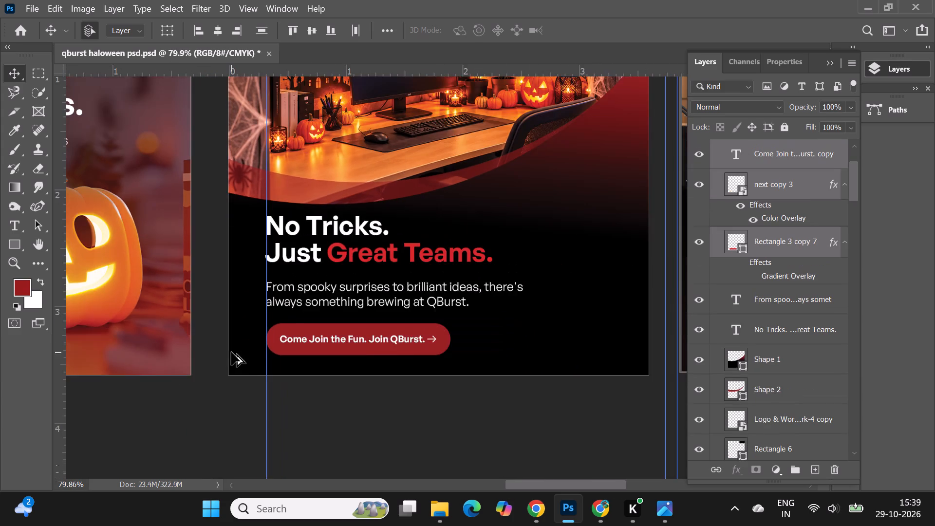
pyautogui.click(404, 424)
# Examine the cubicle post's overall layout beside the pumpkin version and the two reference posts.
pyautogui.keyDown('alt'); pyautogui.scroll(-2, 279, 402); pyautogui.keyUp('alt')
pyautogui.keyDown('alt'); pyautogui.scroll(1, 290, 233); pyautogui.keyUp('alt')
pyautogui.keyDown('alt'); pyautogui.scroll(-3, 182, 239); pyautogui.keyUp('alt')
pyautogui.scroll(3, 444, 310)
pyautogui.keyDown('alt'); pyautogui.scroll(3, 372, 221); pyautogui.keyUp('alt')
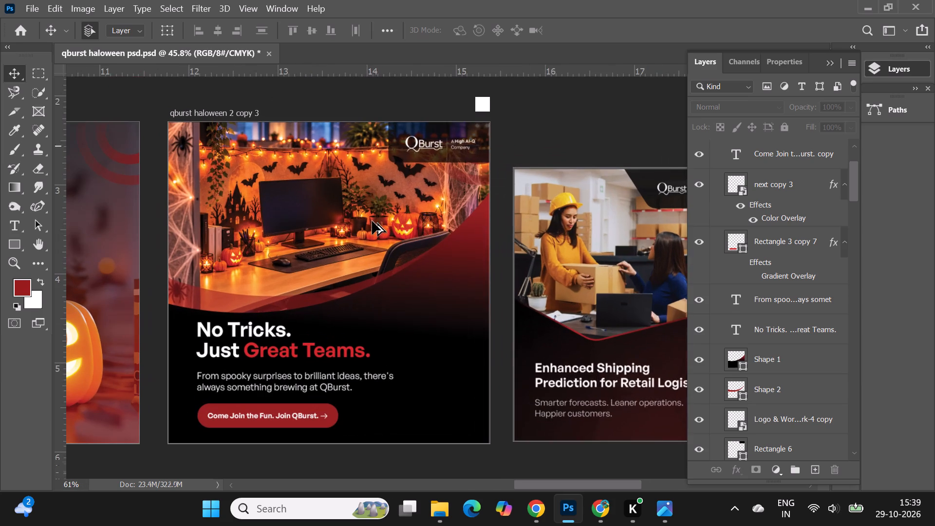
pyautogui.keyDown('alt'); pyautogui.scroll(-3, 381, 207); pyautogui.keyUp('alt')
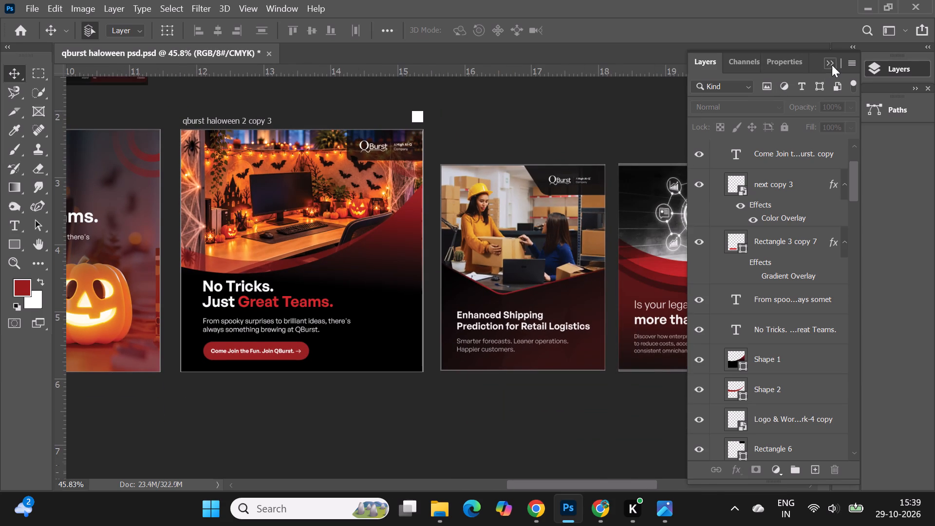
pyautogui.click(832, 65)
pyautogui.keyDown('alt'); pyautogui.scroll(-1, 793, 224); pyautogui.keyUp('alt')
pyautogui.keyDown('alt'); pyautogui.scroll(2, 336, 230); pyautogui.keyUp('alt')
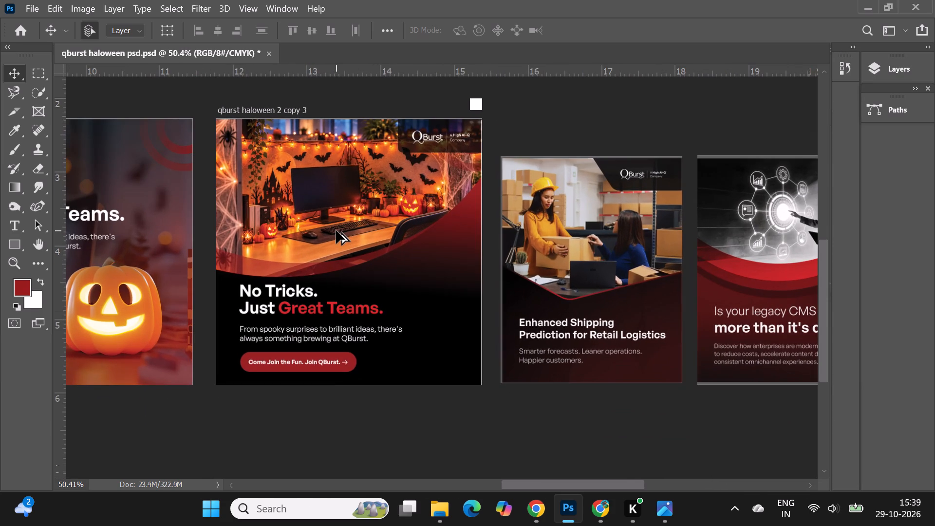
pyautogui.keyDown('alt'); pyautogui.scroll(1, 314, 182); pyautogui.keyUp('alt')
pyautogui.keyDown('alt'); pyautogui.scroll(-2, 314, 182); pyautogui.keyUp('alt')
pyautogui.keyDown('alt'); pyautogui.scroll(-1, 654, 228); pyautogui.keyUp('alt')
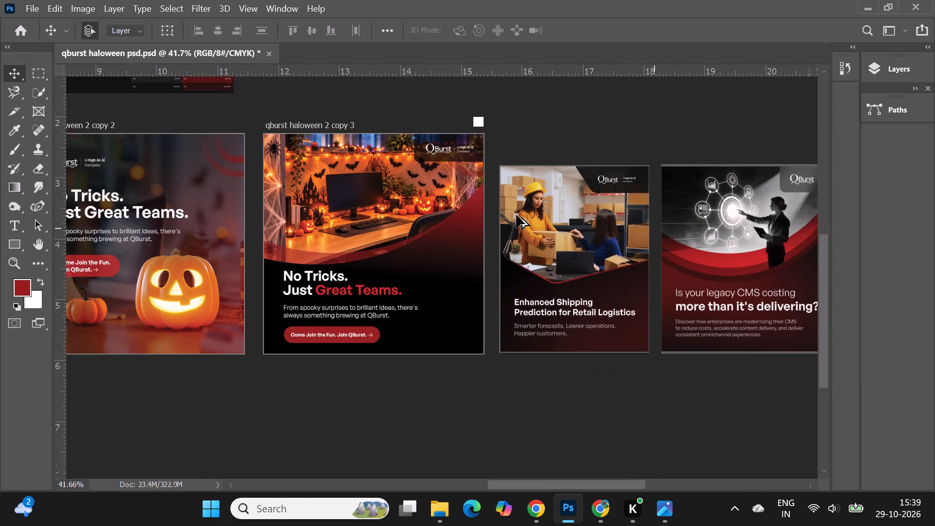
pyautogui.keyDown('alt'); pyautogui.scroll(-2, 196, 208); pyautogui.keyUp('alt')
pyautogui.keyDown('alt'); pyautogui.scroll(3, 196, 208); pyautogui.keyUp('alt')
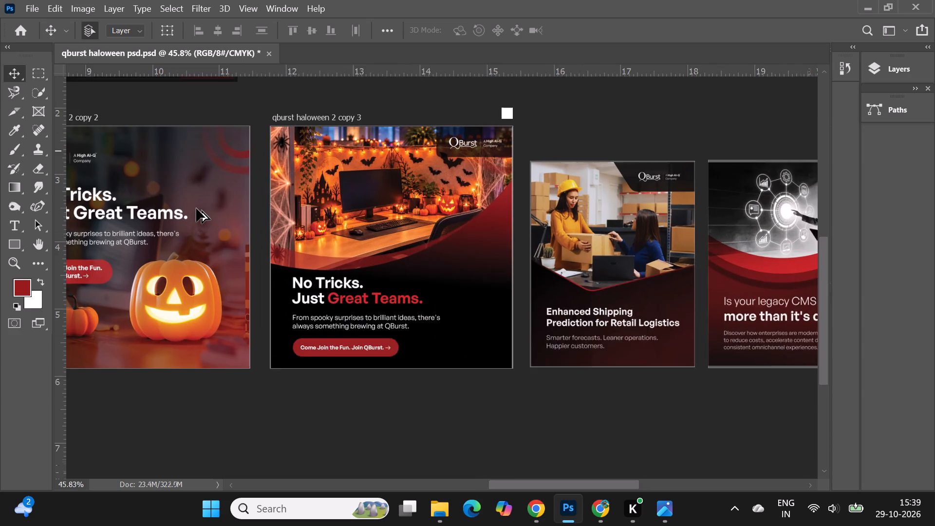
pyautogui.keyDown('alt'); pyautogui.scroll(1, 196, 208); pyautogui.keyUp('alt')
pyautogui.keyDown('alt'); pyautogui.scroll(1, 465, 196); pyautogui.keyUp('alt')
# Switch to File Explorer, check the Halloween images in the Downloads folder, and return to Photoshop.
pyautogui.click(436, 511)
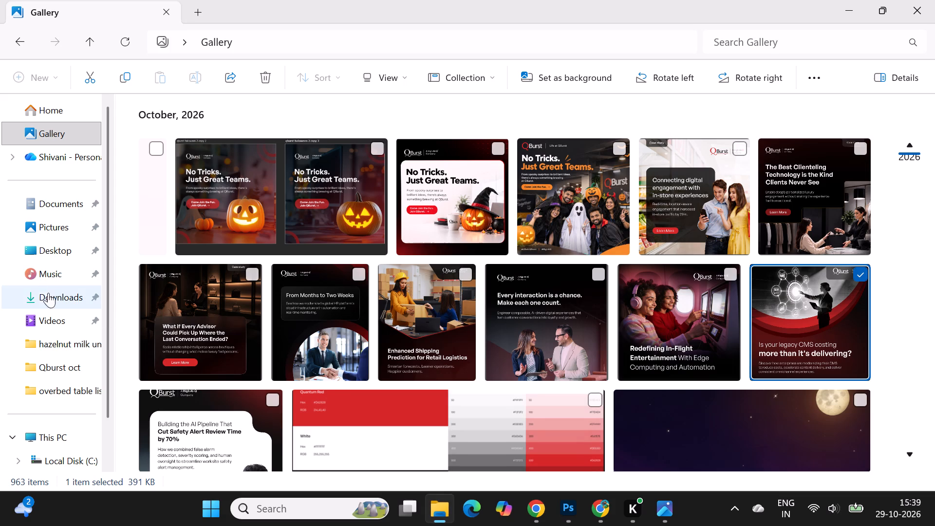
pyautogui.click(45, 301)
pyautogui.scroll(8, 465, 328)
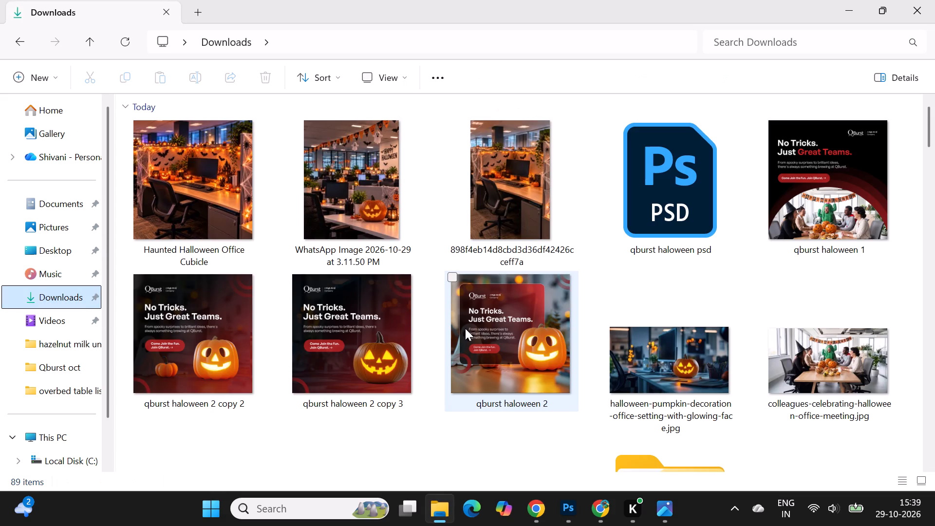
pyautogui.click(565, 509)
# Move the Enhanced Shipping and legacy CMS reference images side by side below the cubicle artboard.
pyautogui.keyDown('alt'); pyautogui.scroll(-5, 368, 190); pyautogui.keyUp('alt')
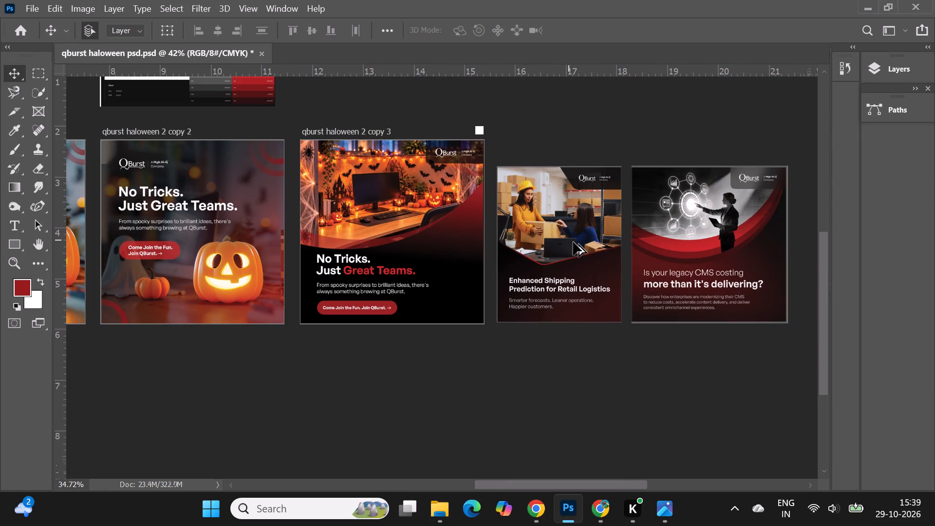
pyautogui.keyDown('alt'); pyautogui.click(573, 242); pyautogui.keyUp('alt')
pyautogui.moveTo(569, 230); pyautogui.dragTo(352, 392)
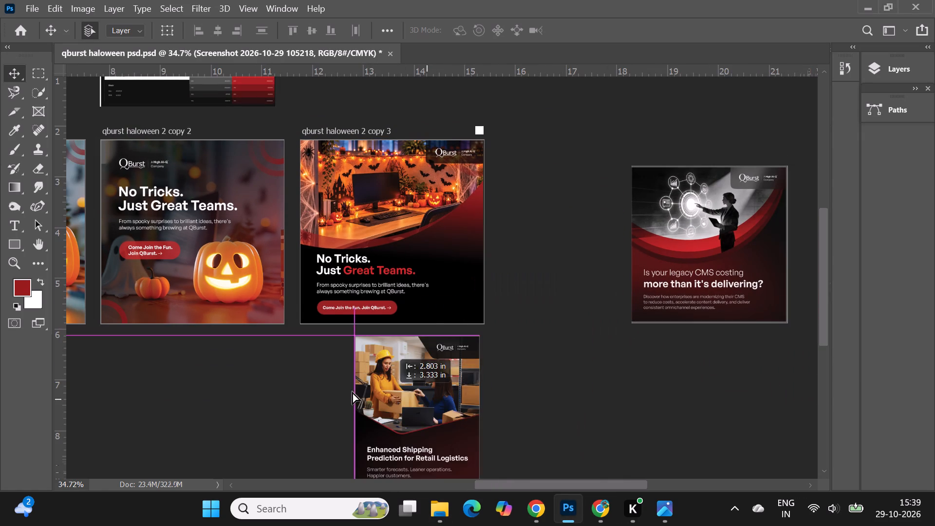
pyautogui.moveTo(352, 392); pyautogui.dragTo(371, 405)
pyautogui.moveTo(716, 208); pyautogui.dragTo(695, 284)
pyautogui.moveTo(697, 188); pyautogui.dragTo(636, 359)
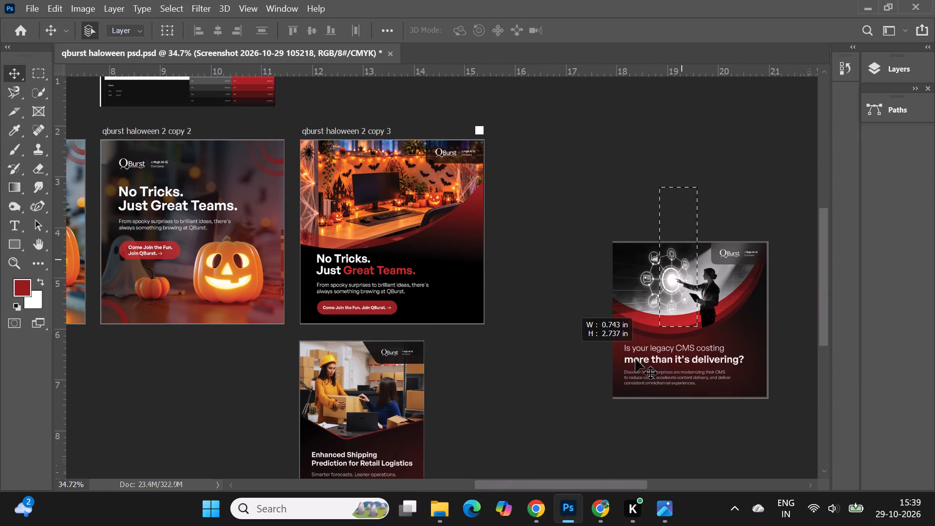
pyautogui.moveTo(636, 359); pyautogui.dragTo(630, 362)
pyautogui.click(677, 298)
pyautogui.moveTo(677, 273); pyautogui.dragTo(505, 385)
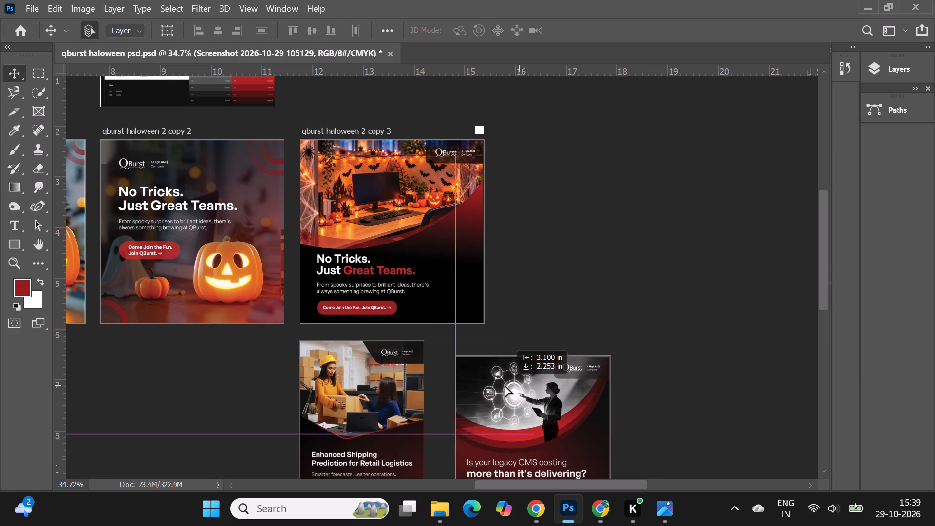
pyautogui.moveTo(505, 385); pyautogui.dragTo(502, 375)
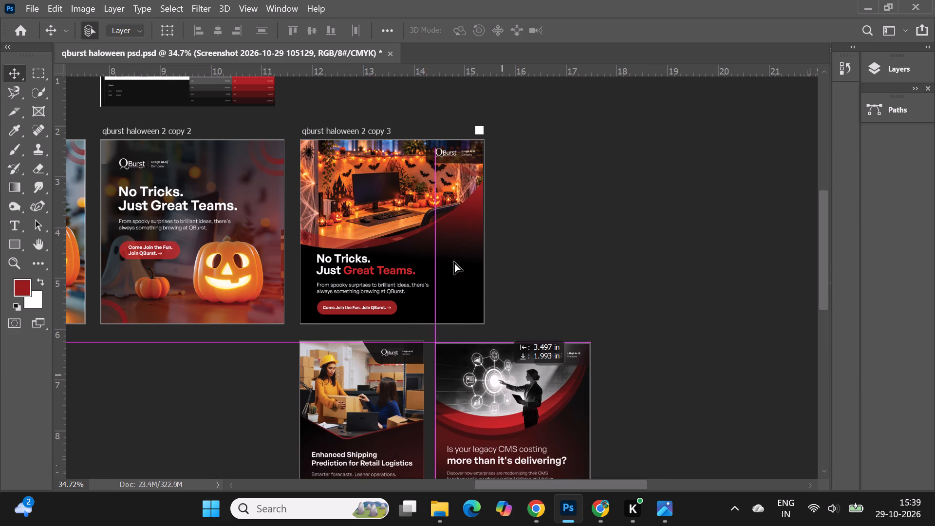
# Duplicate the cubicle artboard, qburst haloween 2 copy 3, placing the copy level with it and 0.33 in to its right.
pyautogui.click(319, 130)
pyautogui.keyDown('alt'); pyautogui.moveTo(345, 134); pyautogui.dragTo(535, 144); pyautogui.keyUp('alt')
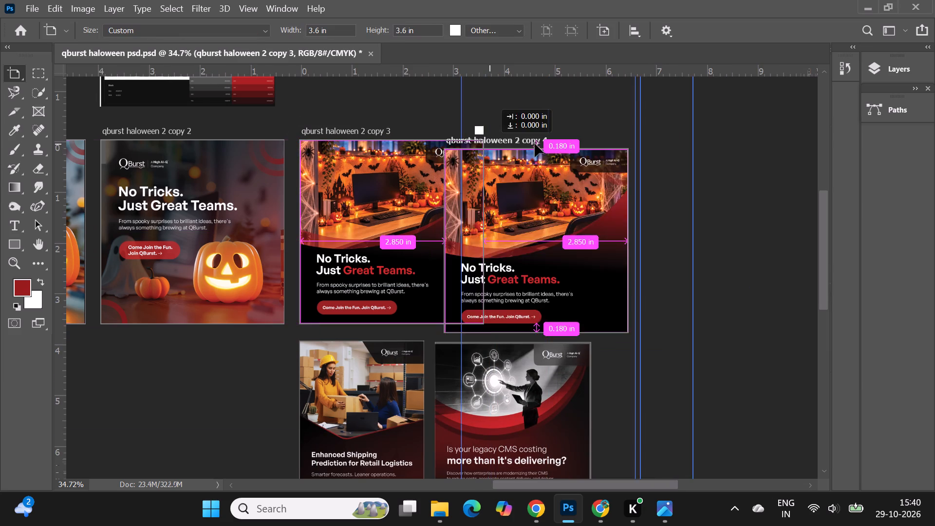
pyautogui.keyDown('alt'); pyautogui.moveTo(535, 144); pyautogui.dragTo(546, 130); pyautogui.keyUp('alt')
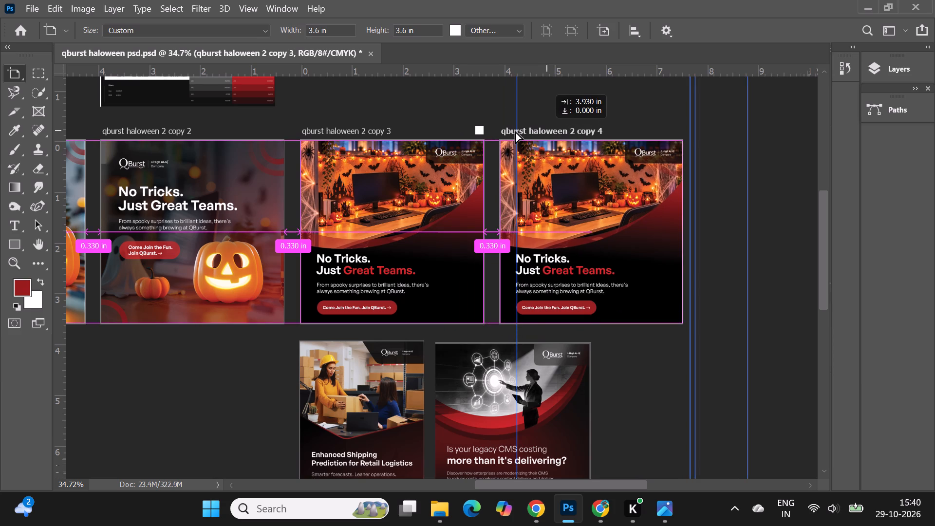
pyautogui.rightClick(18, 75)
pyautogui.click(56, 73)
pyautogui.click(460, 105)
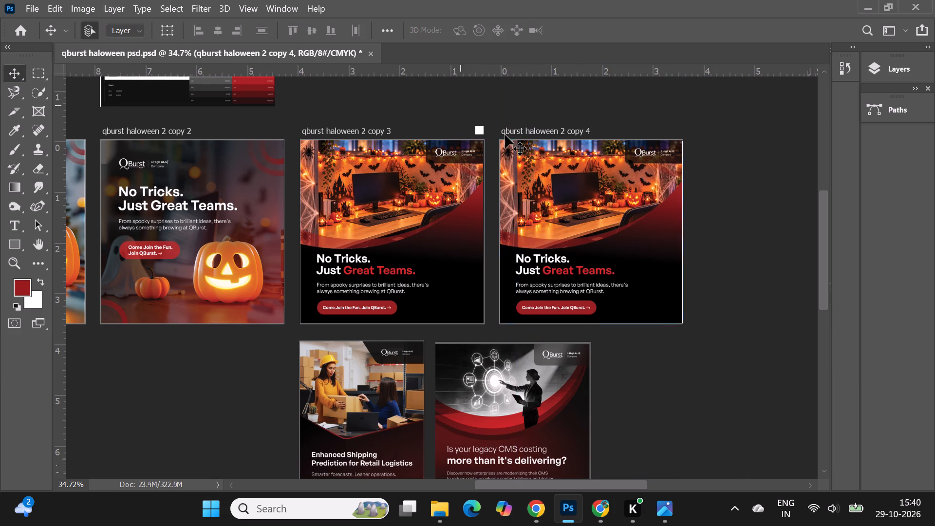
# Delete the orange cubicle photo from the qburst haloween 2 copy 4 artboard.
pyautogui.keyDown('alt'); pyautogui.scroll(5, 587, 191); pyautogui.keyUp('alt')
pyautogui.click(569, 192)
pyautogui.press('Delete')
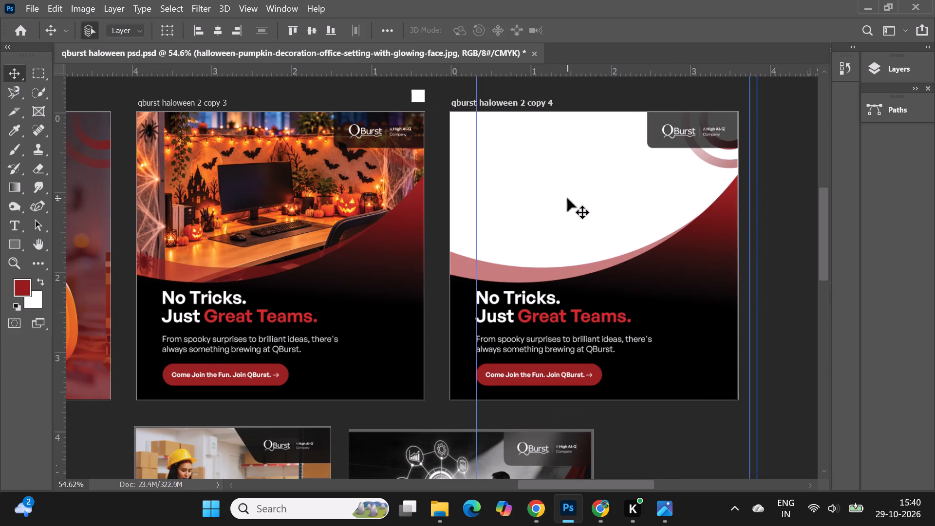
# Place the Happy Halloween office photo from the Downloads folder on copy 4, scaled to 23.68% to span the artboard's width.
pyautogui.click(567, 198)
pyautogui.click(893, 7)
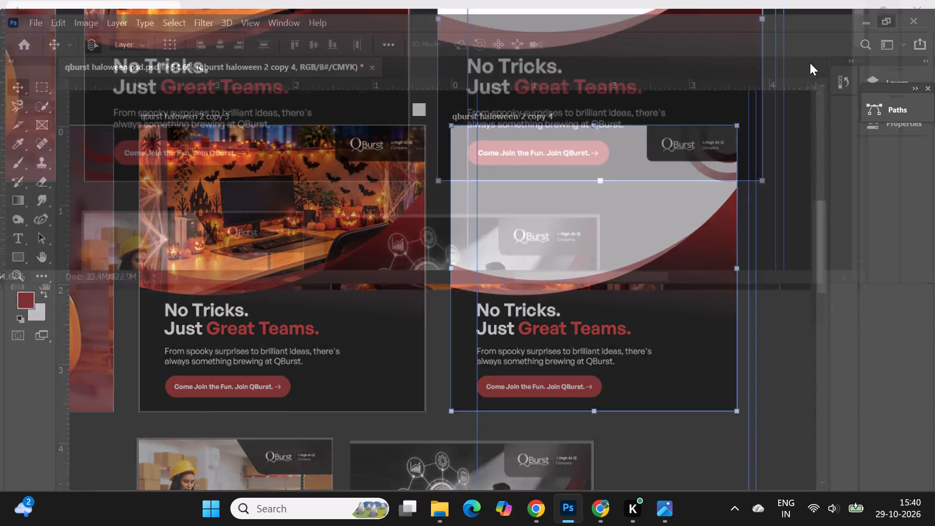
pyautogui.moveTo(360, 191); pyautogui.dragTo(619, 416)
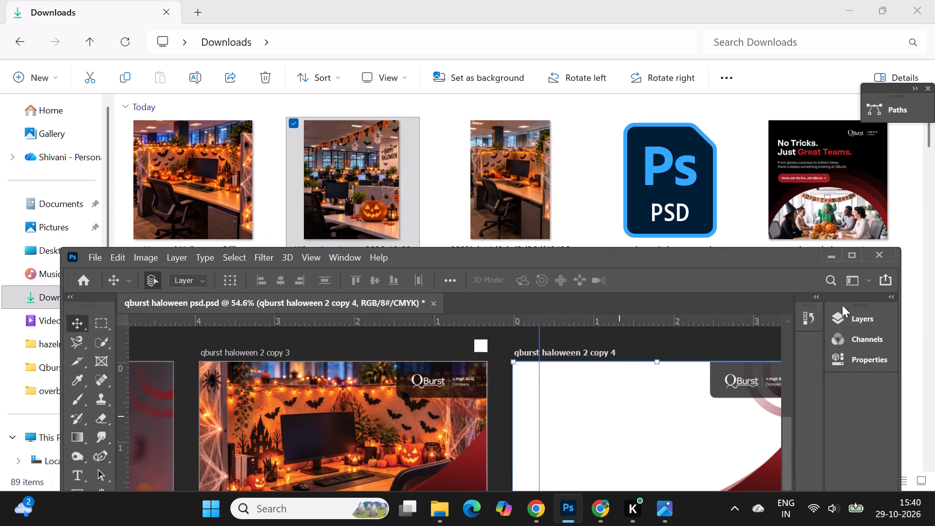
pyautogui.click(852, 258)
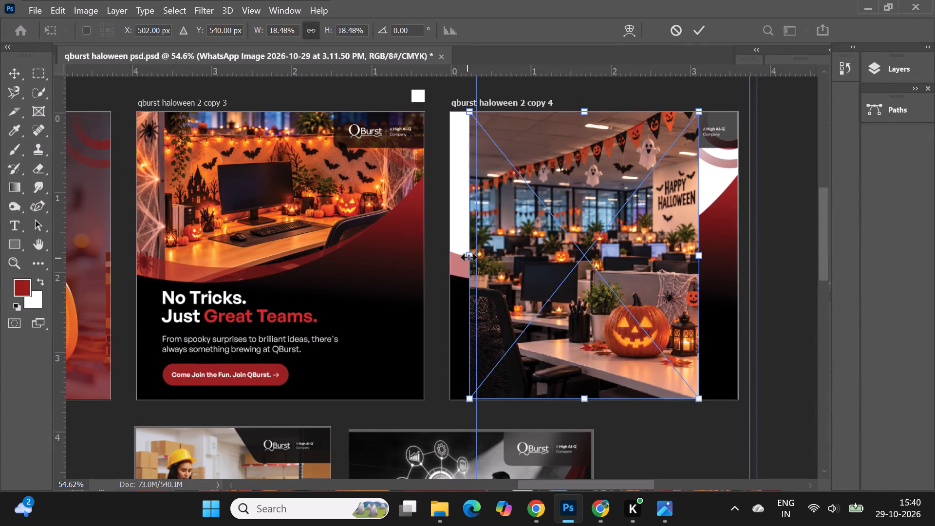
pyautogui.moveTo(468, 257); pyautogui.dragTo(441, 256)
pyautogui.moveTo(697, 259); pyautogui.dragTo(735, 263)
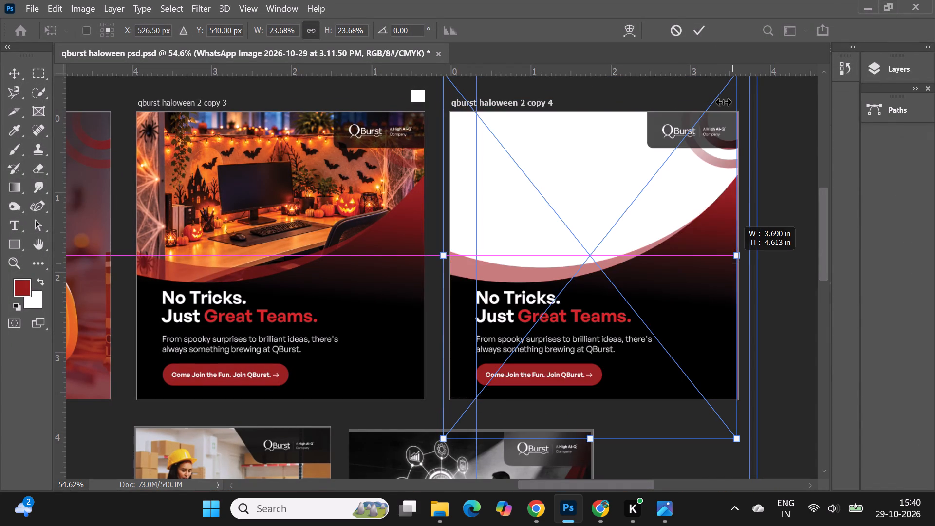
pyautogui.click(702, 30)
# Reorder the office photo layer to sit directly beneath Shape 2, behind the text, curved area and red band.
pyautogui.click(888, 68)
pyautogui.rightClick(596, 173)
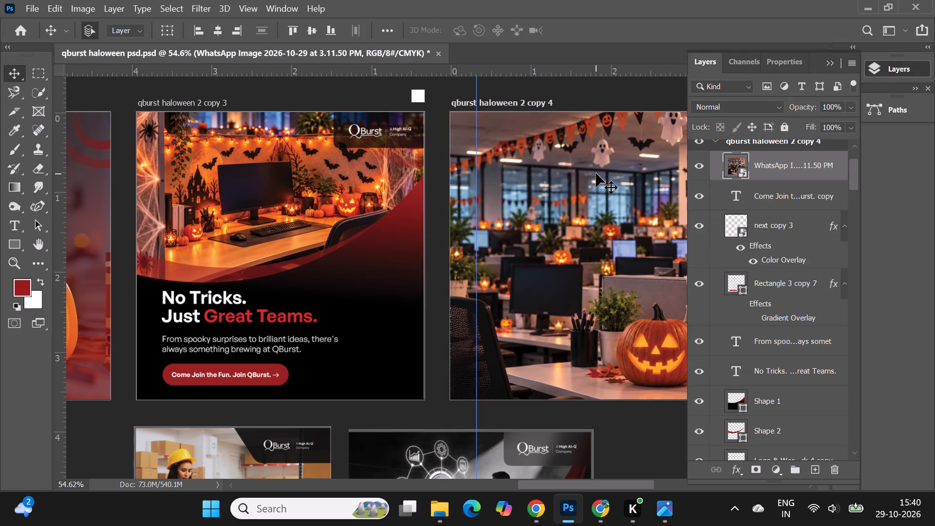
pyautogui.click(633, 195)
pyautogui.moveTo(752, 167); pyautogui.dragTo(750, 417)
pyautogui.moveTo(772, 404); pyautogui.dragTo(769, 426)
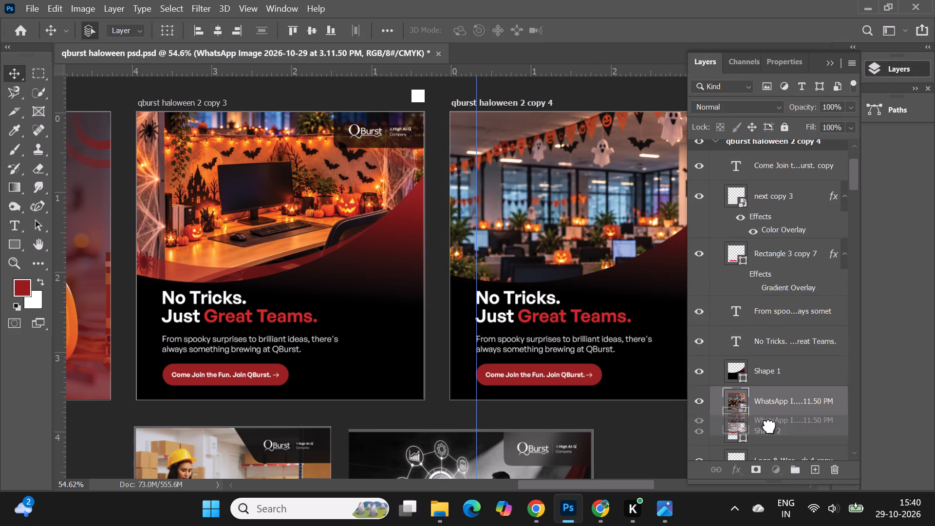
pyautogui.moveTo(769, 426); pyautogui.dragTo(769, 439)
pyautogui.click(826, 59)
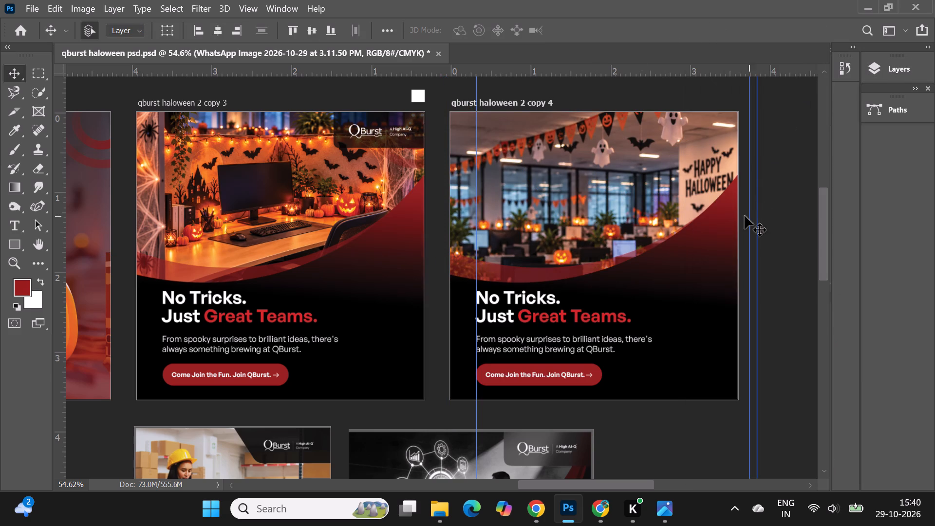
# Move the office photo upward so the carved pumpkin and white desk fill the area above the red curve.
pyautogui.click(542, 207)
pyautogui.moveTo(560, 212); pyautogui.dragTo(561, 168)
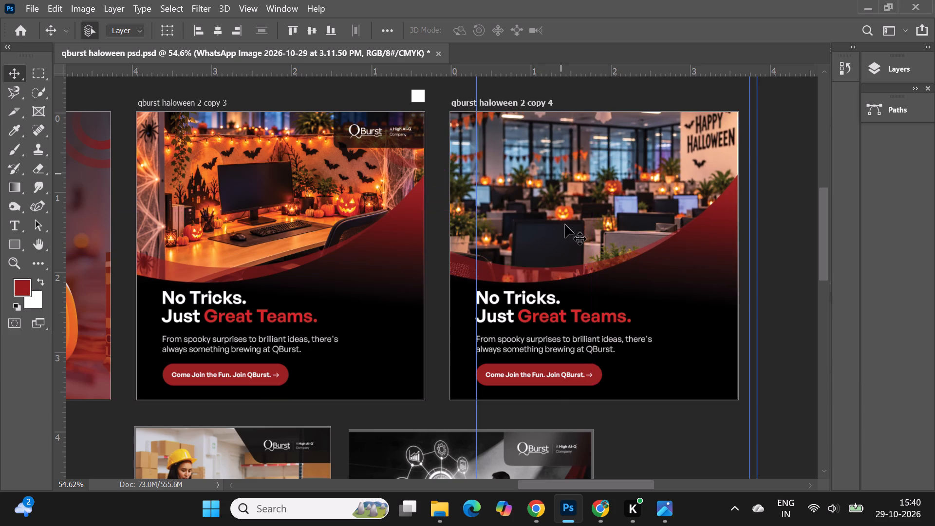
pyautogui.moveTo(565, 225); pyautogui.dragTo(566, 179)
pyautogui.moveTo(566, 216); pyautogui.dragTo(567, 182)
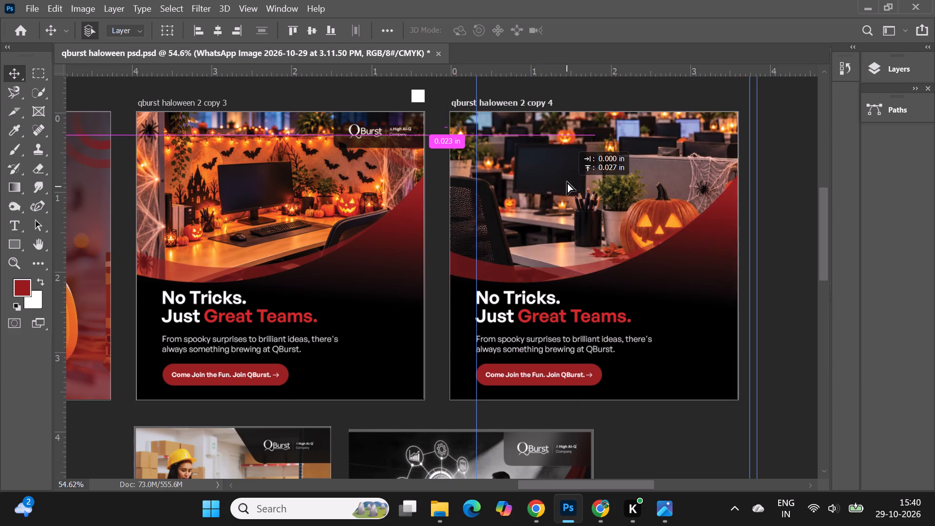
pyautogui.moveTo(567, 182); pyautogui.dragTo(566, 179)
pyautogui.moveTo(571, 218); pyautogui.dragTo(572, 191)
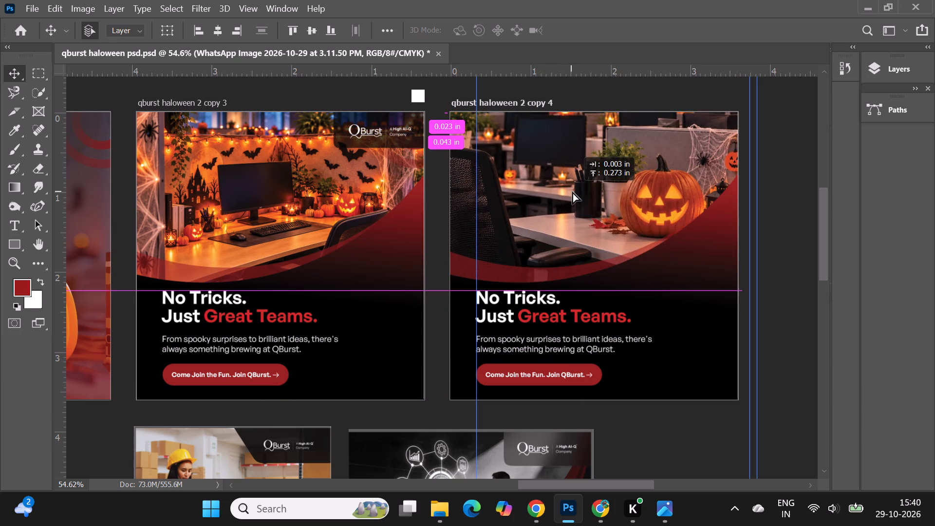
pyautogui.moveTo(572, 191); pyautogui.dragTo(572, 194)
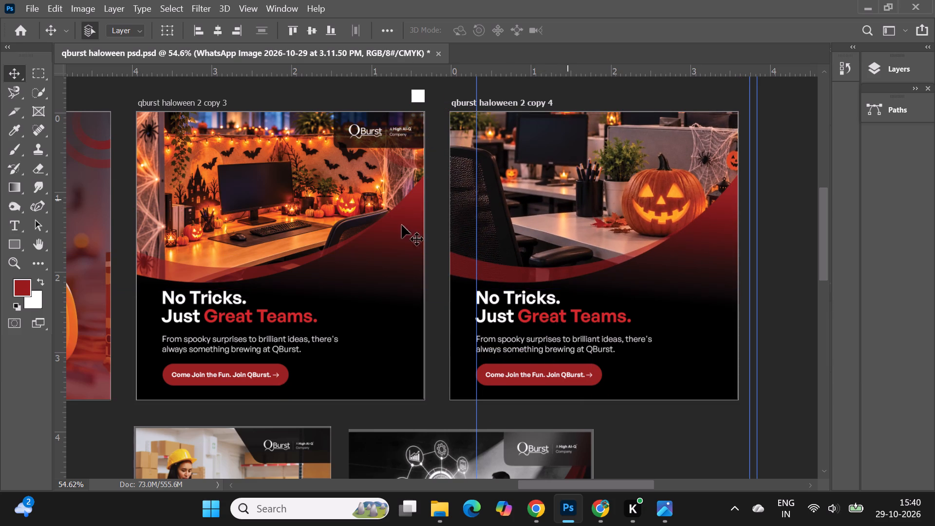
# Reorder the office photo layer beneath the logo, Rectangle 6 and the Ellipse 3 shapes, just above Rectangle 5.
pyautogui.keyDown('alt'); pyautogui.scroll(-2, 401, 225); pyautogui.keyUp('alt')
pyautogui.keyDown('alt'); pyautogui.scroll(1, 724, 212); pyautogui.keyUp('alt')
pyautogui.keyDown('alt'); pyautogui.scroll(-1, 430, 241); pyautogui.keyUp('alt')
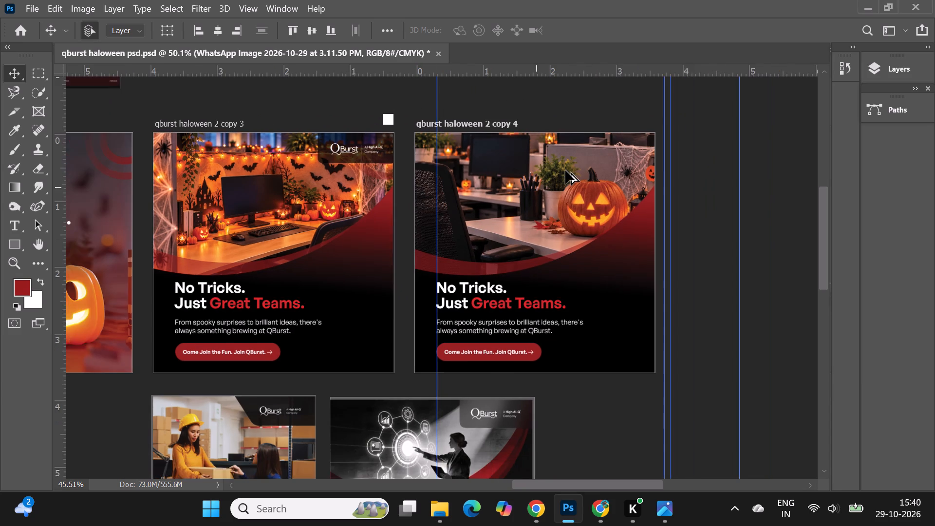
pyautogui.keyDown('alt'); pyautogui.scroll(2, 565, 170); pyautogui.keyUp('alt')
pyautogui.click(870, 67)
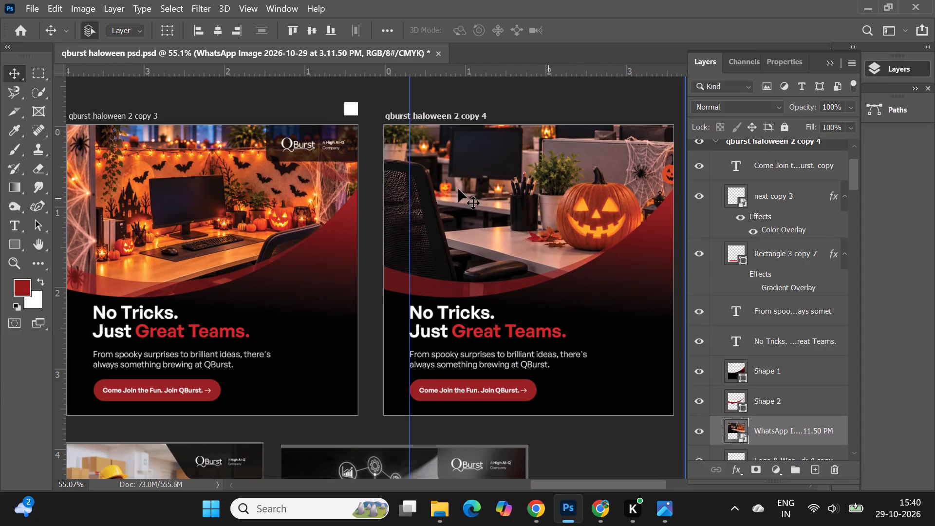
pyautogui.click(483, 182)
pyautogui.scroll(-9, 788, 336)
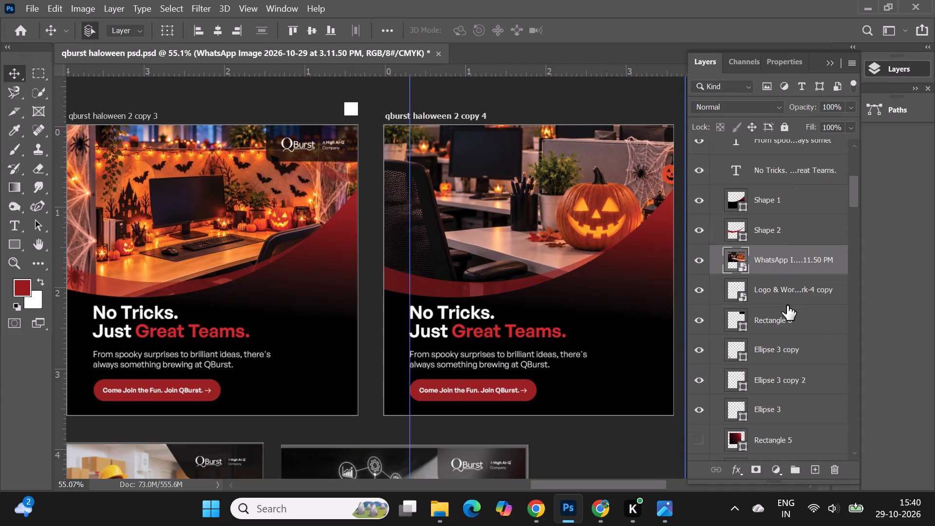
pyautogui.moveTo(786, 260); pyautogui.dragTo(781, 420)
pyautogui.click(832, 65)
# Flip the office photo on copy 4 horizontally.
pyautogui.keyDown('alt'); pyautogui.scroll(-2, 721, 215); pyautogui.keyUp('alt')
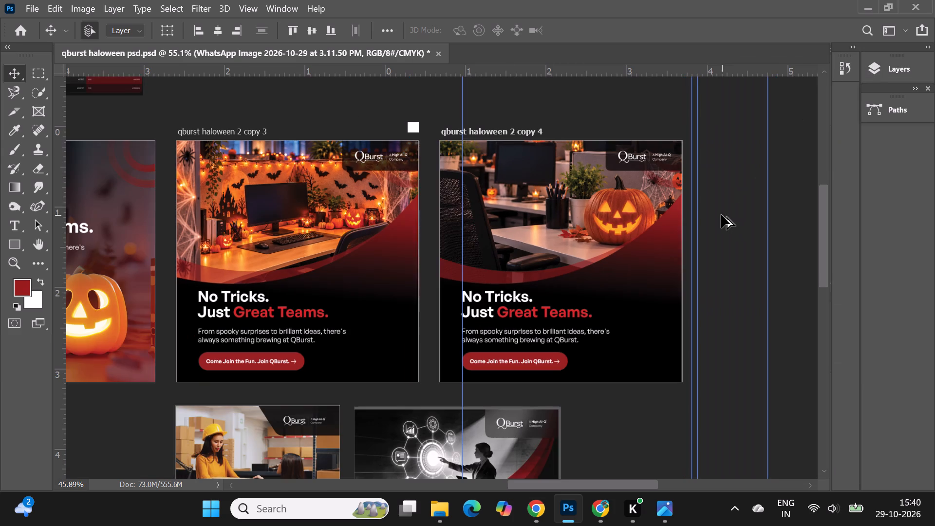
pyautogui.click(560, 199)
pyautogui.rightClick(507, 197)
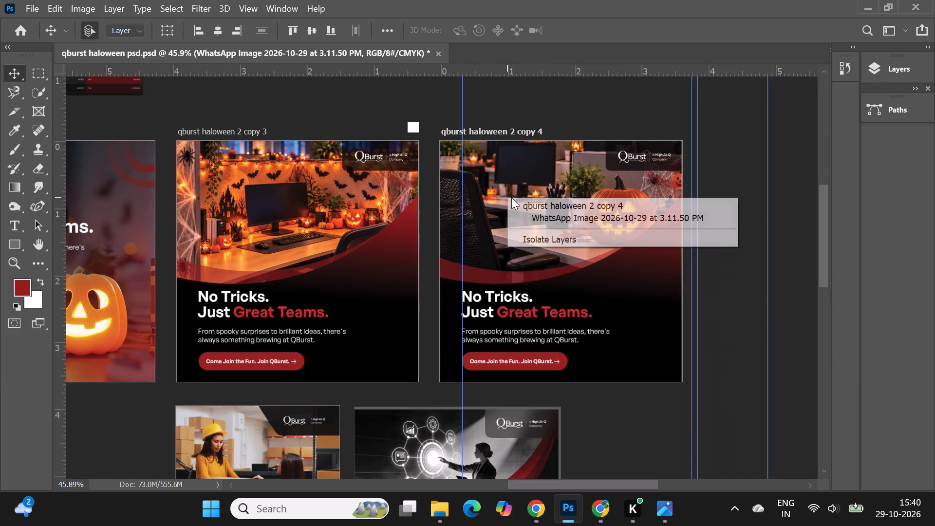
pyautogui.click(524, 218)
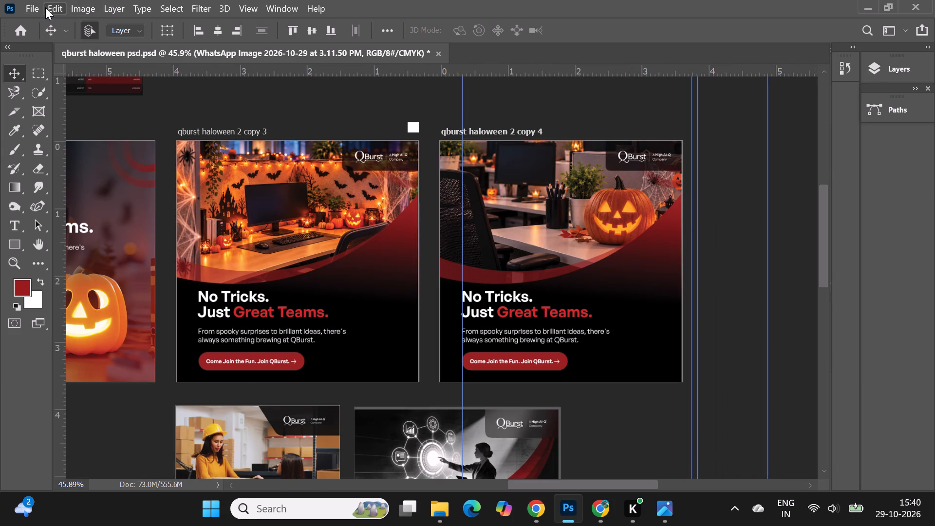
pyautogui.click(49, 8)
pyautogui.click(108, 323)
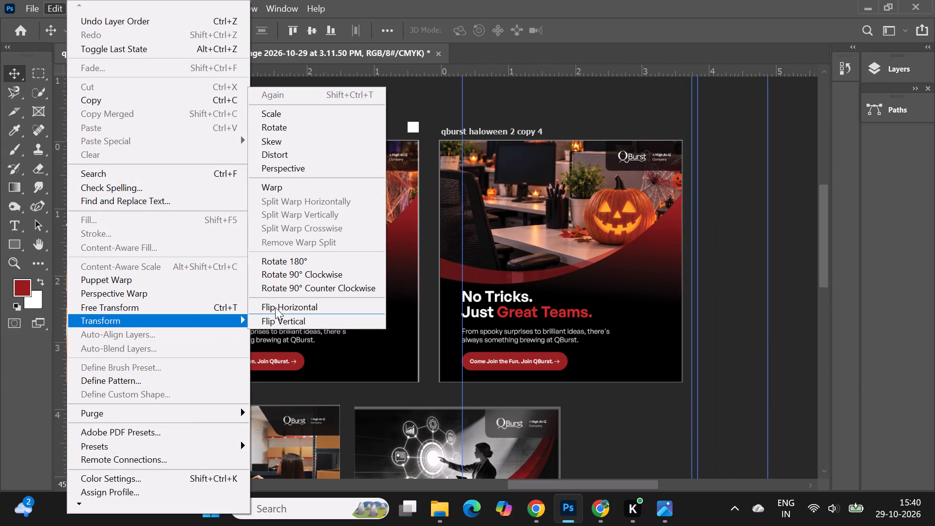
pyautogui.click(275, 307)
# Scale the flipped office photo down to about 23.4% so its edge meets the artboard's right edge.
pyautogui.keyDown('alt'); pyautogui.scroll(3, 643, 213); pyautogui.keyUp('alt')
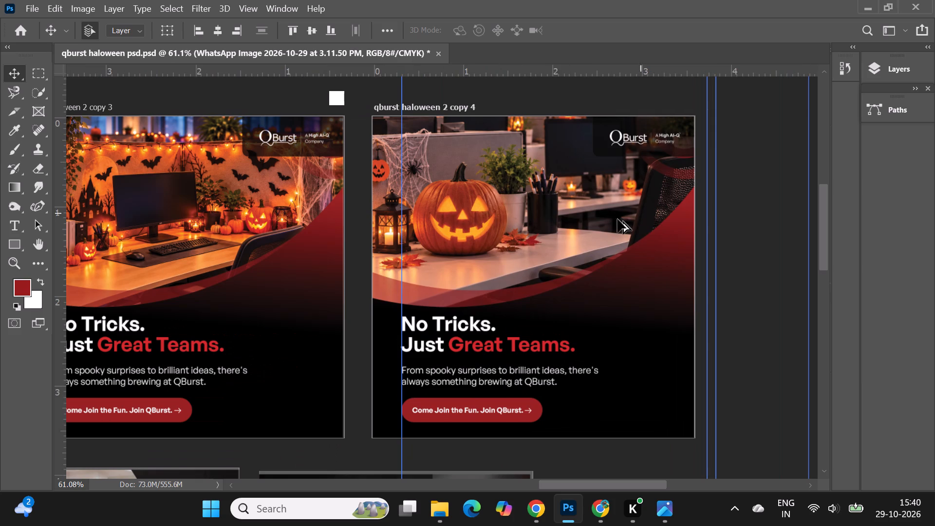
pyautogui.keyDown('alt'); pyautogui.scroll(-1, 434, 229); pyautogui.keyUp('alt')
pyautogui.click(476, 221)
pyautogui.hotkey('ctrl', 't')
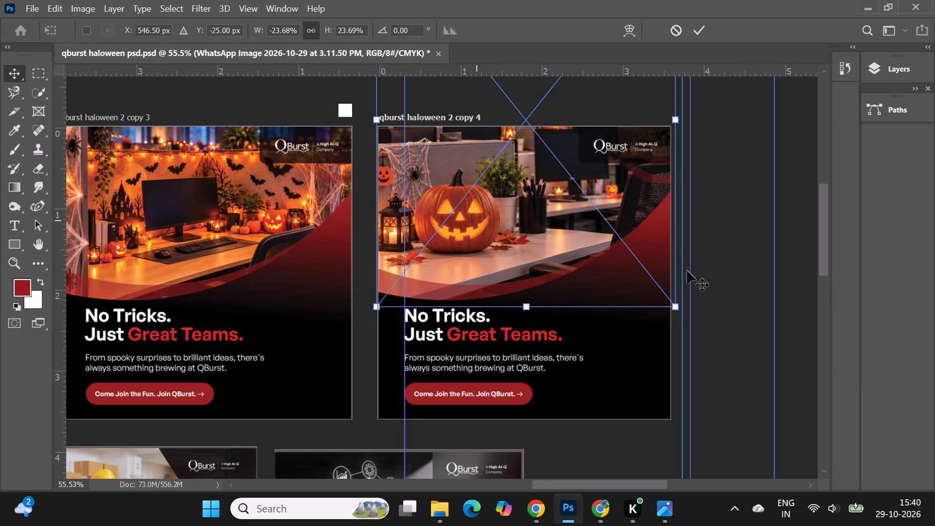
pyautogui.moveTo(675, 309); pyautogui.dragTo(670, 305)
pyautogui.click(701, 27)
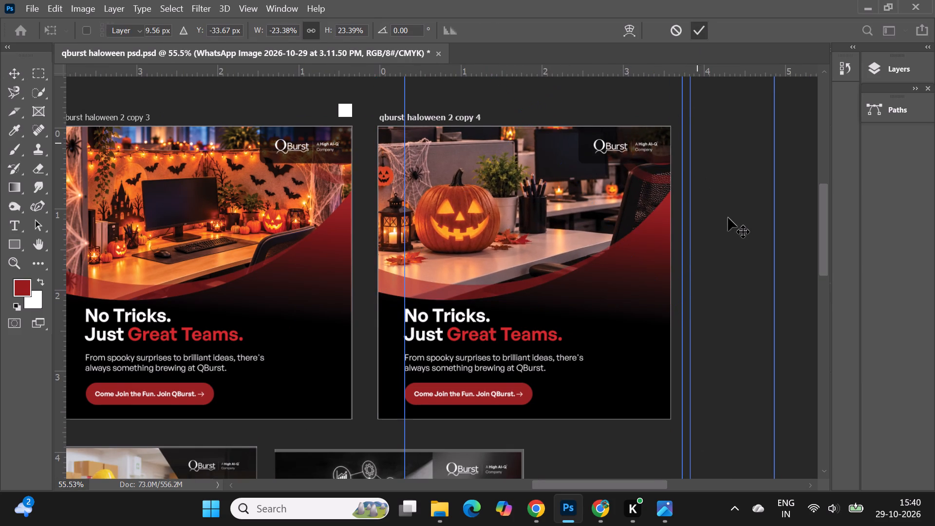
pyautogui.click(728, 218)
# Shift the office photo slightly down so the pumpkin and leaves sit just above the red curve.
pyautogui.keyDown('alt'); pyautogui.scroll(1, 620, 208); pyautogui.keyUp('alt')
pyautogui.click(449, 221)
pyautogui.moveTo(451, 211); pyautogui.dragTo(450, 234)
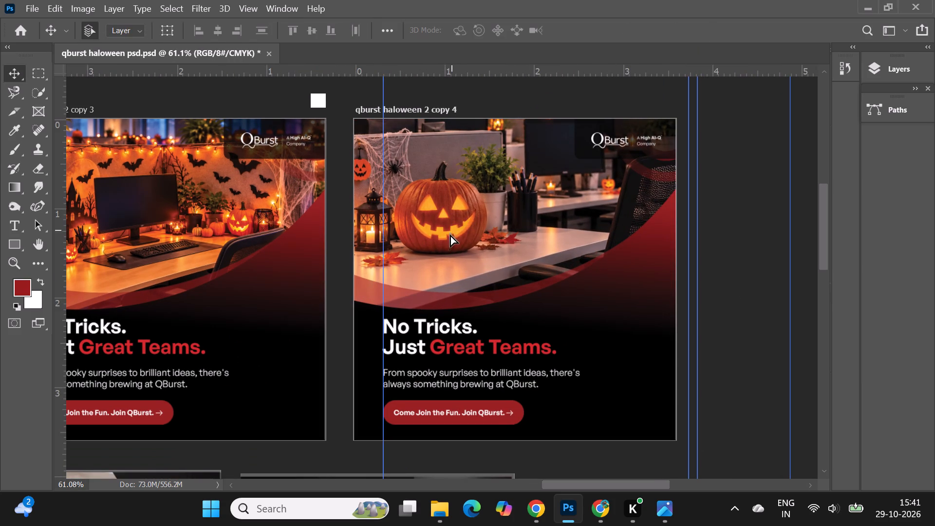
pyautogui.moveTo(450, 234); pyautogui.dragTo(449, 243)
pyautogui.moveTo(451, 236); pyautogui.dragTo(451, 229)
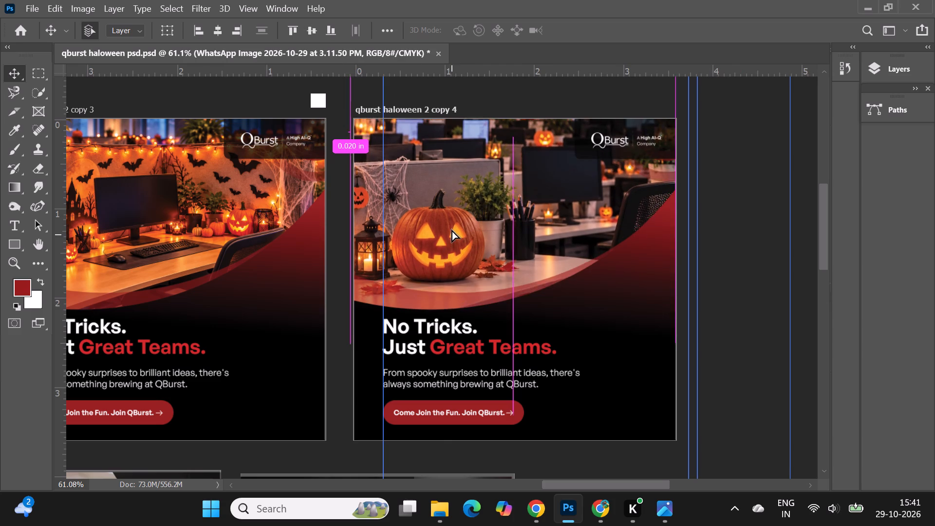
pyautogui.moveTo(451, 229); pyautogui.dragTo(451, 223)
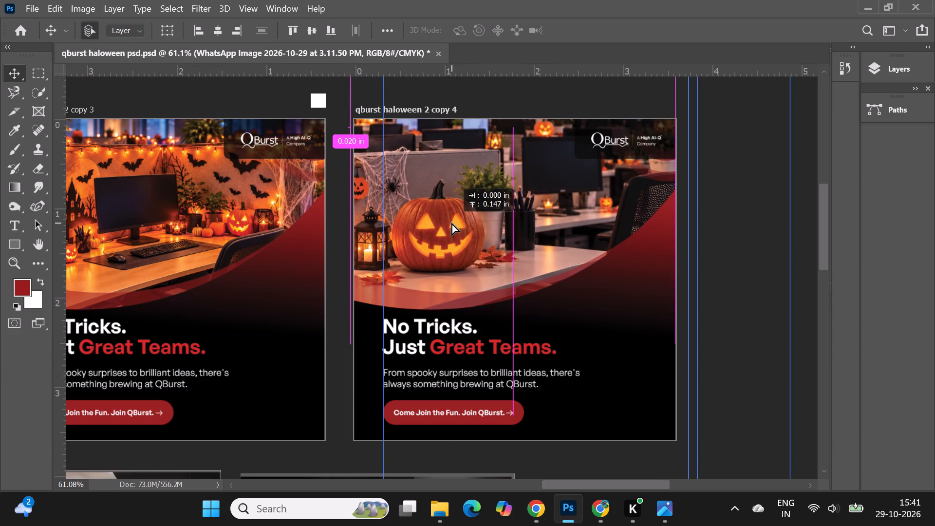
pyautogui.moveTo(451, 223); pyautogui.dragTo(451, 222)
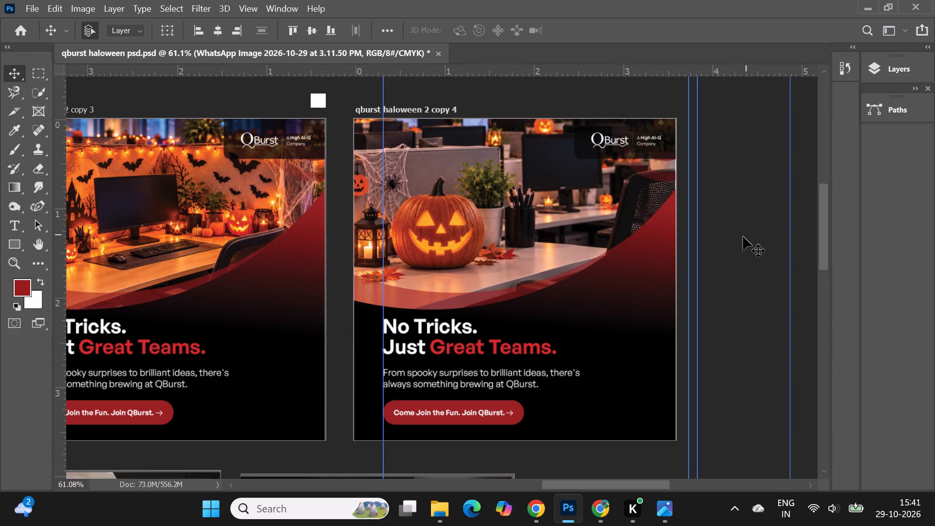
pyautogui.click(743, 237)
# Set the opacity of Rectangle 6, the dark panel behind the logo on copy 4, to 50%.
pyautogui.click(581, 140)
pyautogui.click(875, 72)
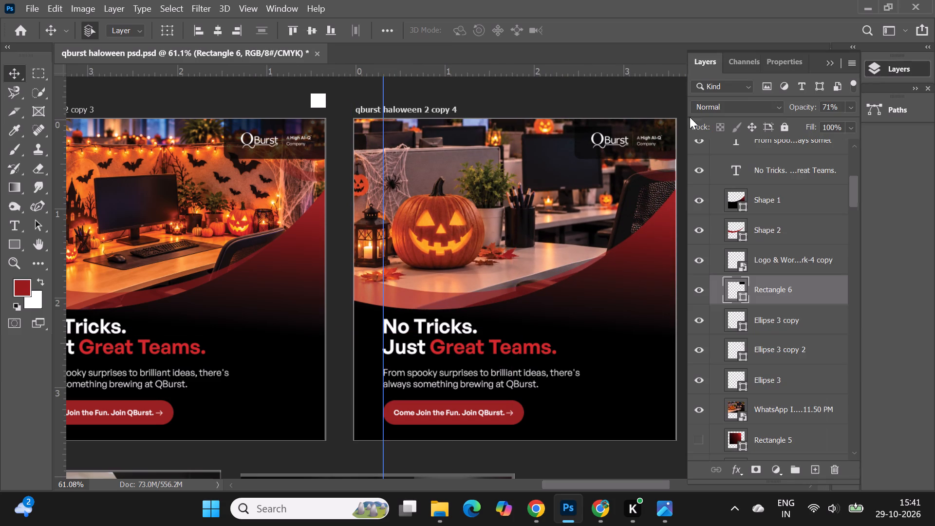
pyautogui.rightClick(581, 139)
pyautogui.click(606, 165)
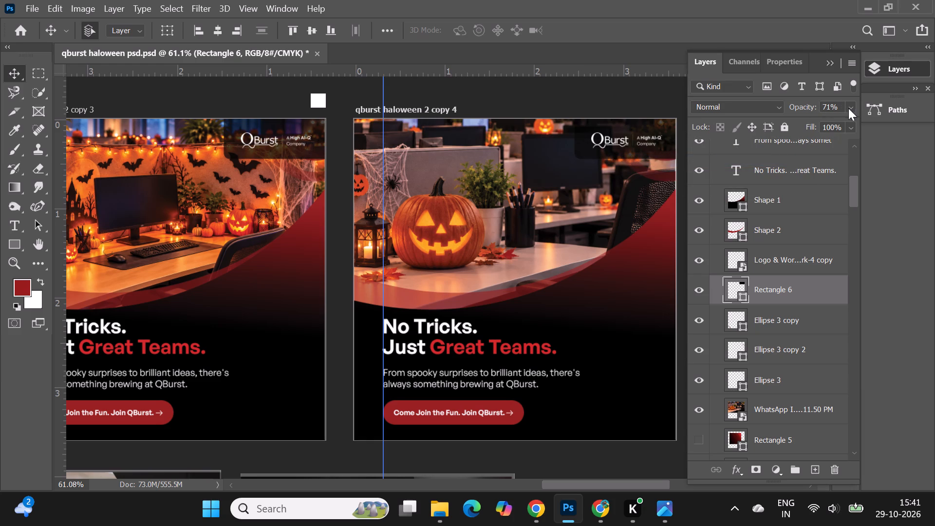
pyautogui.click(851, 111)
pyautogui.click(813, 122)
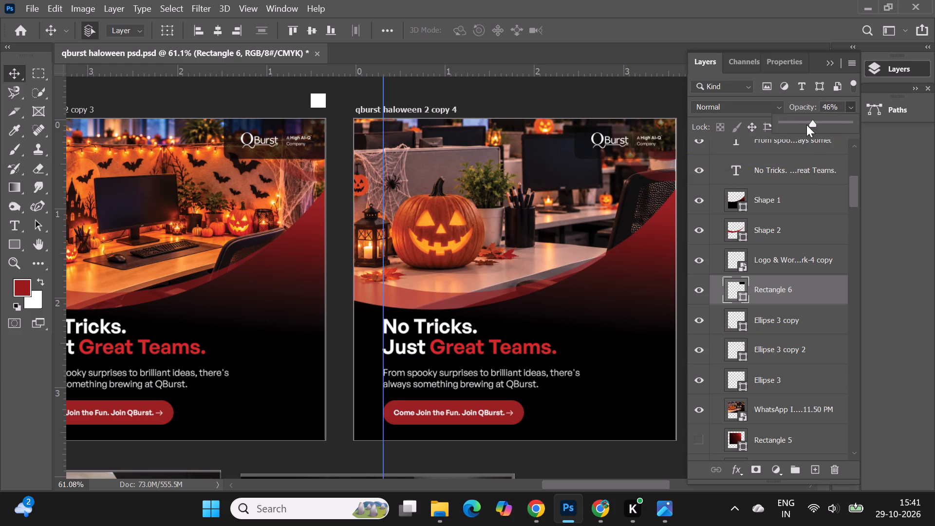
pyautogui.click(806, 125)
pyautogui.click(809, 126)
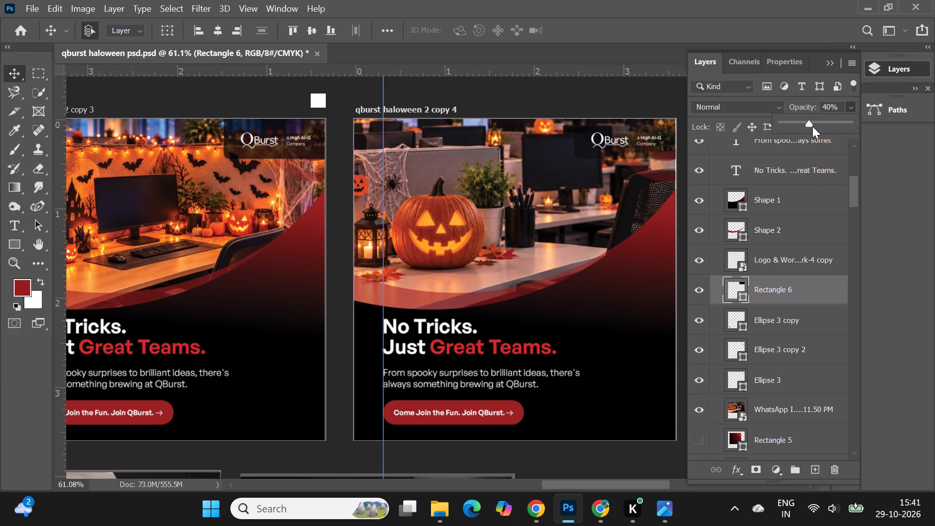
pyautogui.click(813, 126)
pyautogui.click(829, 63)
pyautogui.click(746, 204)
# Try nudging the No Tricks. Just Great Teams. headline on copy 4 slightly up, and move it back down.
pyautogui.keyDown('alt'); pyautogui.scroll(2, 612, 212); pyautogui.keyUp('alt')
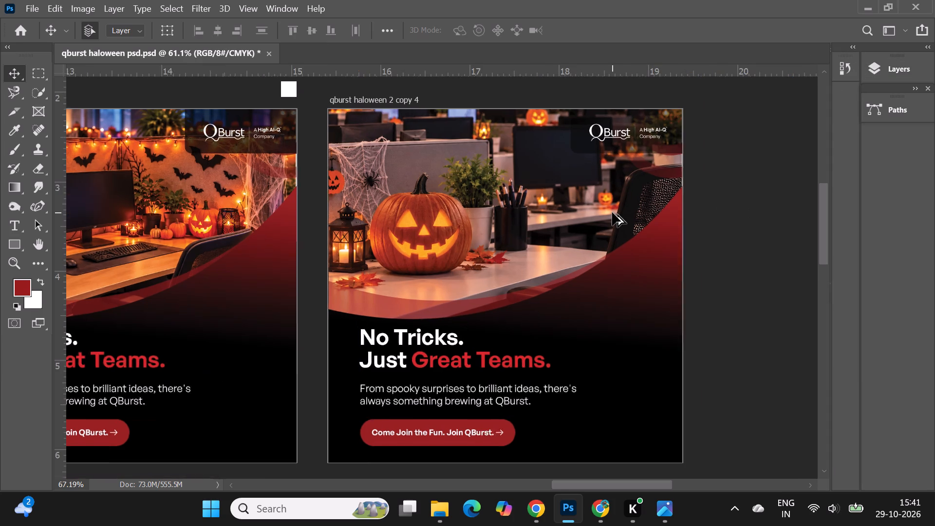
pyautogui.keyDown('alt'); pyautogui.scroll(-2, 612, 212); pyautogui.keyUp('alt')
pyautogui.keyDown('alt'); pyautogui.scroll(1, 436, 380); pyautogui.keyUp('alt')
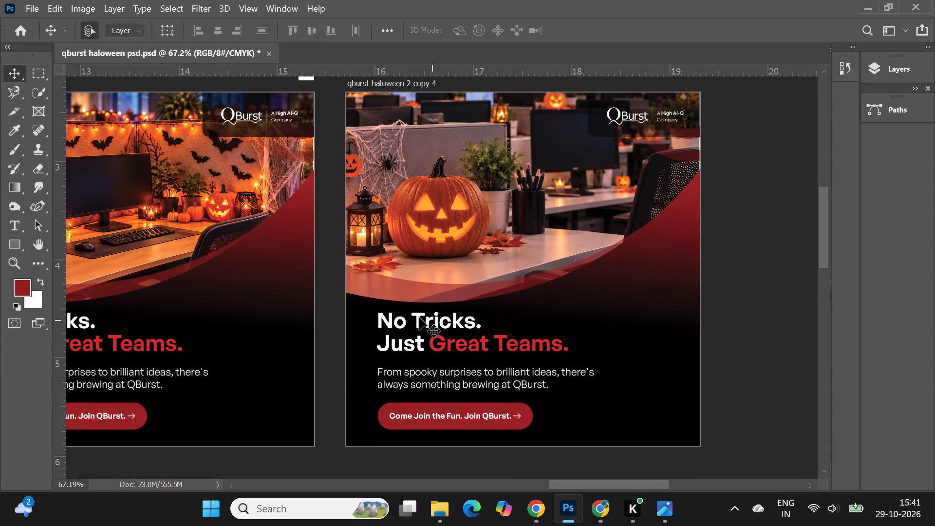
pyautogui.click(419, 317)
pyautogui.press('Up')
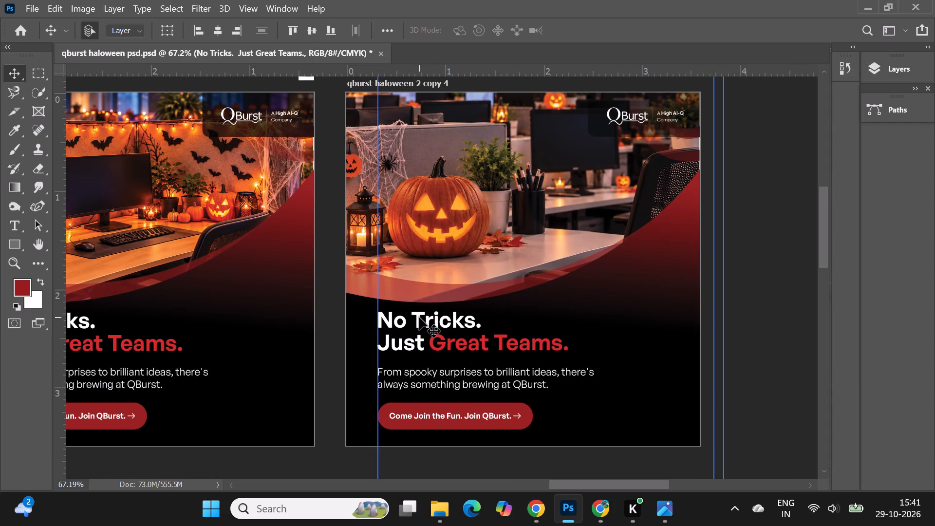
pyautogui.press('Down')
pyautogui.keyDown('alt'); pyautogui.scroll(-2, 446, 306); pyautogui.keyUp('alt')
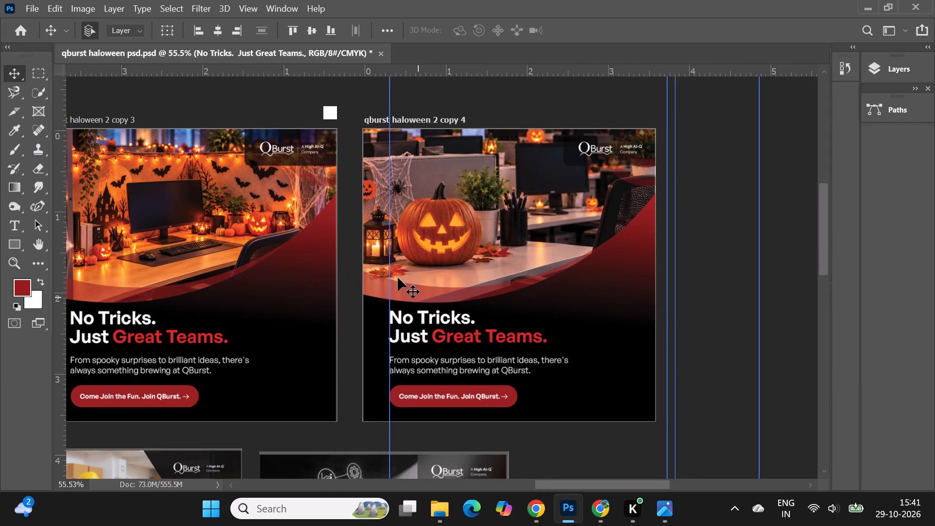
# Move the vertical guide along copy 4's text margin out past the artboard's far edge and clear the selection.
pyautogui.moveTo(392, 277); pyautogui.dragTo(784, 308)
pyautogui.keyDown('alt'); pyautogui.scroll(-2, 713, 207); pyautogui.keyUp('alt')
pyautogui.click(711, 207)
# Examine the finished layouts of copy 3 and copy 4 side by side, comparing their photos and logo areas.
pyautogui.keyDown('alt'); pyautogui.scroll(1, 492, 294); pyautogui.keyUp('alt')
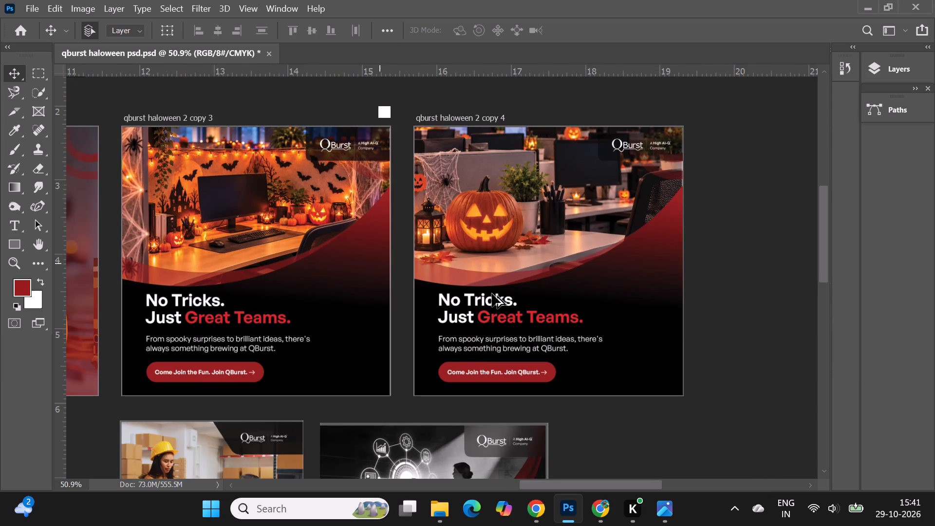
pyautogui.keyDown('alt'); pyautogui.scroll(-2, 492, 294); pyautogui.keyUp('alt')
pyautogui.keyDown('alt'); pyautogui.scroll(1, 428, 290); pyautogui.keyUp('alt')
pyautogui.keyDown('alt'); pyautogui.scroll(2, 695, 200); pyautogui.keyUp('alt')
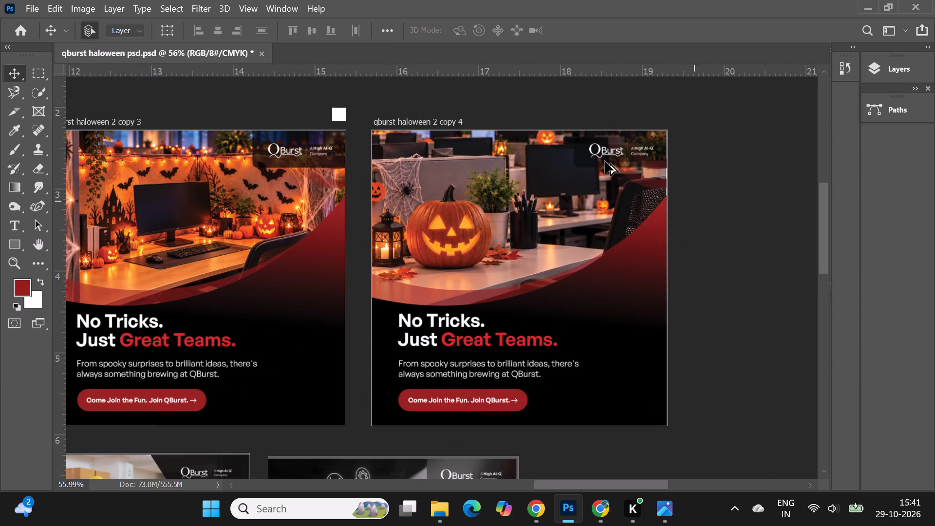
pyautogui.keyDown('alt'); pyautogui.scroll(1, 605, 161); pyautogui.keyUp('alt')
pyautogui.keyDown('alt'); pyautogui.scroll(-3, 552, 171); pyautogui.keyUp('alt')
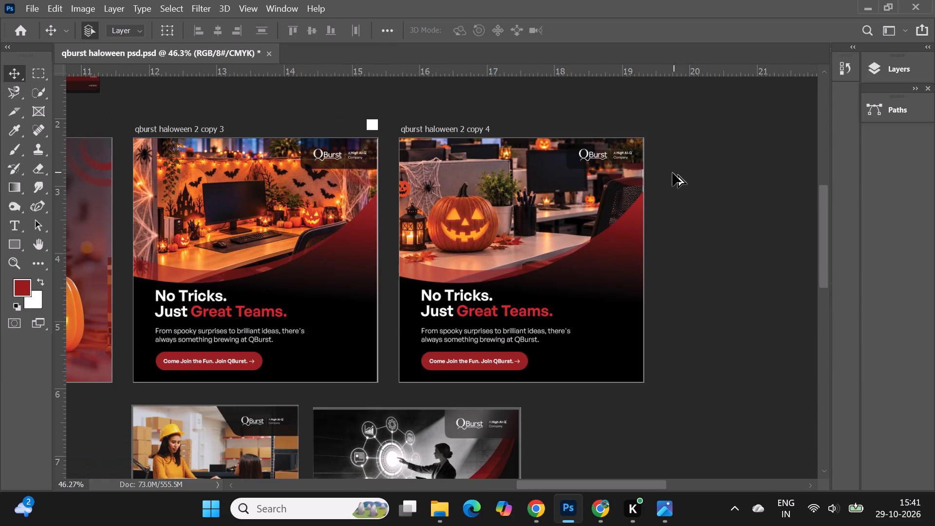
pyautogui.keyDown('alt'); pyautogui.scroll(3, 207, 191); pyautogui.keyUp('alt')
pyautogui.keyDown('alt'); pyautogui.scroll(-2, 568, 191); pyautogui.keyUp('alt')
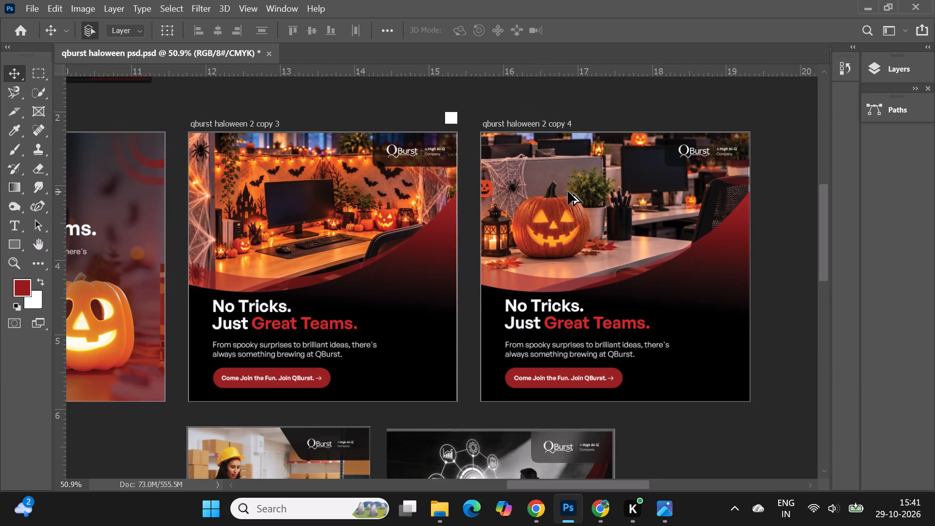
# With copy 3's cubicle photo selected, move the vertical guide crossing copy 4's pumpkin out beyond the artboards.
pyautogui.click(261, 194)
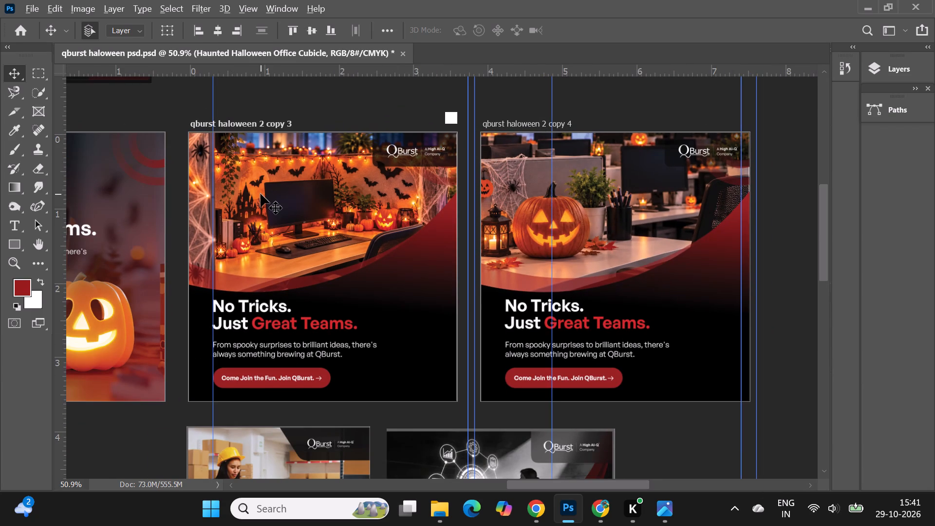
pyautogui.keyDown('alt'); pyautogui.scroll(-2, 261, 194); pyautogui.keyUp('alt')
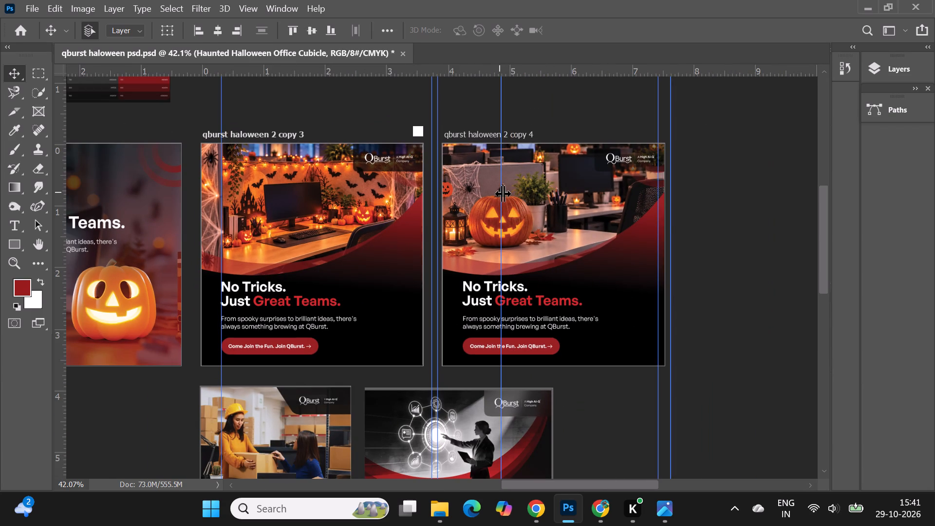
pyautogui.moveTo(502, 193); pyautogui.dragTo(758, 233)
pyautogui.click(758, 322)
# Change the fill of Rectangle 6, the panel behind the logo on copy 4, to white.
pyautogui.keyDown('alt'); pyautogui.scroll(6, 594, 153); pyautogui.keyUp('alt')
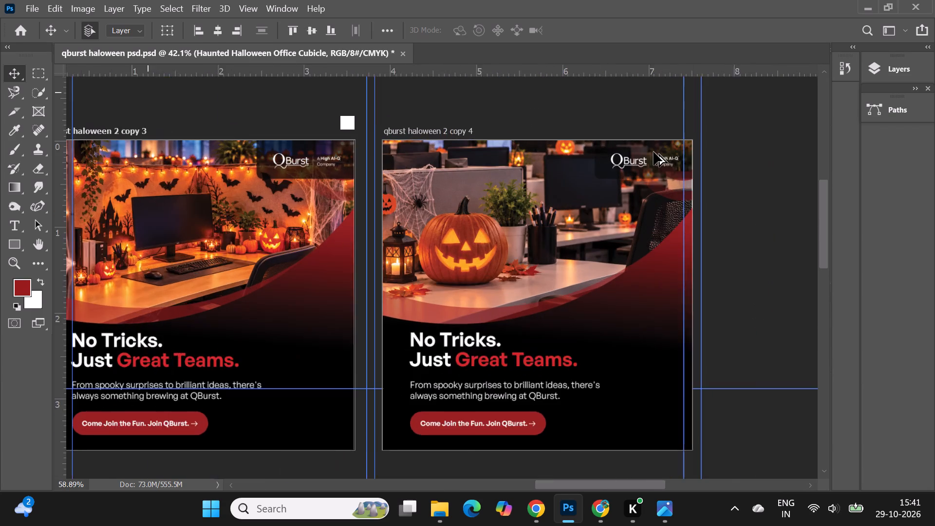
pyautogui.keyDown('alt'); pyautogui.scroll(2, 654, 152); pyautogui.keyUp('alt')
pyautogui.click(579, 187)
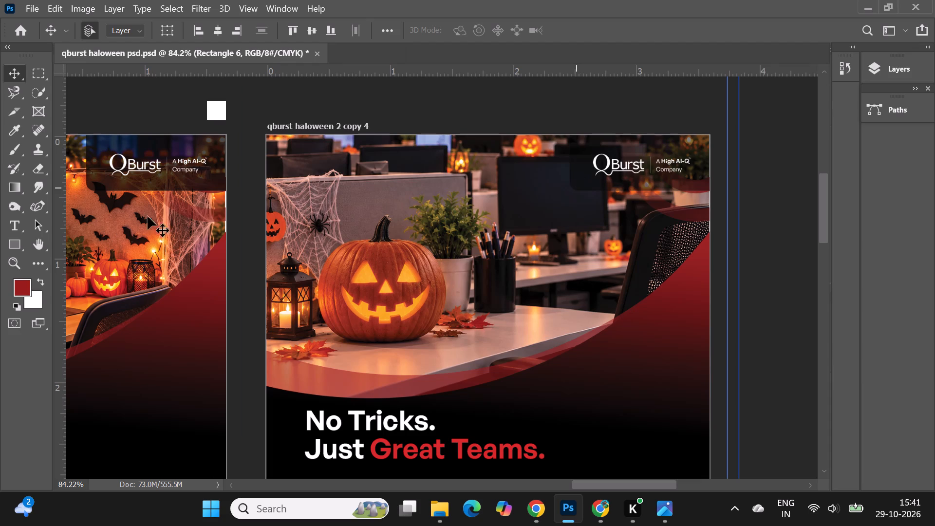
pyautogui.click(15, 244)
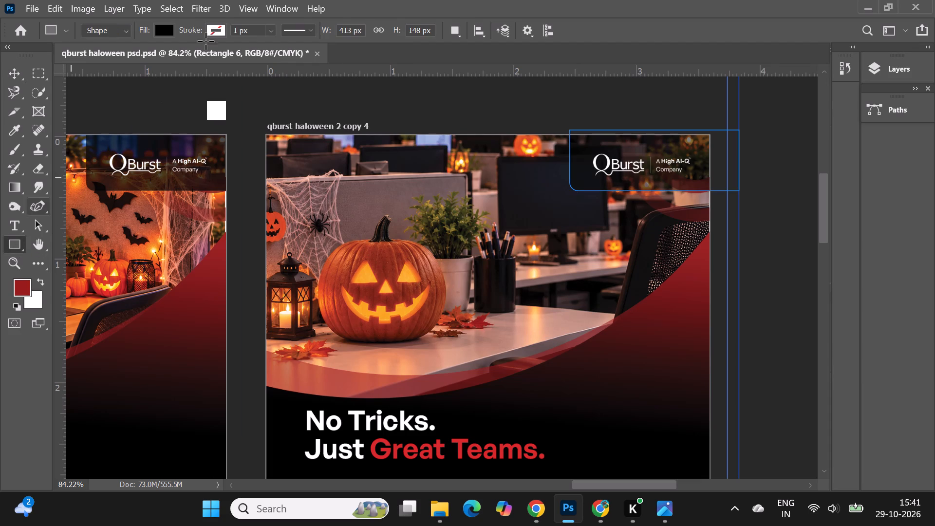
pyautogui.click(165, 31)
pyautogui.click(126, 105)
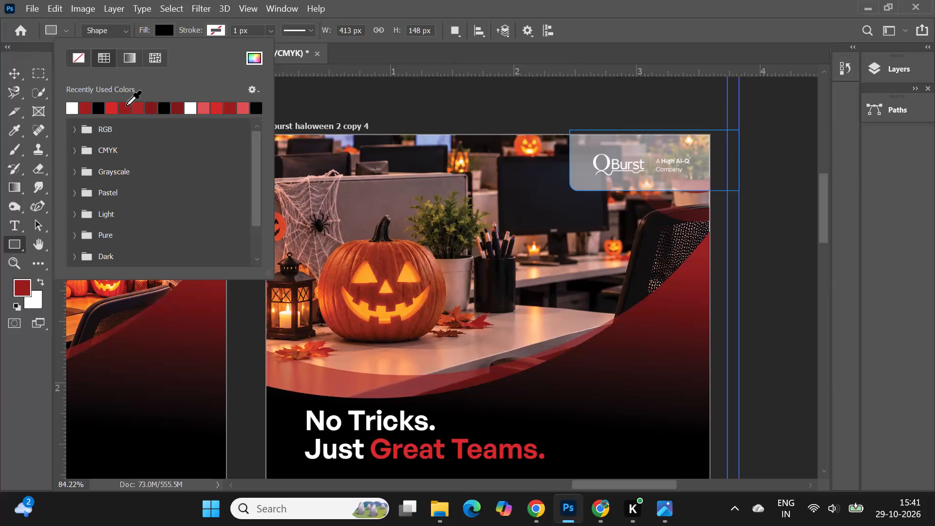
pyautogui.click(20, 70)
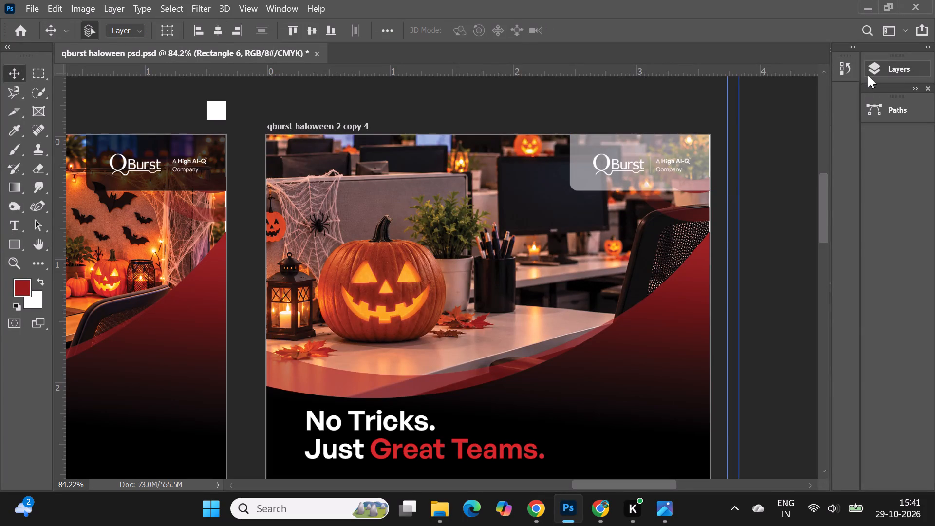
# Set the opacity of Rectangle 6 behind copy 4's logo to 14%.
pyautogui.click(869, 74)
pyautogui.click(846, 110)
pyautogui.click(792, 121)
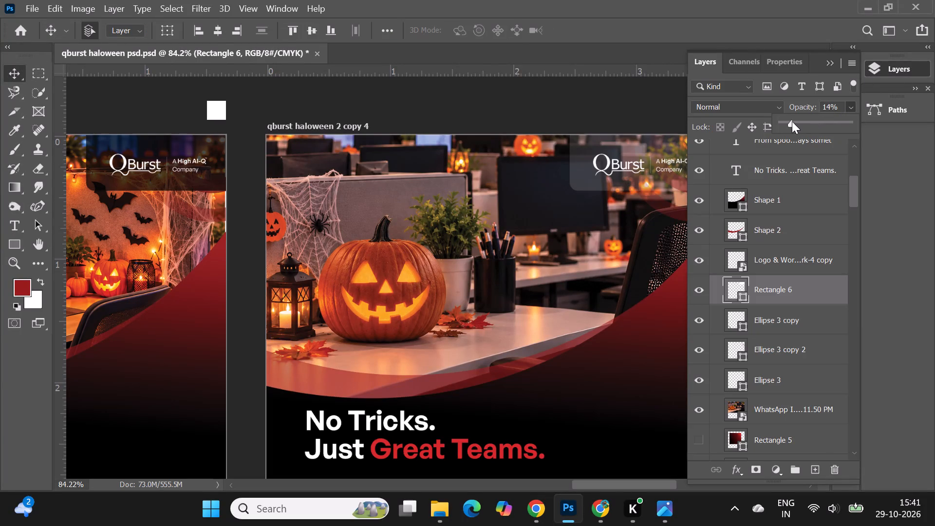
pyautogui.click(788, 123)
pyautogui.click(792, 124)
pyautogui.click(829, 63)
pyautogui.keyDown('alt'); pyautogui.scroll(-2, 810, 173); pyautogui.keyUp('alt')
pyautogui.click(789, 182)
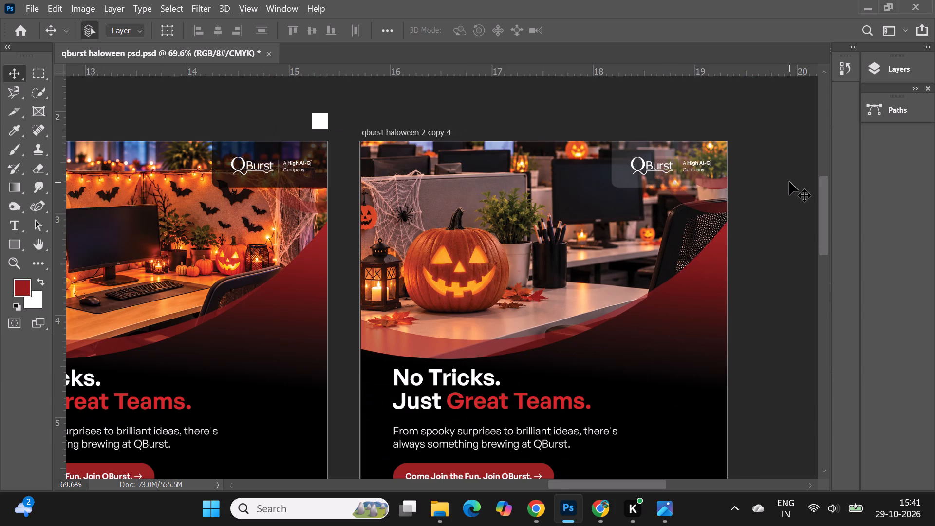
# Give Rectangle 6 behind copy 4's logo a linear black-to-white gradient fill, rotated to run nearly horizontally.
pyautogui.keyDown('alt'); pyautogui.scroll(1, 789, 182); pyautogui.keyUp('alt')
pyautogui.keyDown('alt'); pyautogui.scroll(-4, 789, 182); pyautogui.keyUp('alt')
pyautogui.keyDown('alt'); pyautogui.scroll(8, 789, 182); pyautogui.keyUp('alt')
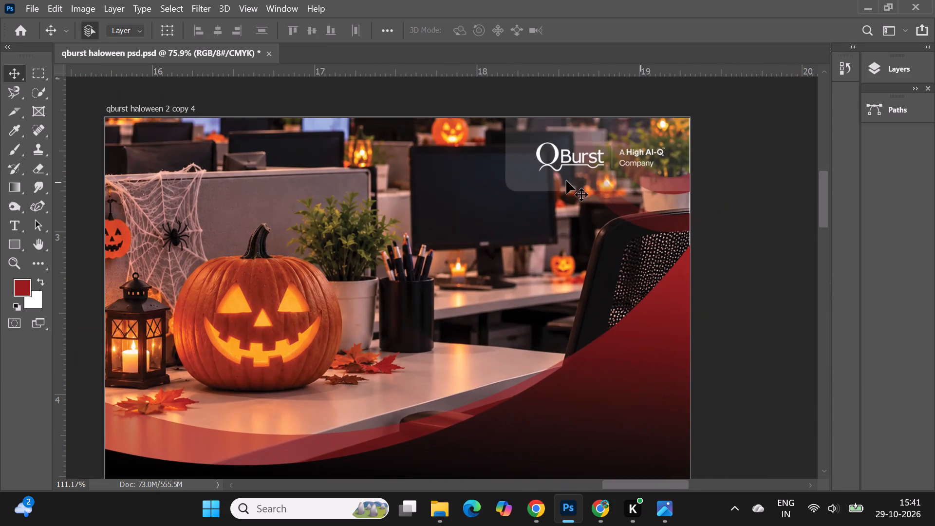
pyautogui.click(519, 177)
pyautogui.click(868, 71)
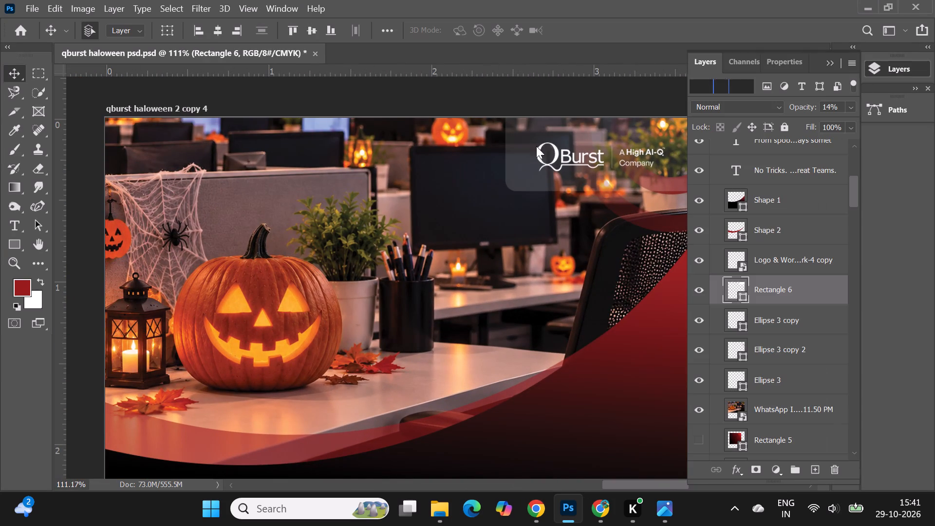
pyautogui.click(8, 245)
pyautogui.click(166, 29)
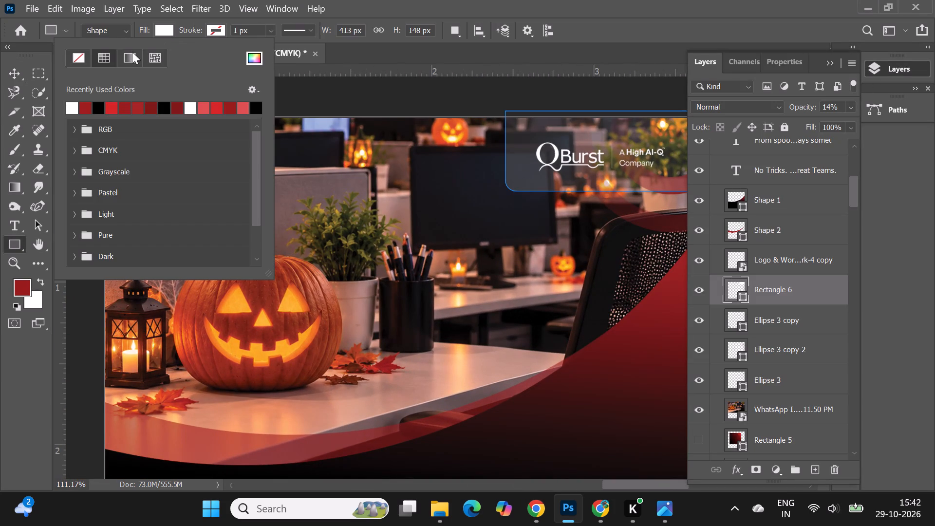
pyautogui.click(124, 56)
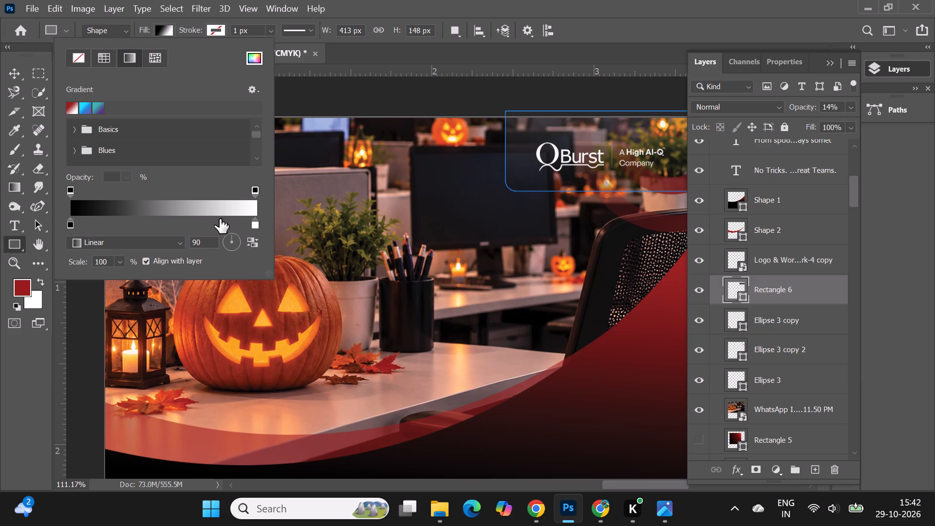
pyautogui.keyDown('alt'); pyautogui.scroll(-3, 161, 178); pyautogui.keyUp('alt')
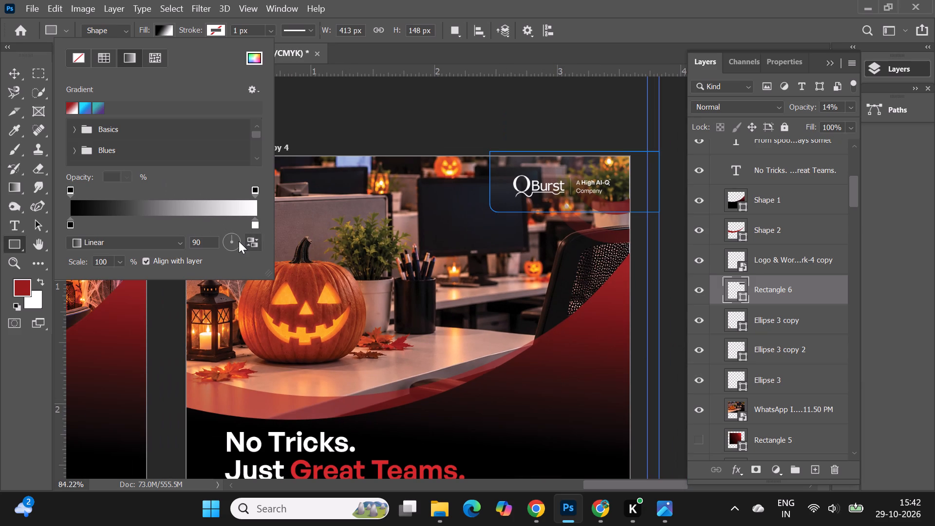
pyautogui.click(238, 237)
pyautogui.click(238, 242)
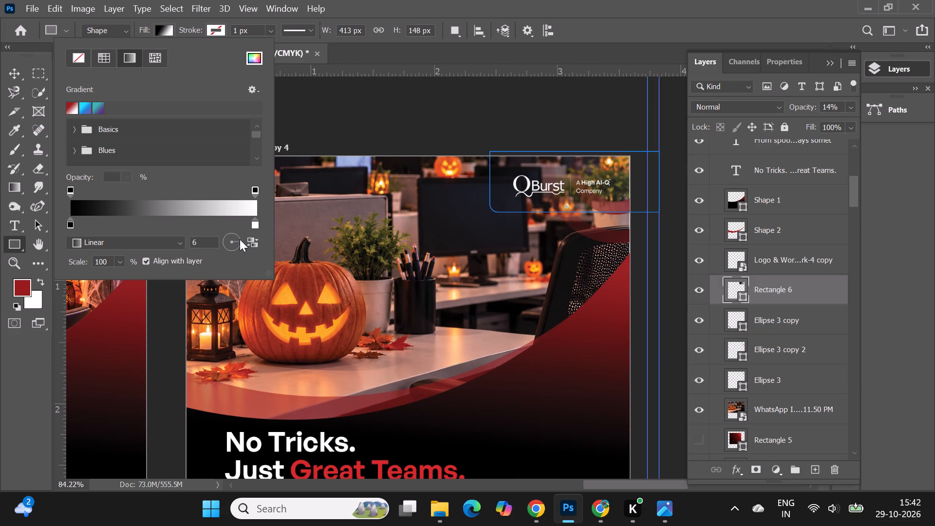
pyautogui.click(240, 239)
pyautogui.click(239, 240)
# Raise the opacity of the gradient-filled Rectangle 6 to 41%.
pyautogui.click(844, 107)
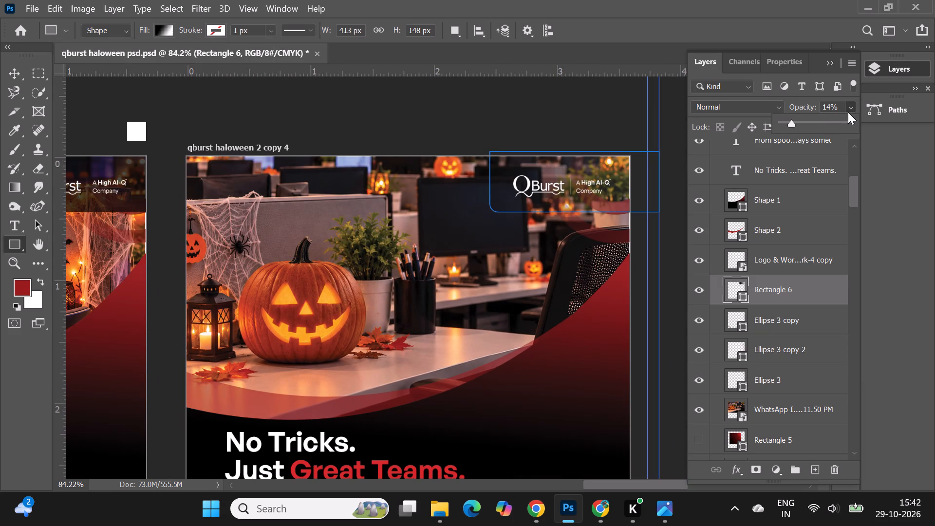
pyautogui.click(821, 126)
pyautogui.click(812, 121)
pyautogui.click(802, 121)
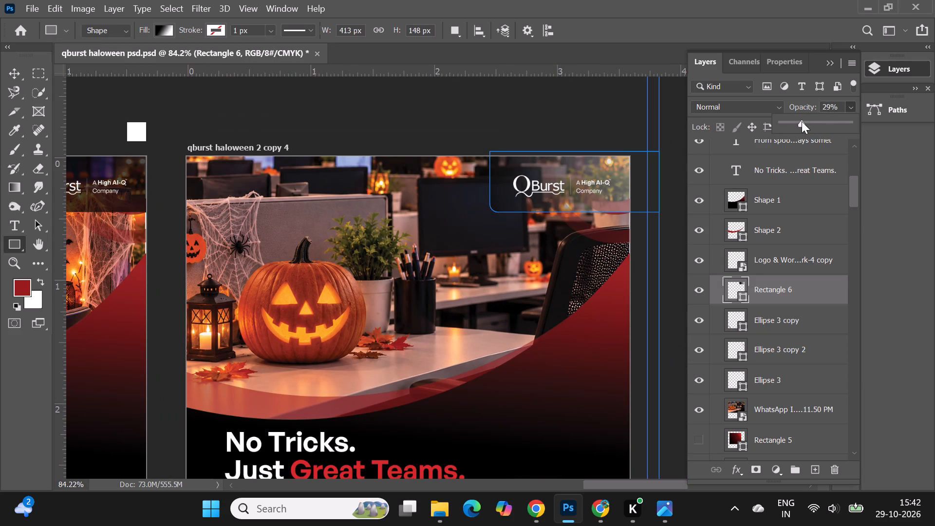
pyautogui.click(803, 122)
pyautogui.click(804, 122)
pyautogui.click(810, 122)
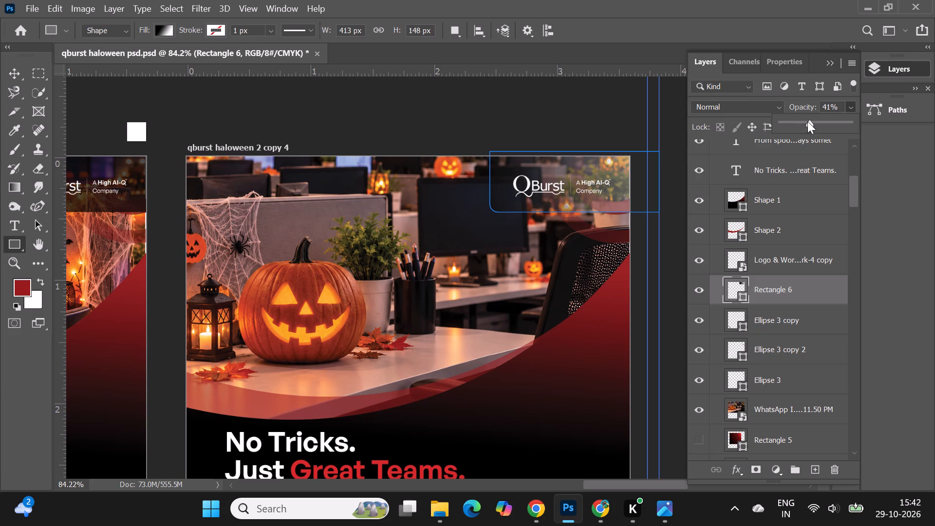
# Deselect Rectangle 6 and examine how its gradient panel looks behind the logo on copy 4.
pyautogui.click(807, 121)
pyautogui.click(824, 64)
pyautogui.click(707, 191)
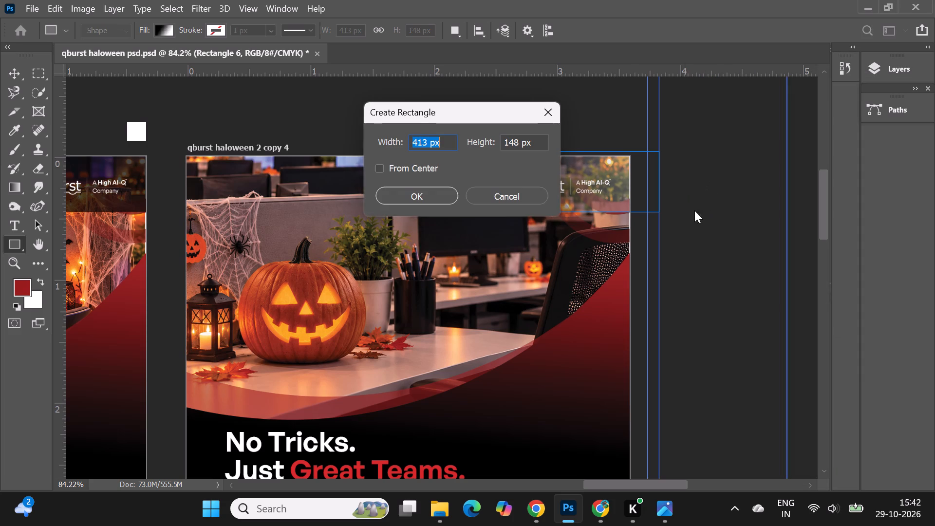
pyautogui.click(552, 110)
pyautogui.click(11, 71)
pyautogui.click(215, 107)
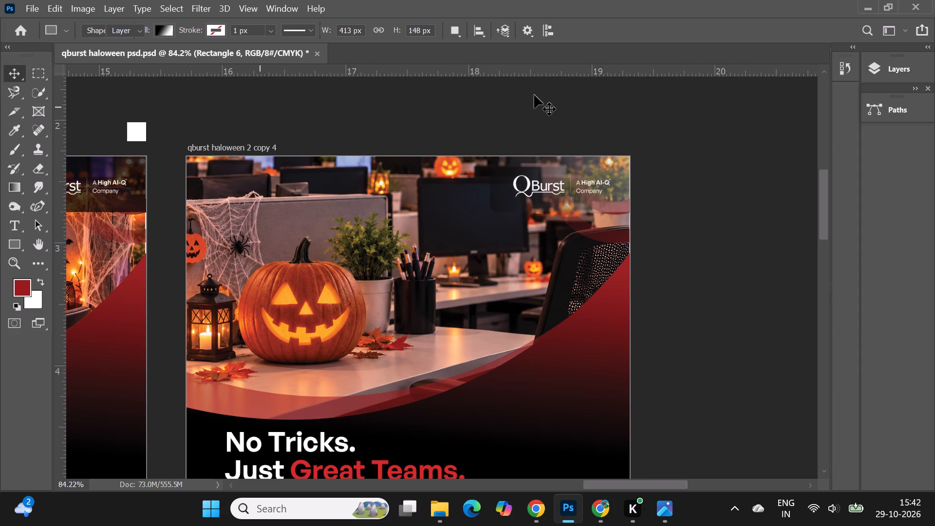
pyautogui.keyDown('alt'); pyautogui.scroll(-4, 535, 94); pyautogui.keyUp('alt')
pyautogui.keyDown('alt'); pyautogui.scroll(7, 519, 155); pyautogui.keyUp('alt')
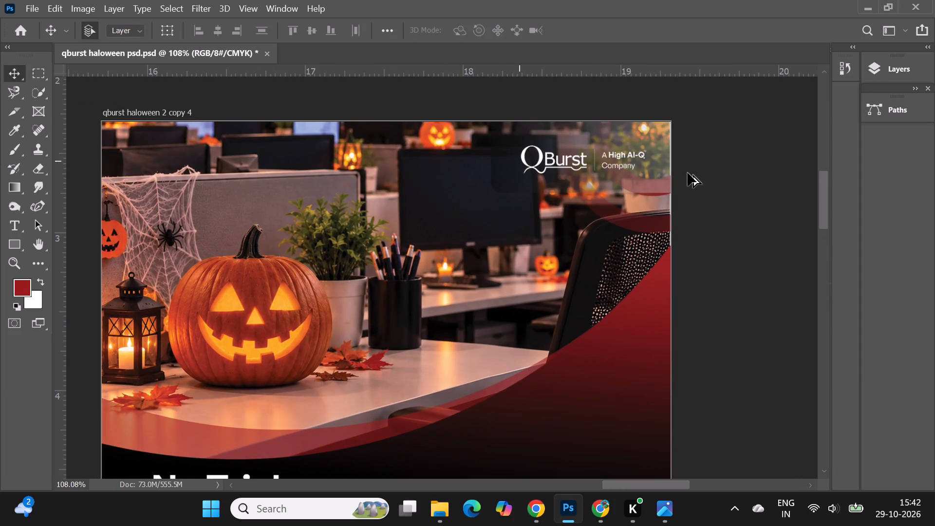
pyautogui.keyDown('alt'); pyautogui.scroll(-4, 688, 173); pyautogui.keyUp('alt')
pyautogui.scroll(-2, 505, 117)
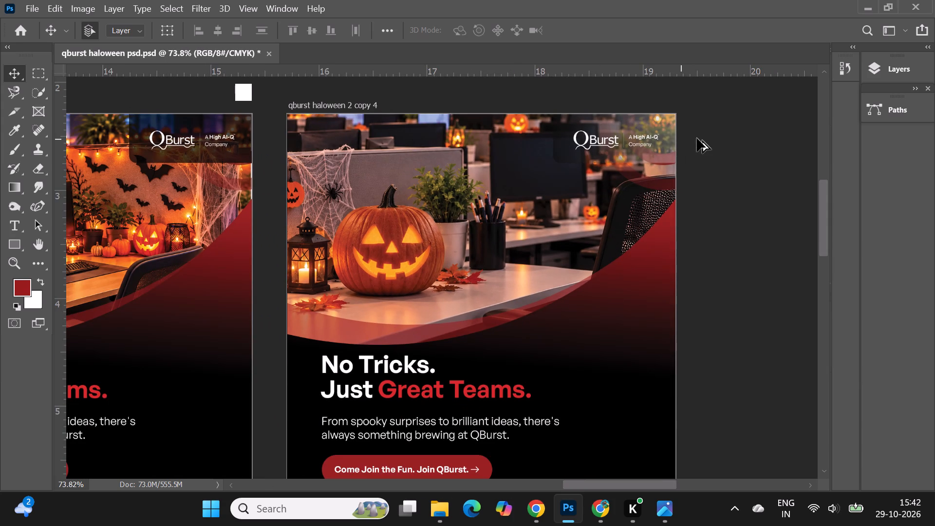
# Undo the opacity increase and the gradient fill on Rectangle 6 behind copy 4's logo.
pyautogui.hotkey('ctrl', 'z')
pyautogui.hotkey('ctrl', 'z')
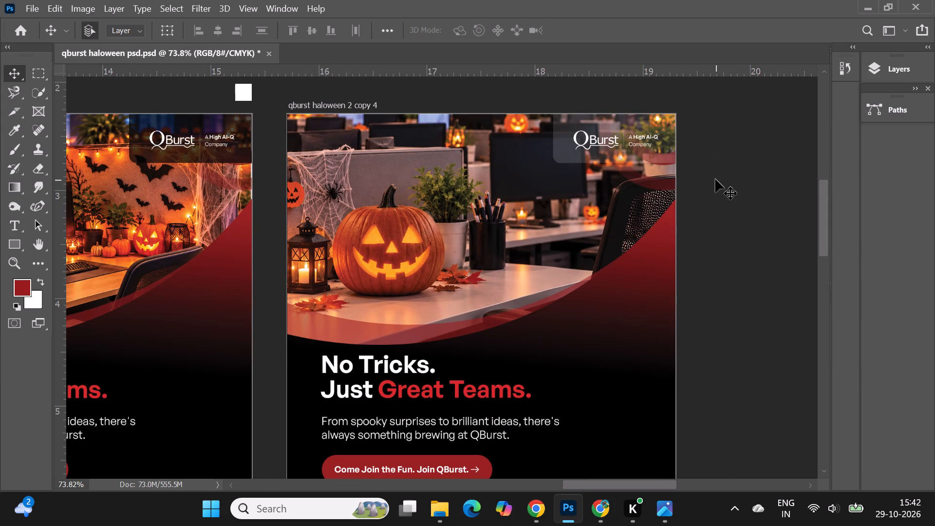
# Compare the logo panel and overall layout of copy 4 with copy 3, both up close and zoomed out.
pyautogui.click(715, 179)
pyautogui.keyDown('alt'); pyautogui.scroll(-4, 374, 140); pyautogui.keyUp('alt')
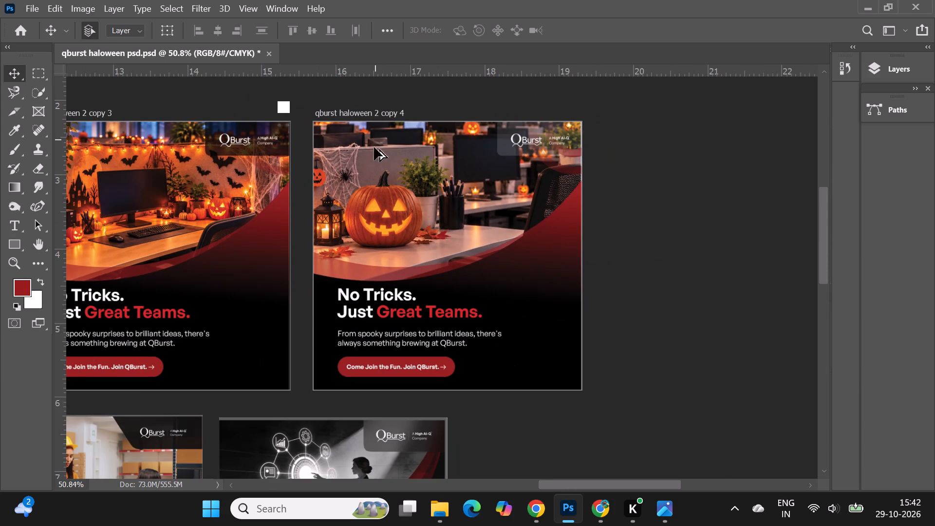
pyautogui.keyDown('alt'); pyautogui.scroll(4, 374, 160); pyautogui.keyUp('alt')
pyautogui.keyDown('alt'); pyautogui.scroll(4, 610, 118); pyautogui.keyUp('alt')
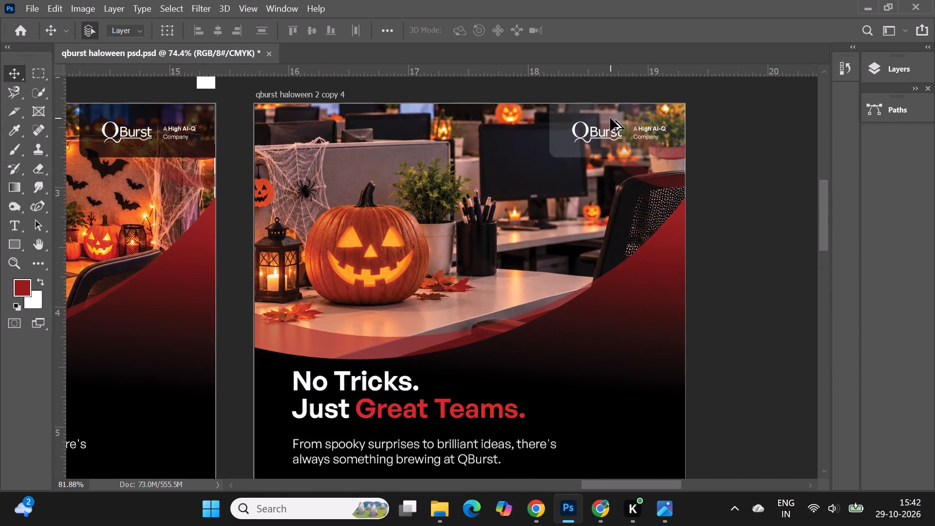
pyautogui.keyDown('alt'); pyautogui.scroll(-7, 610, 118); pyautogui.keyUp('alt')
pyautogui.keyDown('alt'); pyautogui.scroll(-1, 724, 171); pyautogui.keyUp('alt')
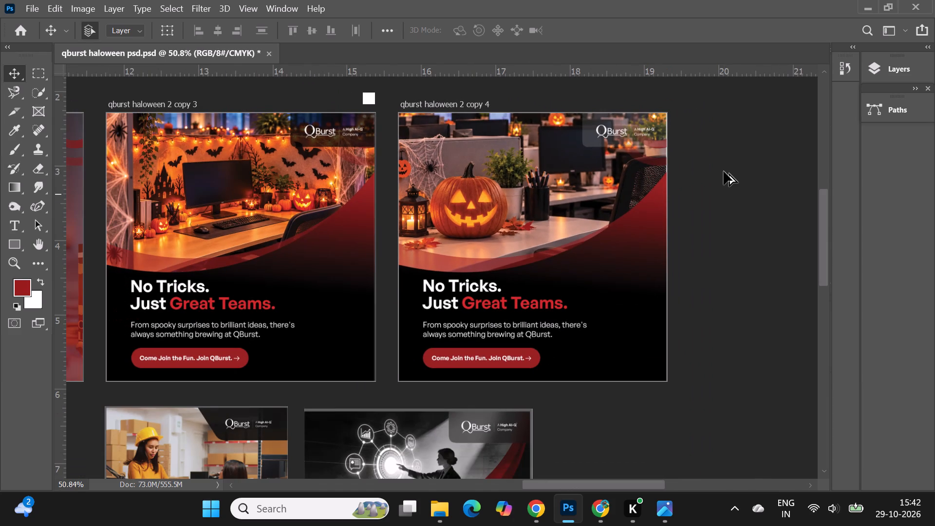
pyautogui.click(724, 171)
pyautogui.keyDown('alt'); pyautogui.scroll(-2, 163, 118); pyautogui.keyUp('alt')
pyautogui.keyDown('alt'); pyautogui.scroll(2, 430, 149); pyautogui.keyUp('alt')
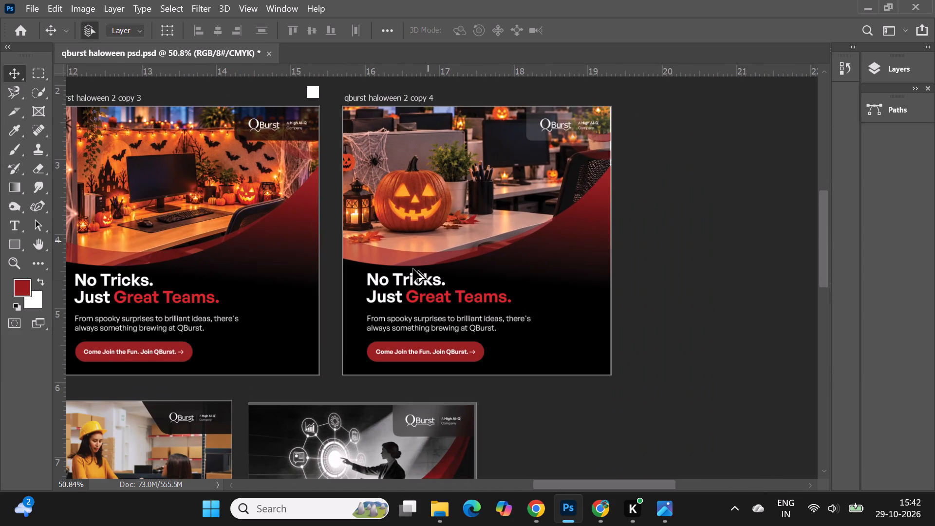
pyautogui.keyDown('alt'); pyautogui.scroll(-2, 630, 207); pyautogui.keyUp('alt')
pyautogui.click(702, 207)
pyautogui.keyDown('alt'); pyautogui.scroll(2, 494, 108); pyautogui.keyUp('alt')
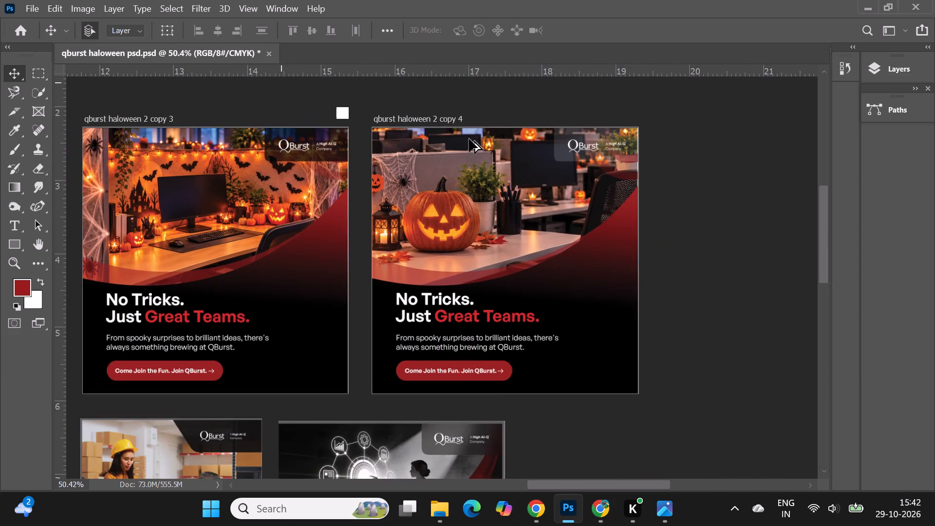
pyautogui.keyDown('alt'); pyautogui.scroll(3, 469, 139); pyautogui.keyUp('alt')
pyautogui.keyDown('alt'); pyautogui.scroll(1, 483, 255); pyautogui.keyUp('alt')
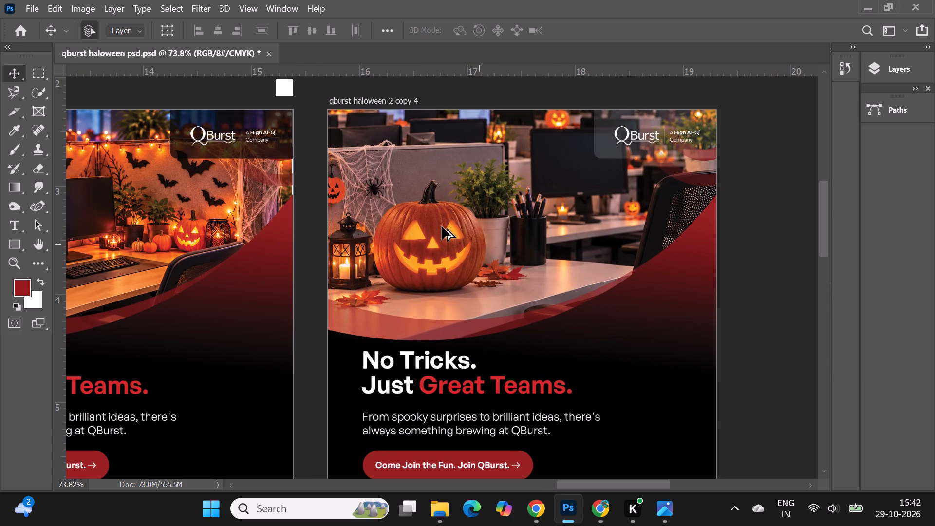
# Select the pumpkin desk photo on the copy 4 artboard.
pyautogui.click(441, 226)
pyautogui.keyDown('alt'); pyautogui.scroll(-2, 439, 199); pyautogui.keyUp('alt')
pyautogui.click(462, 242)
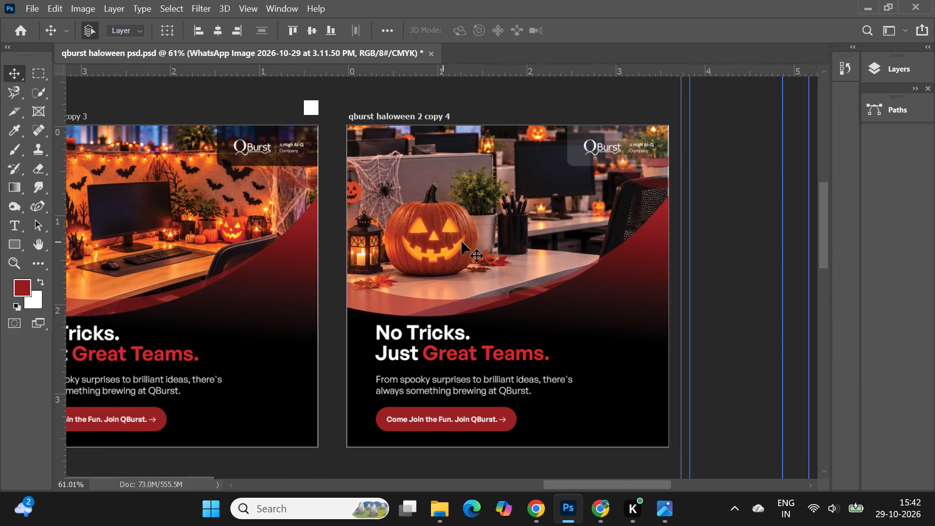
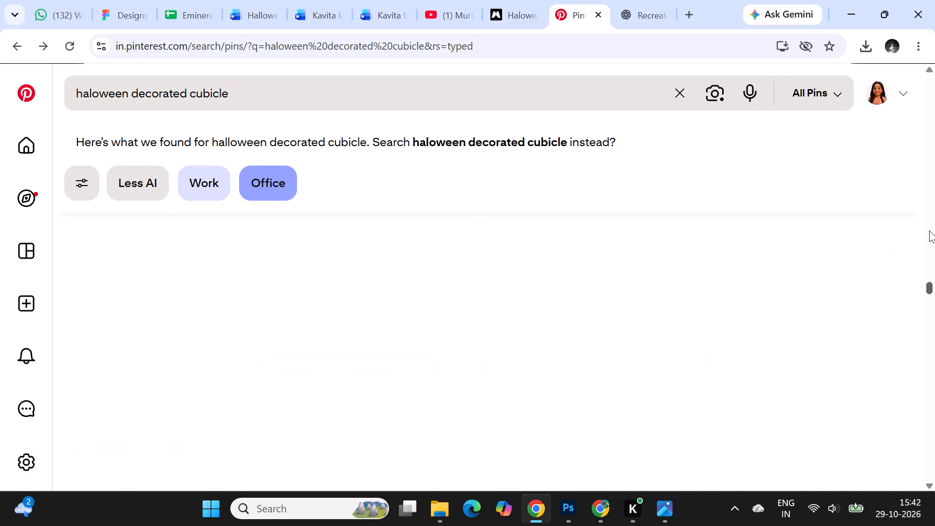
# Go back to the first Pinterest results for decorated cubicles and open the pin of the orange-lit cubicle with bat decorations.
pyautogui.moveTo(929, 230); pyautogui.dragTo(934, 73)
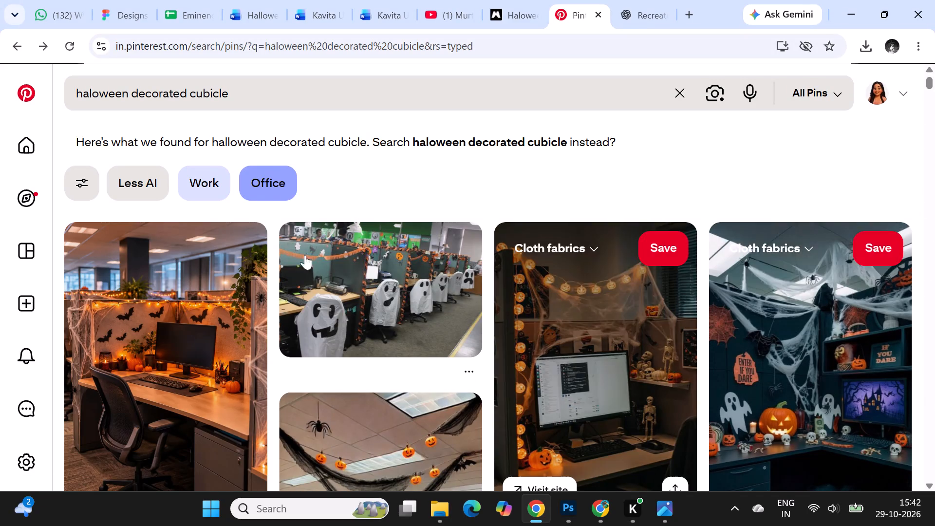
pyautogui.scroll(-1, 179, 222)
pyautogui.click(176, 310)
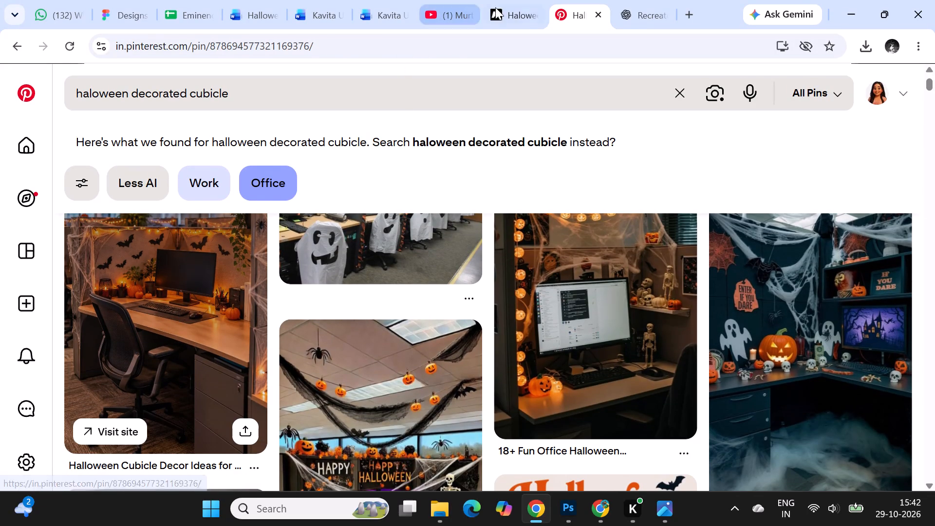
# Switch to the Magnific image results for "haloween in office cubicle" to look for decorated-office photos.
pyautogui.click(532, 14)
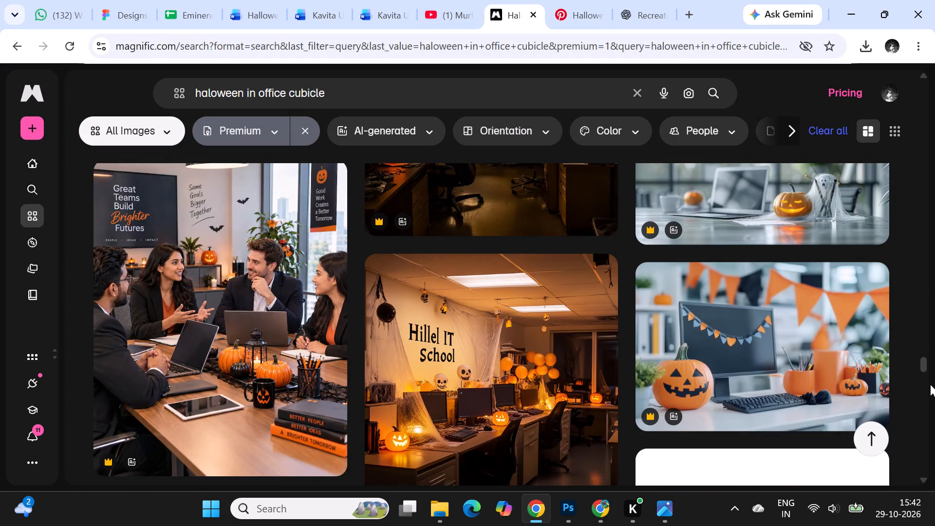
# Examine the premium stock image results for "haloween in office cubicle" for a usable decorated-office picture.
pyautogui.scroll(-7, 291, 257)
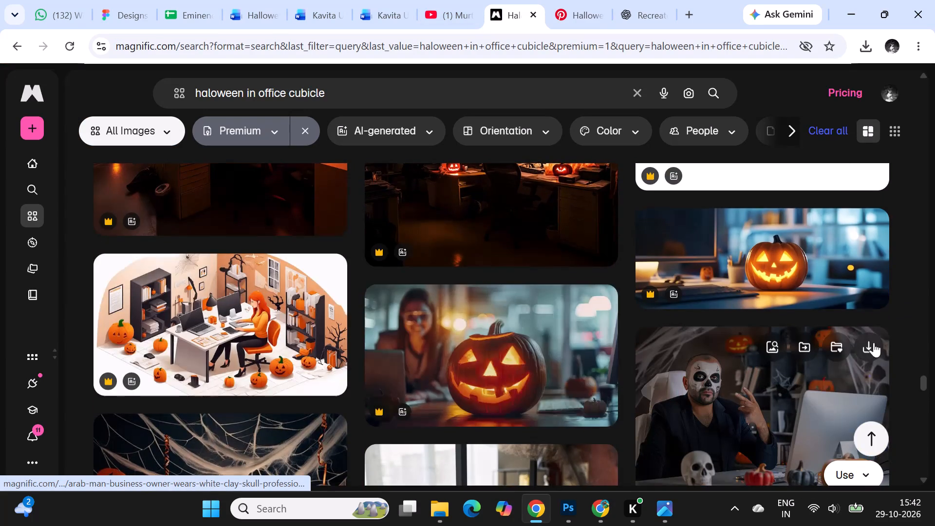
pyautogui.scroll(-10, 874, 343)
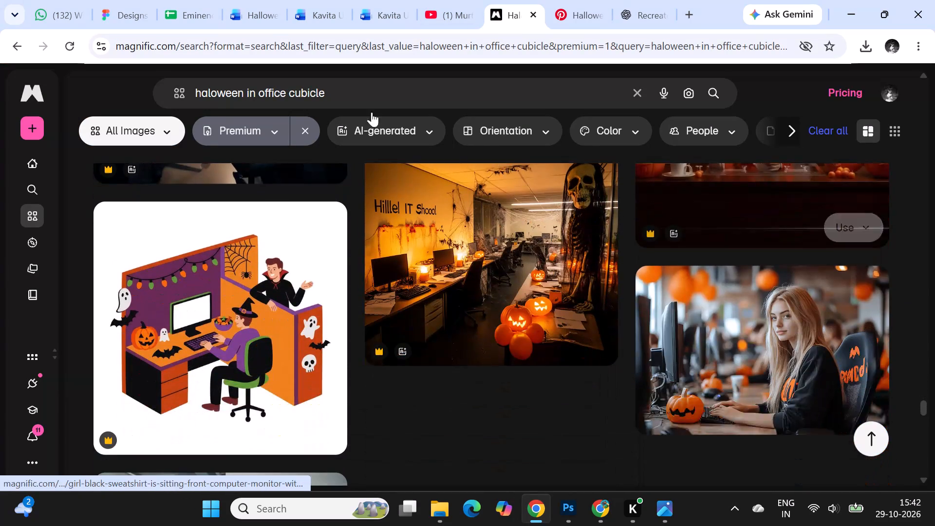
# In the Halloween Post - LinkedIn document, snip the witch-hat pumpkin, mug and desk area of the red-and-black reference image, without its dark border.
pyautogui.click(251, 6)
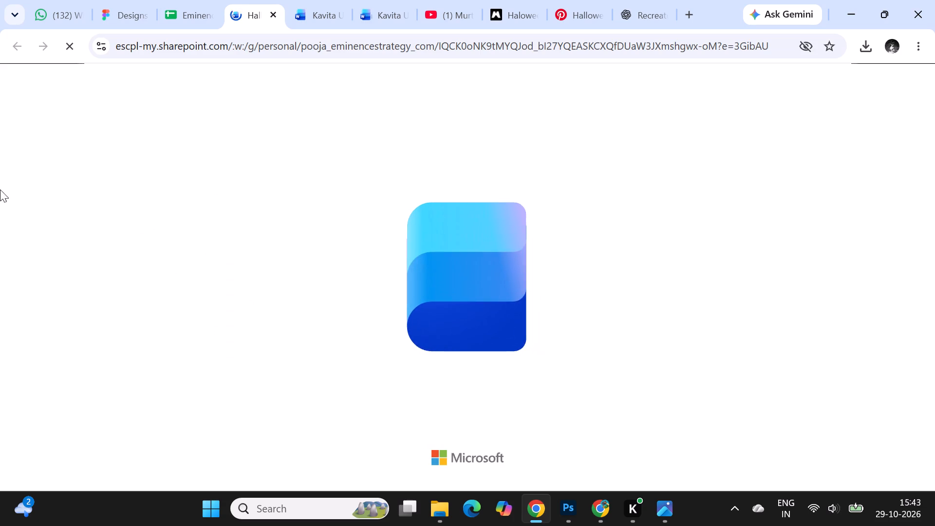
pyautogui.scroll(-10, 448, 223)
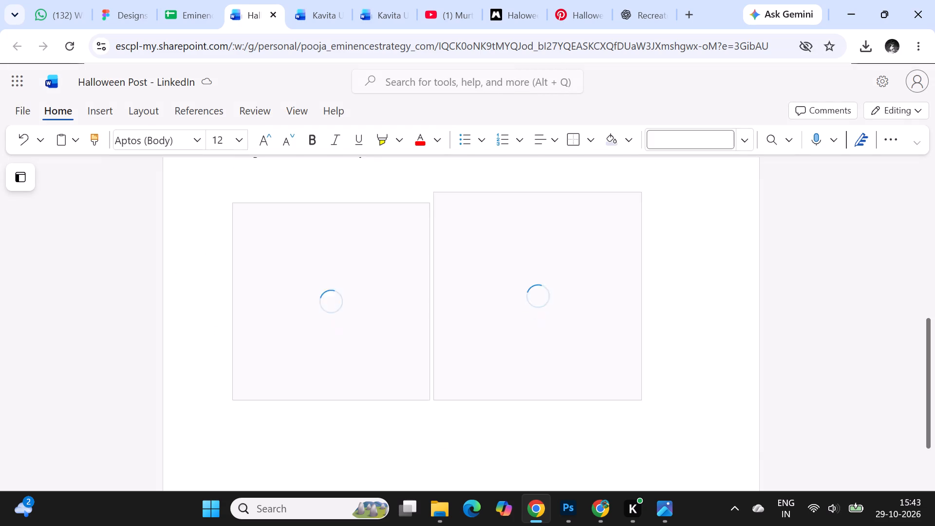
pyautogui.scroll(1, 698, 359)
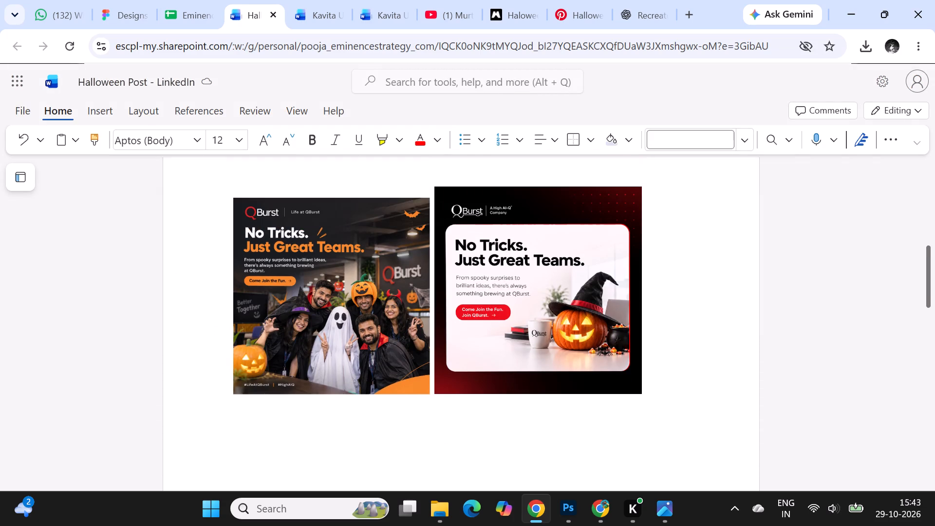
pyautogui.press('Print')
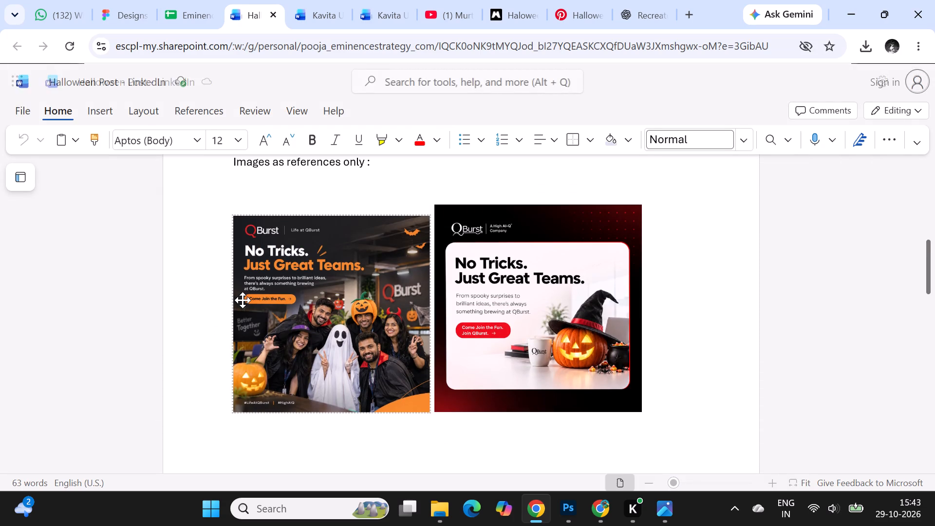
pyautogui.moveTo(509, 287); pyautogui.dragTo(549, 364)
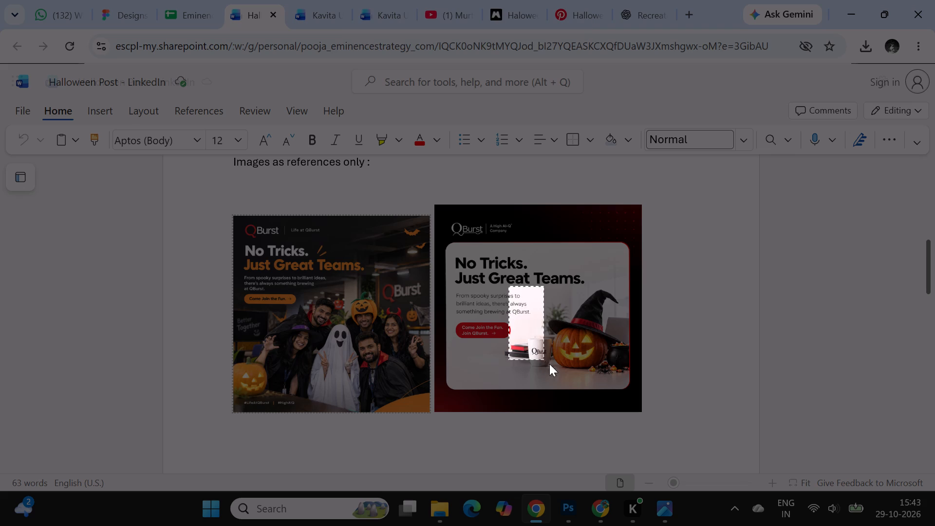
pyautogui.moveTo(549, 364); pyautogui.dragTo(639, 388)
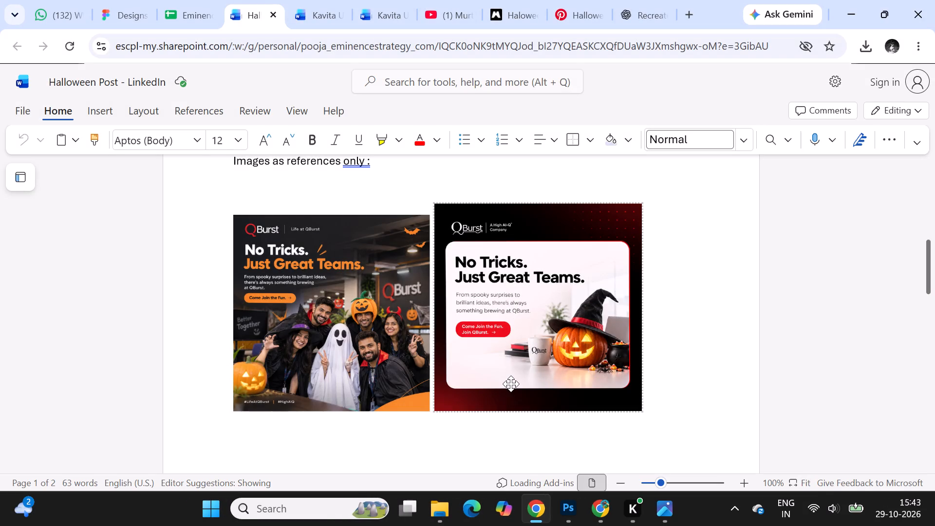
pyautogui.press('Print')
pyautogui.click(903, 386)
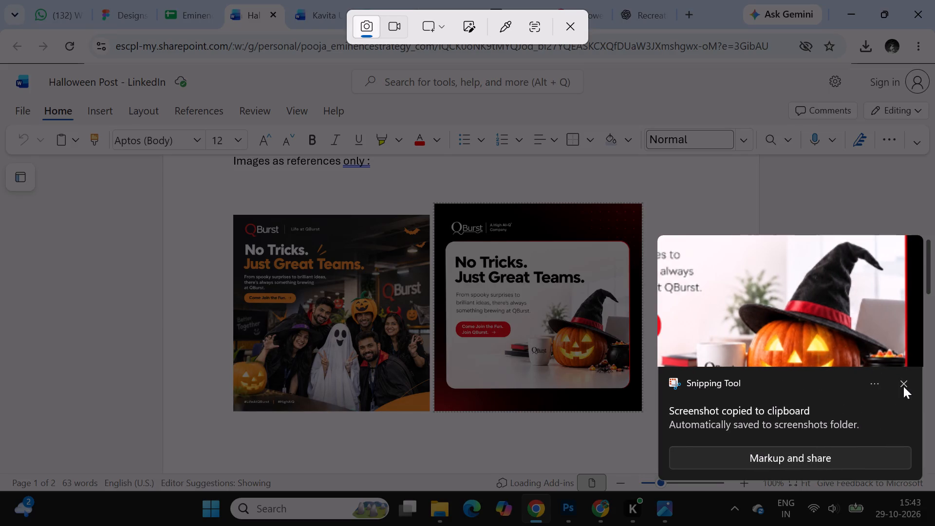
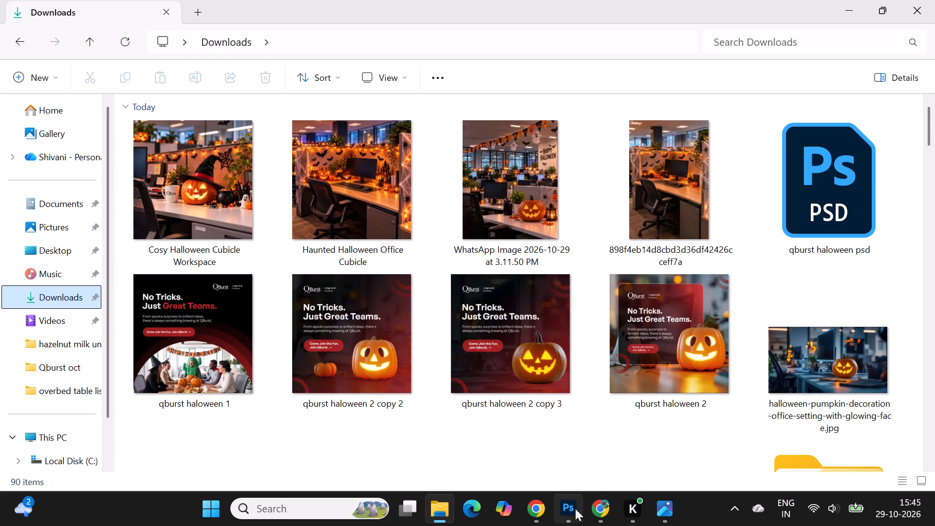
# Switch to the qburst haloween PSD in Photoshop and review the Halloween post artboards alongside the two QBurst reference posts.
pyautogui.click(572, 508)
pyautogui.keyDown('alt'); pyautogui.scroll(-2, 401, 213); pyautogui.keyUp('alt')
pyautogui.keyDown('alt'); pyautogui.scroll(2, 494, 205); pyautogui.keyUp('alt')
pyautogui.keyDown('alt'); pyautogui.scroll(-2, 697, 214); pyautogui.keyUp('alt')
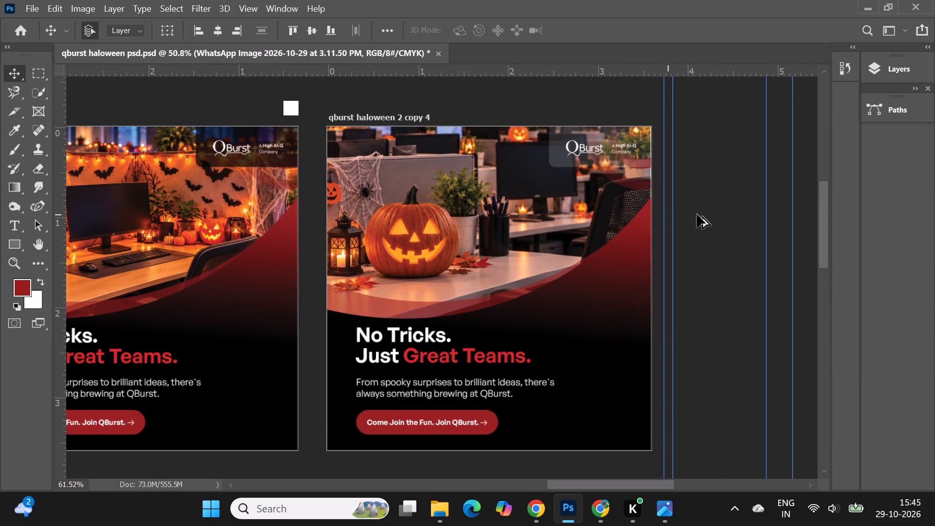
pyautogui.keyDown('alt'); pyautogui.scroll(-2, 697, 214); pyautogui.keyUp('alt')
pyautogui.keyDown('alt'); pyautogui.scroll(3, 528, 218); pyautogui.keyUp('alt')
pyautogui.click(495, 220)
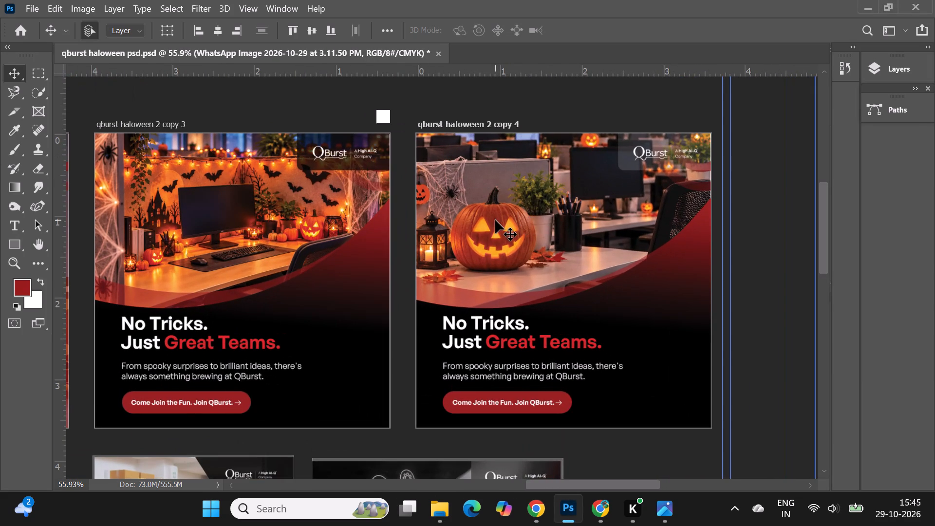
pyautogui.keyDown('alt'); pyautogui.scroll(-3, 234, 195); pyautogui.keyUp('alt')
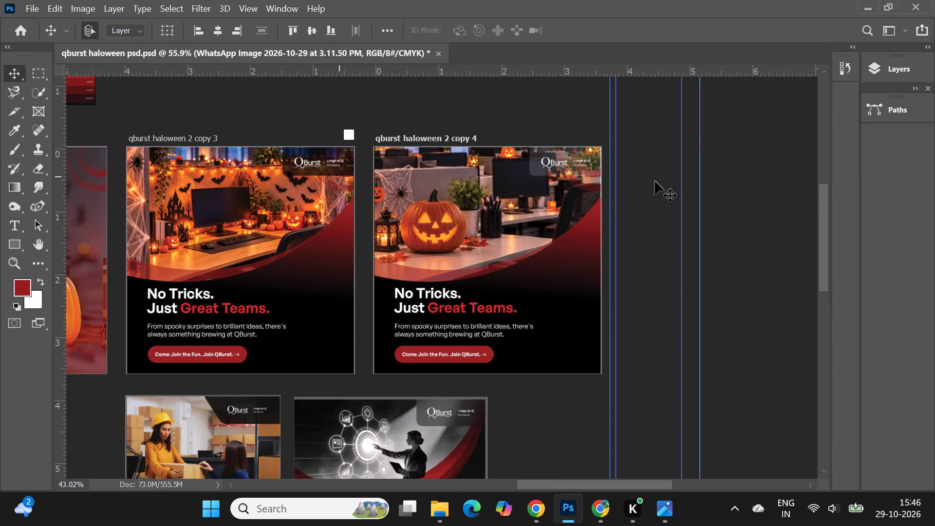
pyautogui.click(614, 204)
pyautogui.keyDown('alt'); pyautogui.scroll(-2, 399, 176); pyautogui.keyUp('alt')
pyautogui.keyDown('alt'); pyautogui.scroll(-6, 673, 179); pyautogui.keyUp('alt')
pyautogui.keyDown('alt'); pyautogui.scroll(2, 188, 175); pyautogui.keyUp('alt')
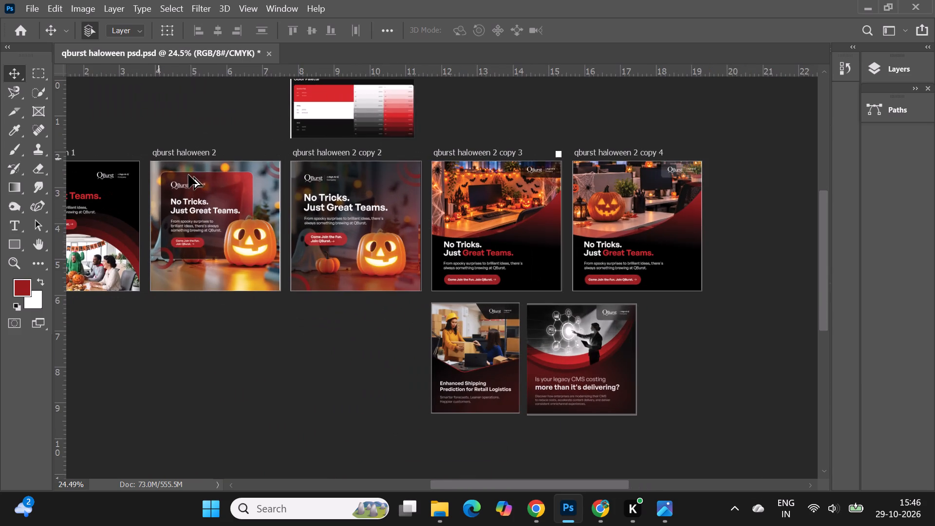
pyautogui.keyDown('alt'); pyautogui.scroll(-2, 598, 230); pyautogui.keyUp('alt')
pyautogui.keyDown('alt'); pyautogui.scroll(2, 196, 221); pyautogui.keyUp('alt')
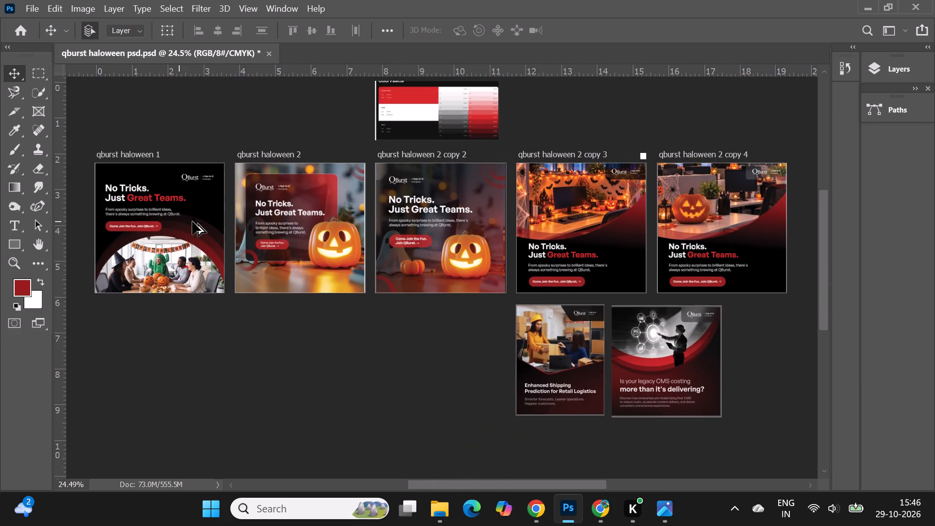
pyautogui.keyDown('alt'); pyautogui.scroll(-2, 145, 215); pyautogui.keyUp('alt')
pyautogui.keyDown('alt'); pyautogui.scroll(8, 733, 226); pyautogui.keyUp('alt')
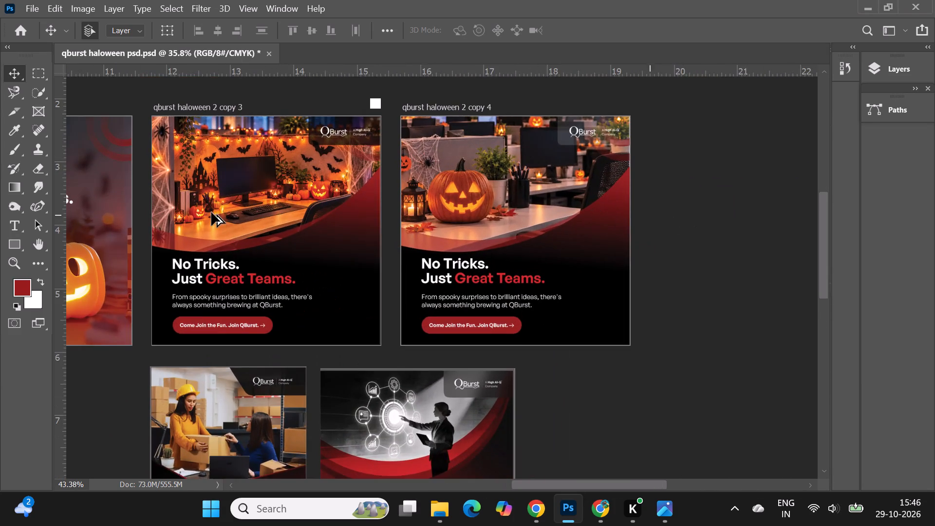
pyautogui.keyDown('alt'); pyautogui.scroll(-3, 211, 212); pyautogui.keyUp('alt')
pyautogui.keyDown('alt'); pyautogui.scroll(-1, 608, 195); pyautogui.keyUp('alt')
pyautogui.keyDown('alt'); pyautogui.scroll(4, 608, 195); pyautogui.keyUp('alt')
# Duplicate the "qburst haloween 2 copy 4" artboard into the empty canvas space beside it.
pyautogui.click(584, 229)
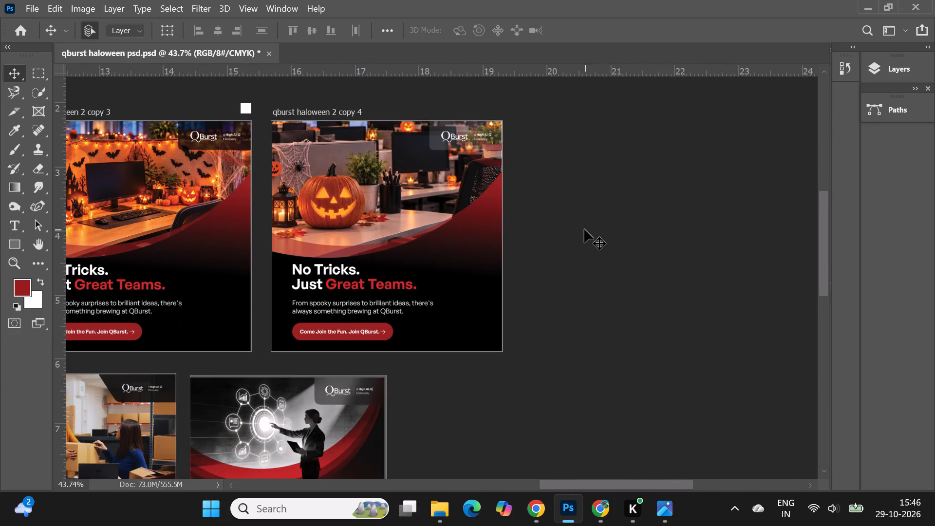
pyautogui.scroll(2, 584, 229)
pyautogui.click(333, 135)
pyautogui.keyDown('alt'); pyautogui.moveTo(337, 134); pyautogui.dragTo(515, 150); pyautogui.keyUp('alt')
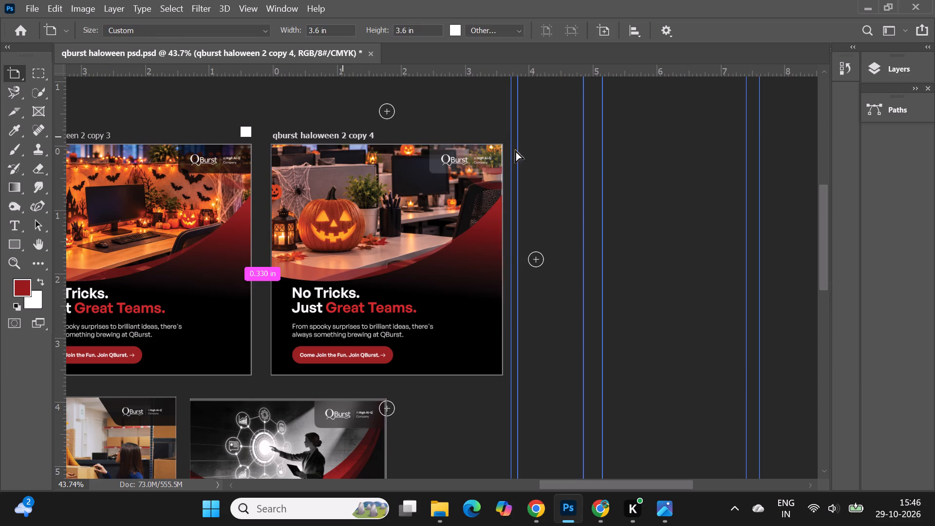
pyautogui.keyDown('alt'); pyautogui.moveTo(515, 150); pyautogui.dragTo(591, 132); pyautogui.keyUp('alt')
# With the Move Tool, delete the pumpkin desk photo from the duplicated artboard, keeping its curved shapes and text.
pyautogui.keyDown('alt'); pyautogui.scroll(-2, 276, 157); pyautogui.keyUp('alt')
pyautogui.keyDown('alt'); pyautogui.scroll(7, 630, 180); pyautogui.keyUp('alt')
pyautogui.keyDown('alt'); pyautogui.scroll(2, 738, 186); pyautogui.keyUp('alt')
pyautogui.keyDown('alt'); pyautogui.scroll(-3, 287, 170); pyautogui.keyUp('alt')
pyautogui.keyDown('alt'); pyautogui.scroll(-2, 328, 138); pyautogui.keyUp('alt')
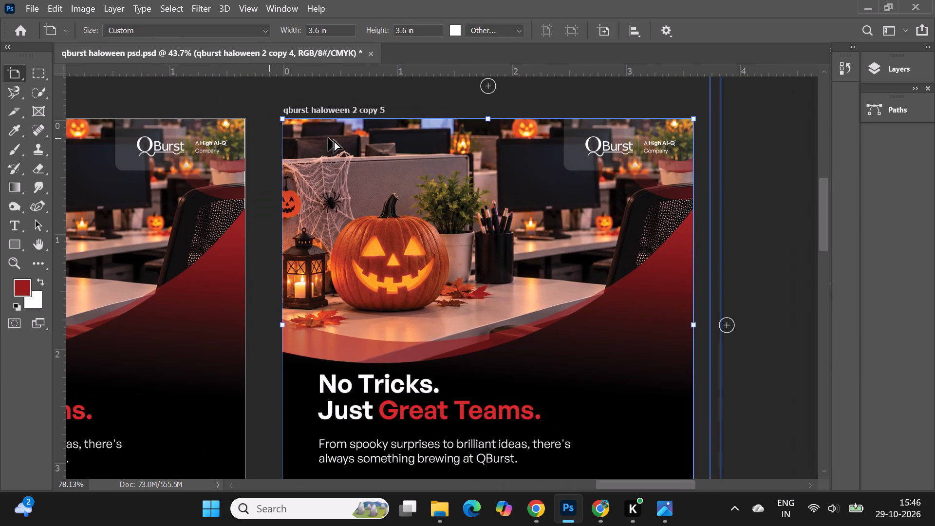
pyautogui.keyDown('alt'); pyautogui.scroll(-2, 461, 109); pyautogui.keyUp('alt')
pyautogui.rightClick(10, 75)
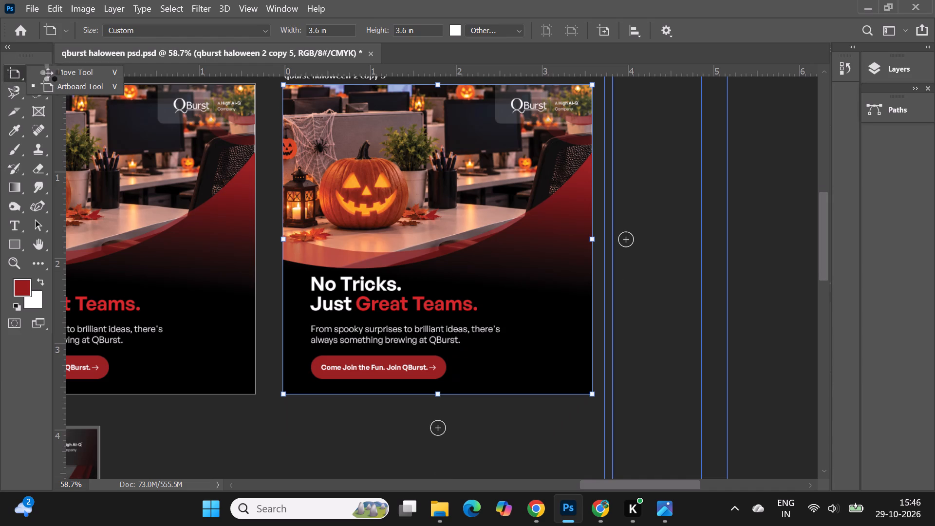
pyautogui.click(50, 72)
pyautogui.click(552, 268)
pyautogui.scroll(2, 621, 316)
pyautogui.click(669, 280)
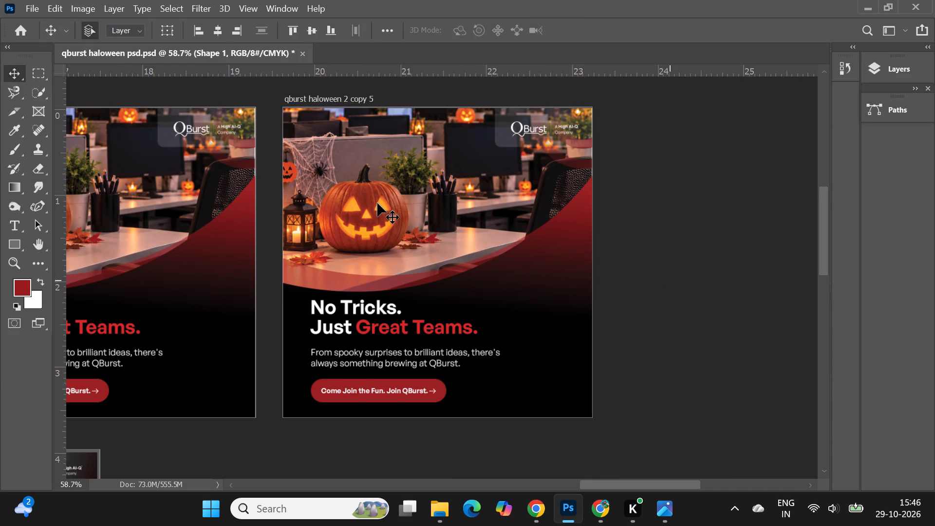
pyautogui.click(376, 203)
pyautogui.press('Delete')
# Place the Cosy Halloween Cubicle Workspace image from Downloads onto the qburst haloween 2 copy 5 artboard.
pyautogui.click(435, 517)
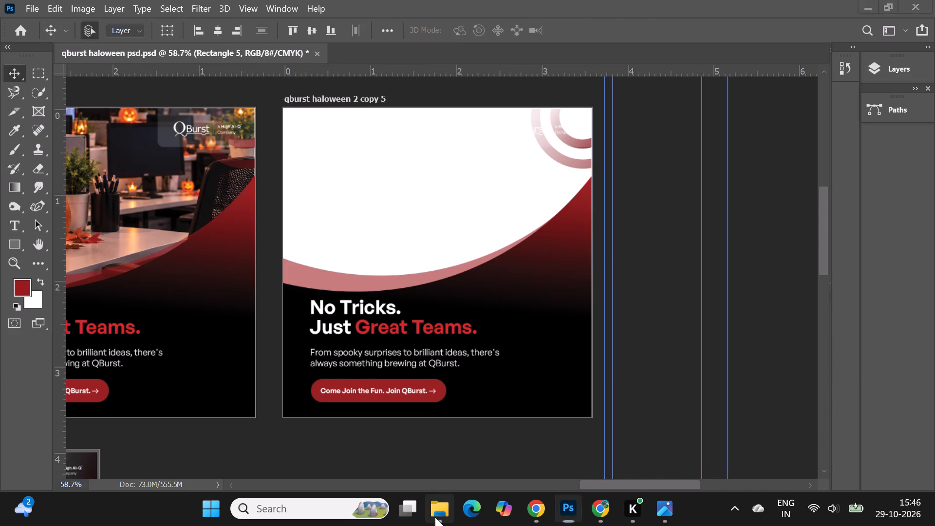
pyautogui.click(227, 183)
pyautogui.moveTo(205, 204); pyautogui.dragTo(561, 474)
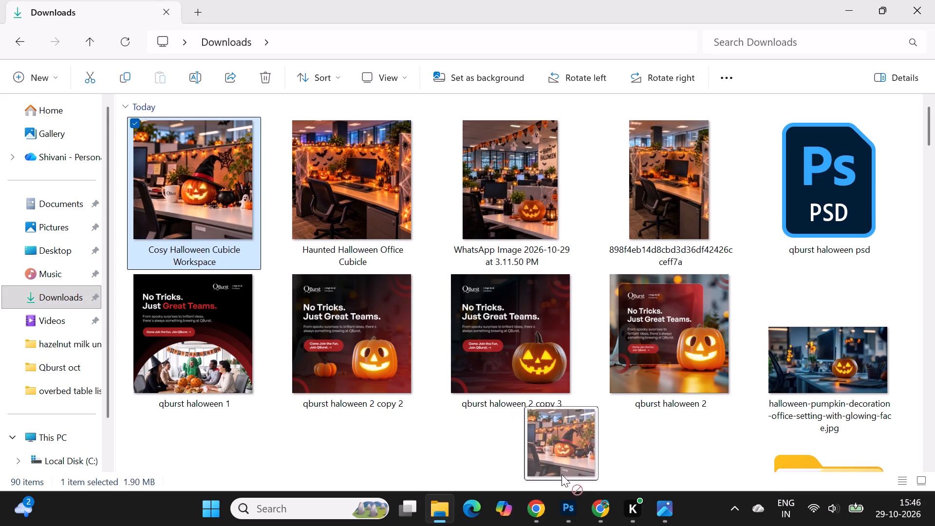
pyautogui.moveTo(561, 474); pyautogui.dragTo(433, 209)
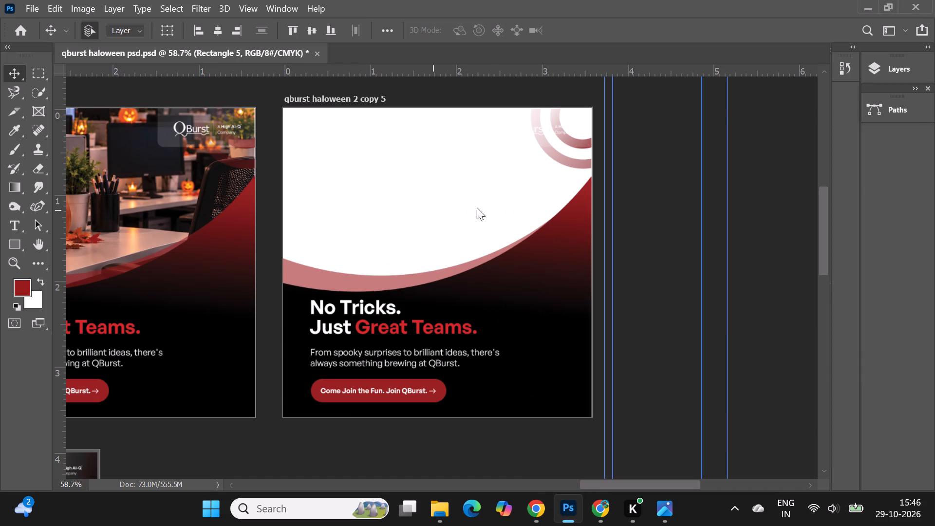
pyautogui.click(696, 30)
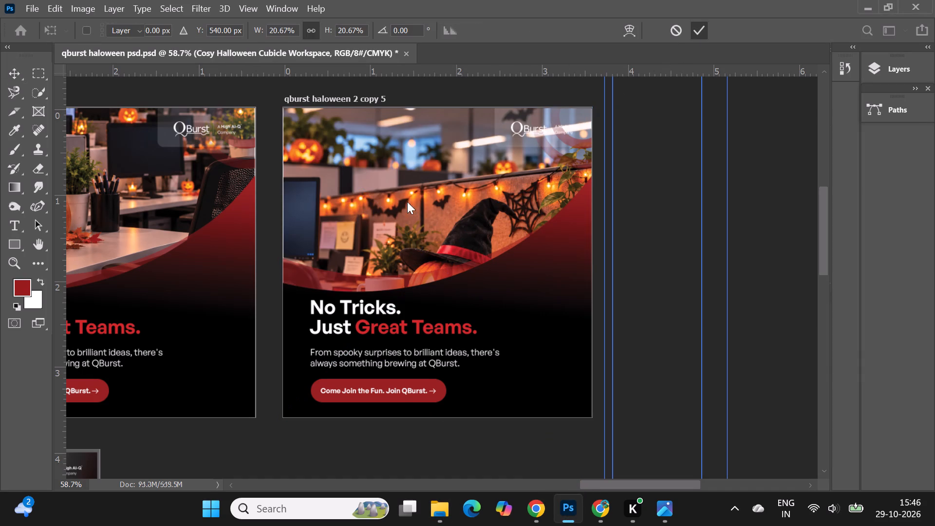
# Move the placed cubicle picture up so the QBurst mug and witch-hat pumpkin sit above the red curve.
pyautogui.click(404, 206)
pyautogui.moveTo(405, 235); pyautogui.dragTo(407, 183)
pyautogui.moveTo(416, 231); pyautogui.dragTo(416, 229)
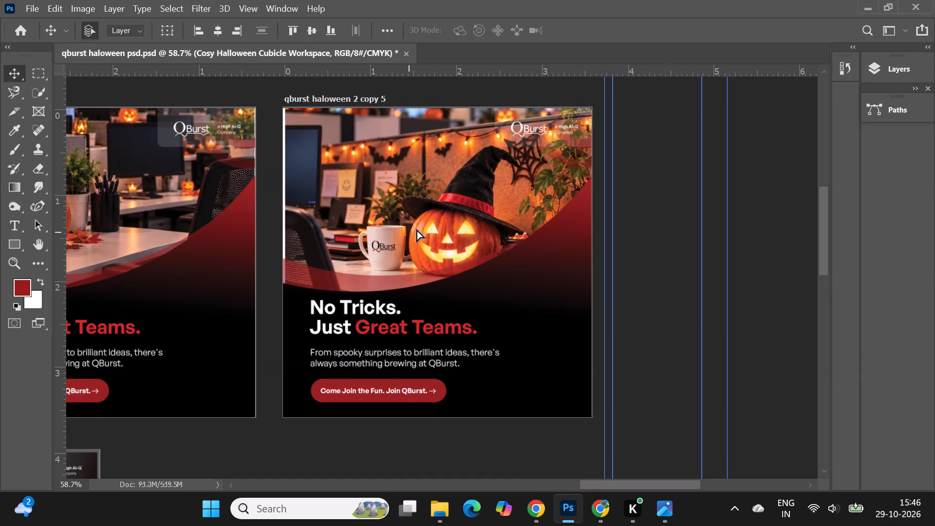
pyautogui.moveTo(416, 229); pyautogui.dragTo(416, 220)
pyautogui.moveTo(414, 227); pyautogui.dragTo(414, 223)
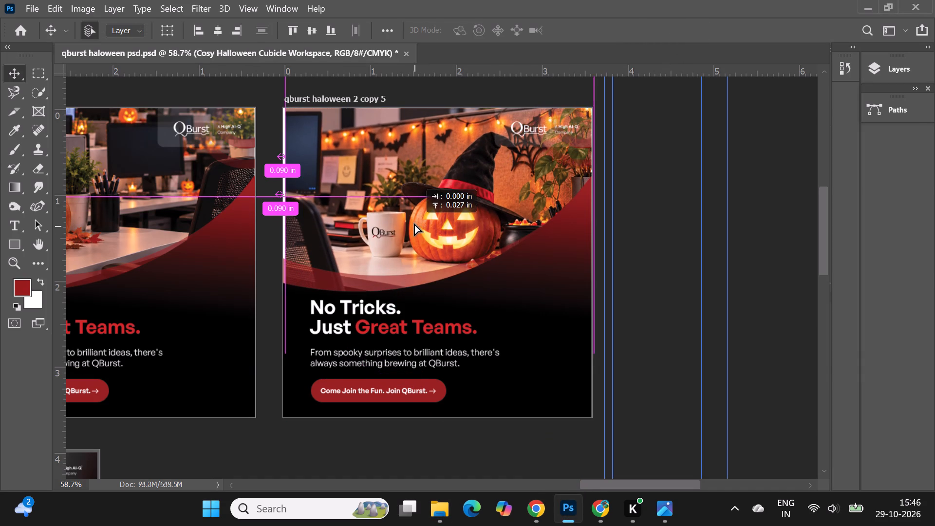
pyautogui.moveTo(414, 223); pyautogui.dragTo(413, 223)
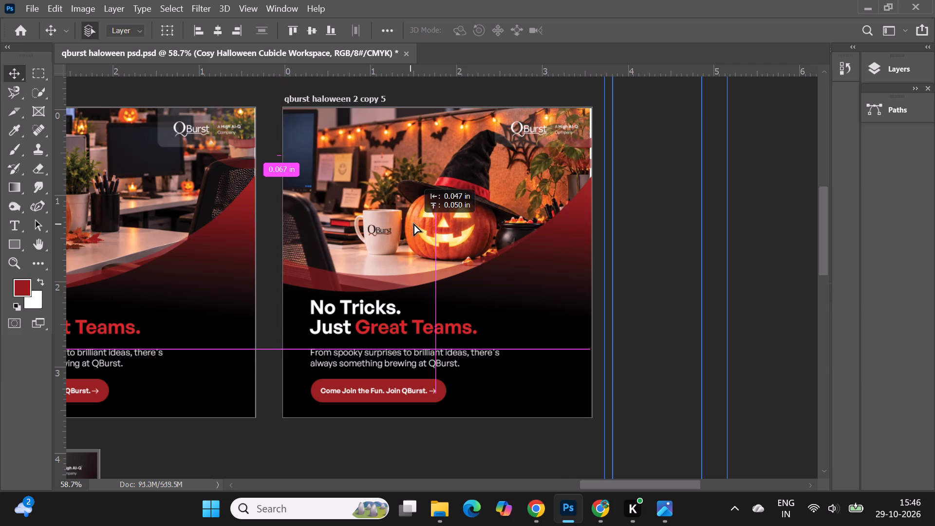
pyautogui.moveTo(413, 223); pyautogui.dragTo(414, 223)
# Scale the cubicle picture to about 20.75%, roughly 3.61 in square, so it spans the artboard's full width.
pyautogui.hotkey('ctrl', 't')
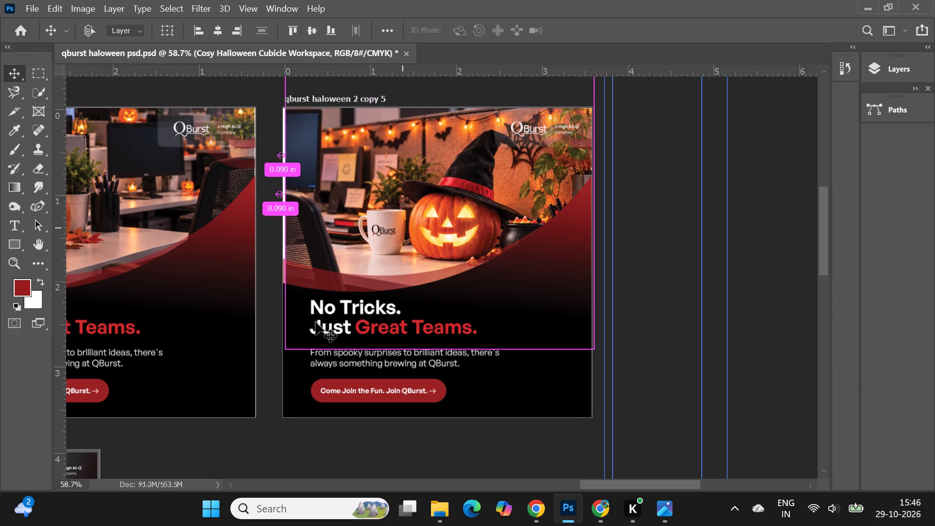
pyautogui.click(283, 349)
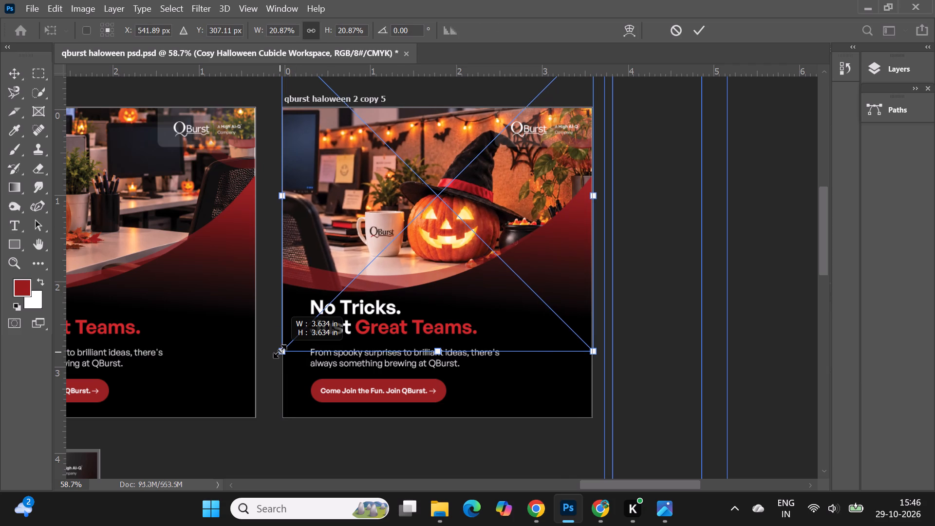
pyautogui.click(596, 353)
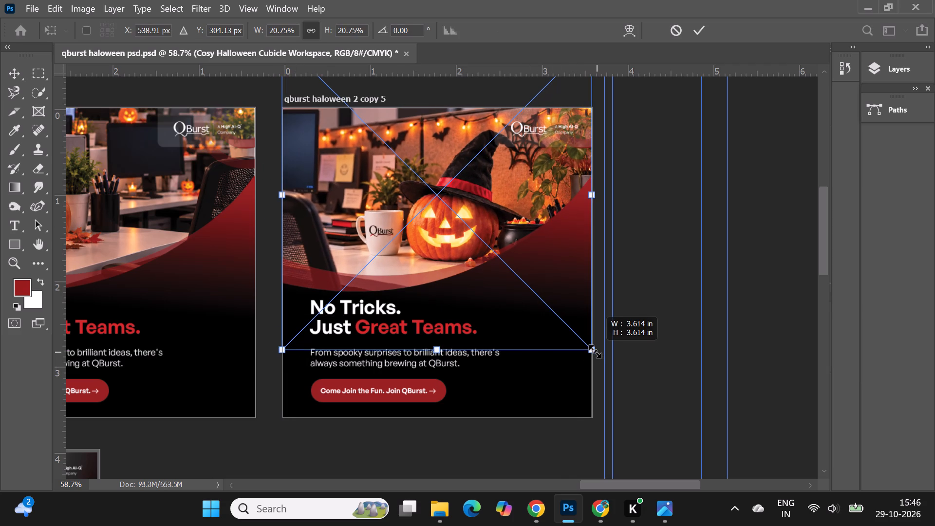
pyautogui.click(704, 26)
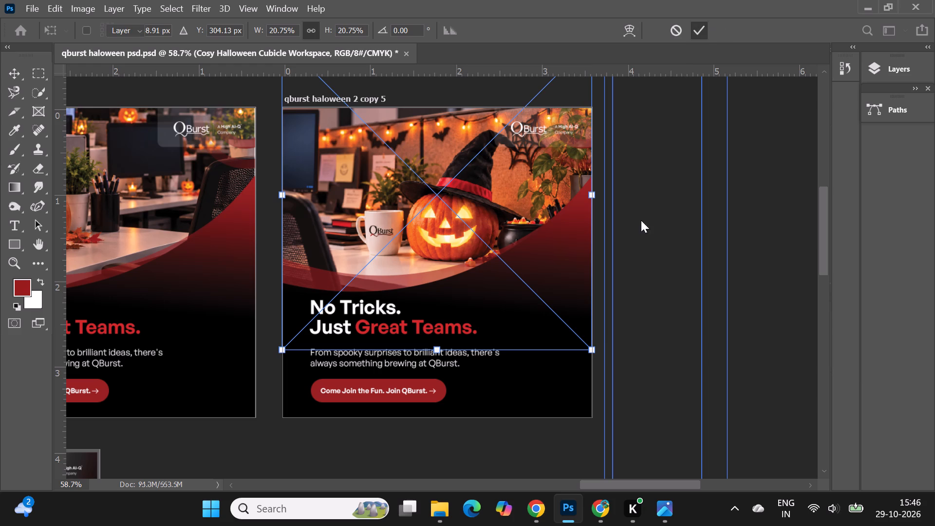
# Examine the new cubicle picture on the qburst haloween 2 copy 5 artboard, including how it fits behind the logo and curve.
pyautogui.click(646, 242)
pyautogui.keyDown('alt'); pyautogui.scroll(-2, 458, 132); pyautogui.keyUp('alt')
pyautogui.keyDown('alt'); pyautogui.scroll(4, 300, 99); pyautogui.keyUp('alt')
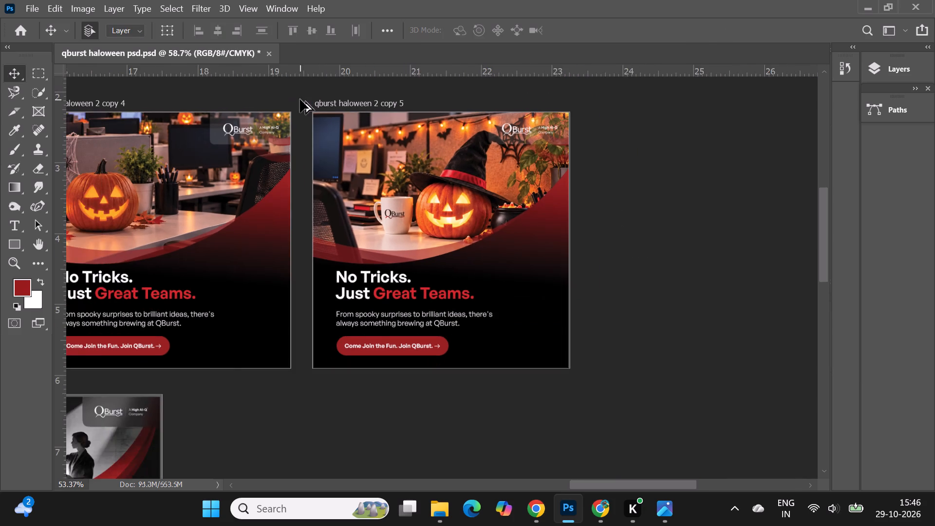
pyautogui.keyDown('alt'); pyautogui.scroll(1, 361, 127); pyautogui.keyUp('alt')
pyautogui.click(362, 132)
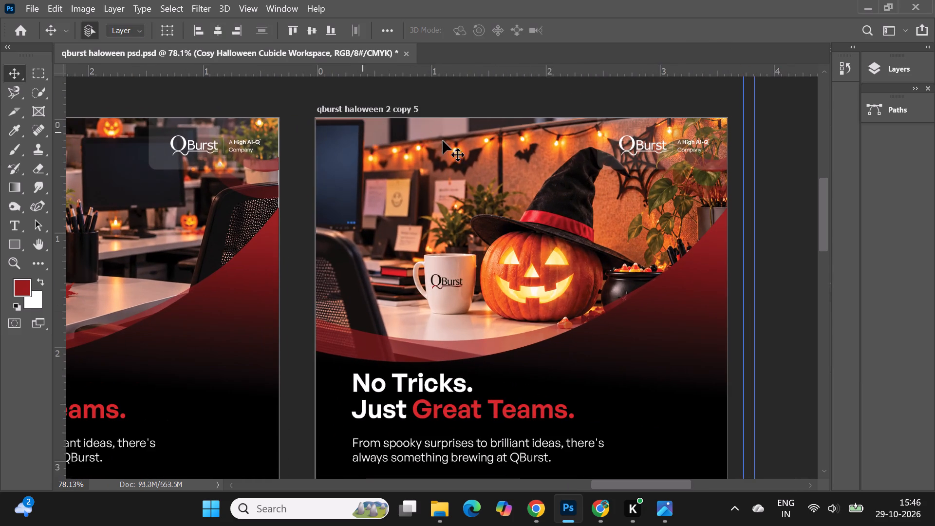
pyautogui.keyDown('alt'); pyautogui.scroll(-4, 443, 141); pyautogui.keyUp('alt')
pyautogui.keyDown('alt'); pyautogui.scroll(4, 433, 153); pyautogui.keyUp('alt')
pyautogui.keyDown('alt'); pyautogui.scroll(2, 503, 244); pyautogui.keyUp('alt')
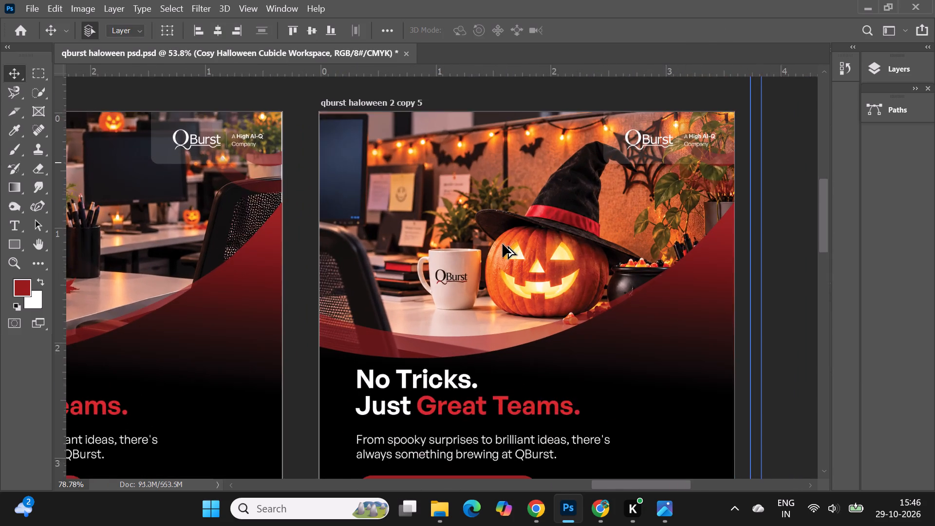
pyautogui.keyDown('alt'); pyautogui.scroll(-3, 500, 227); pyautogui.keyUp('alt')
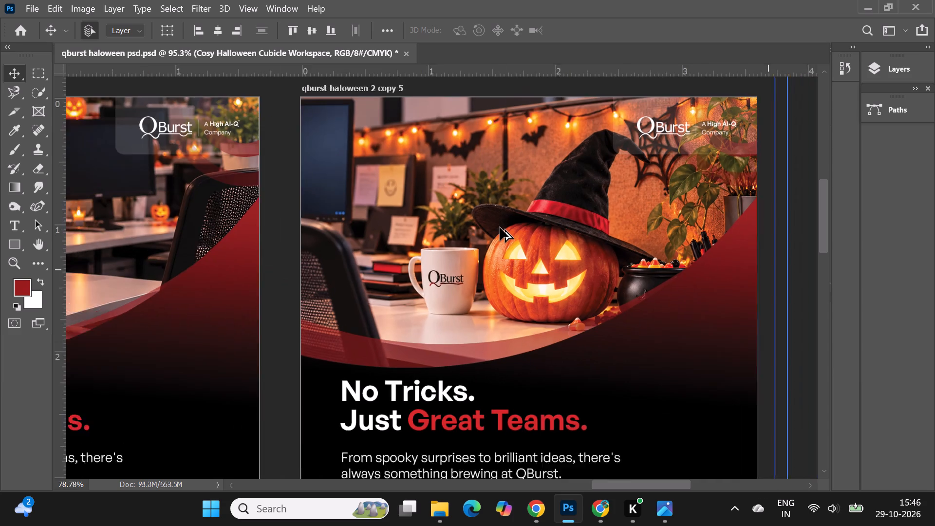
pyautogui.keyDown('alt'); pyautogui.scroll(-2, 500, 227); pyautogui.keyUp('alt')
# Inspect the QBurst mug and pumpkin in the Cosy Halloween Cubicle Workspace picture on the qburst haloween 2 copy 5 artboard.
pyautogui.keyDown('alt'); pyautogui.scroll(4, 464, 261); pyautogui.keyUp('alt')
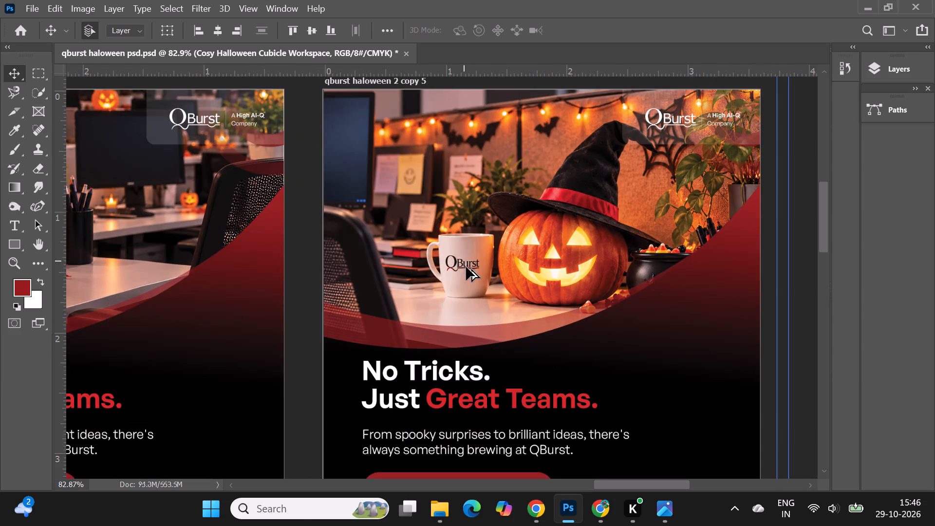
pyautogui.keyDown('alt'); pyautogui.scroll(4, 466, 267); pyautogui.keyUp('alt')
pyautogui.rightClick(465, 260)
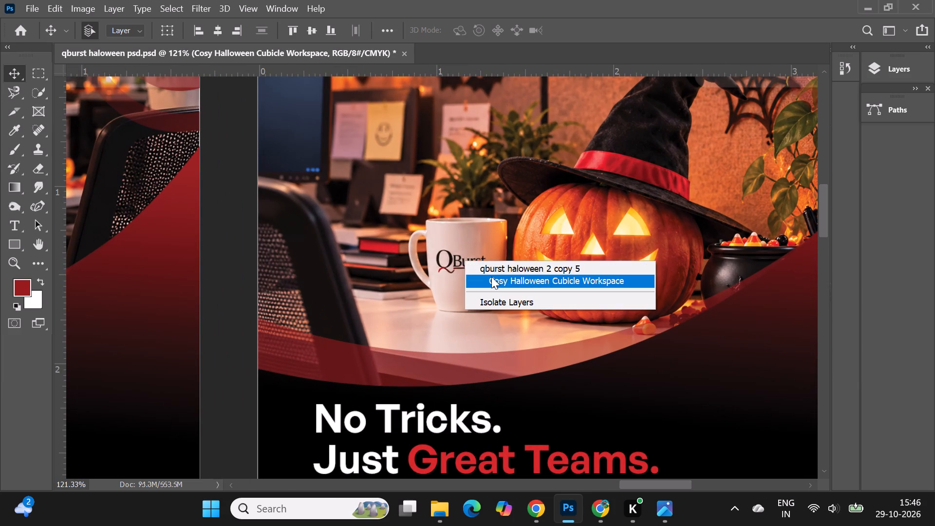
pyautogui.click(494, 285)
pyautogui.keyDown('alt'); pyautogui.scroll(-9, 477, 244); pyautogui.keyUp('alt')
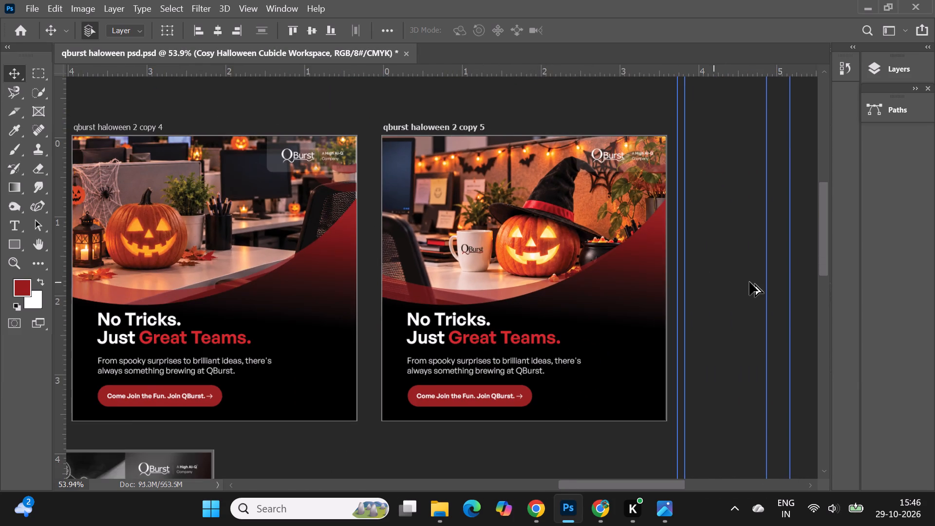
pyautogui.keyDown('alt'); pyautogui.scroll(-2, 749, 282); pyautogui.keyUp('alt')
pyautogui.click(749, 282)
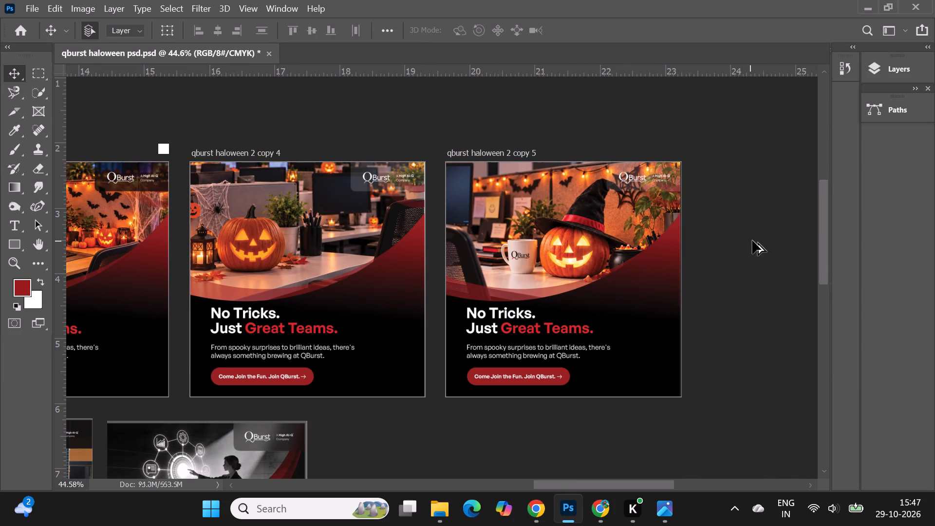
# Examine the logo area of the qburst haloween 2 copy 5 artboard against the neighbouring copy 3 and copy 4 artboards.
pyautogui.keyDown('alt'); pyautogui.scroll(-2, 752, 241); pyautogui.keyUp('alt')
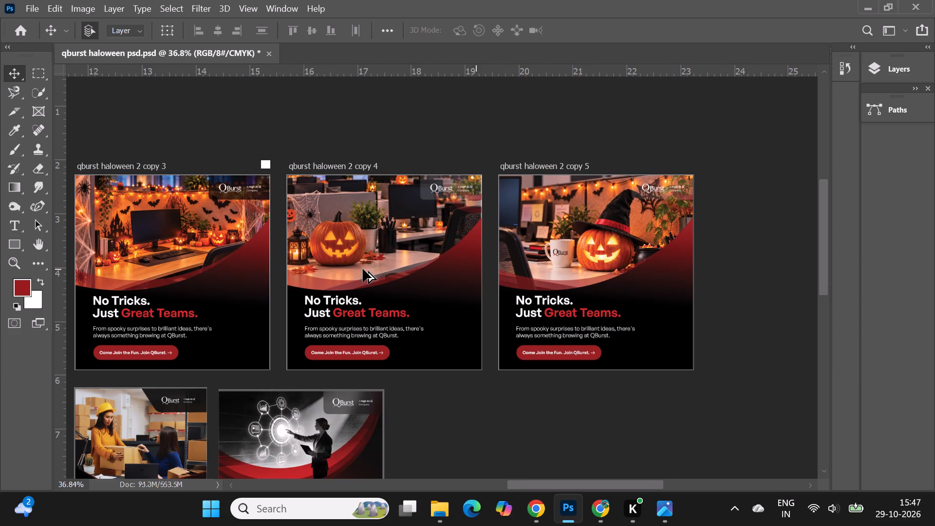
pyautogui.keyDown('alt'); pyautogui.scroll(-1, 359, 227); pyautogui.keyUp('alt')
pyautogui.keyDown('alt'); pyautogui.scroll(5, 681, 257); pyautogui.keyUp('alt')
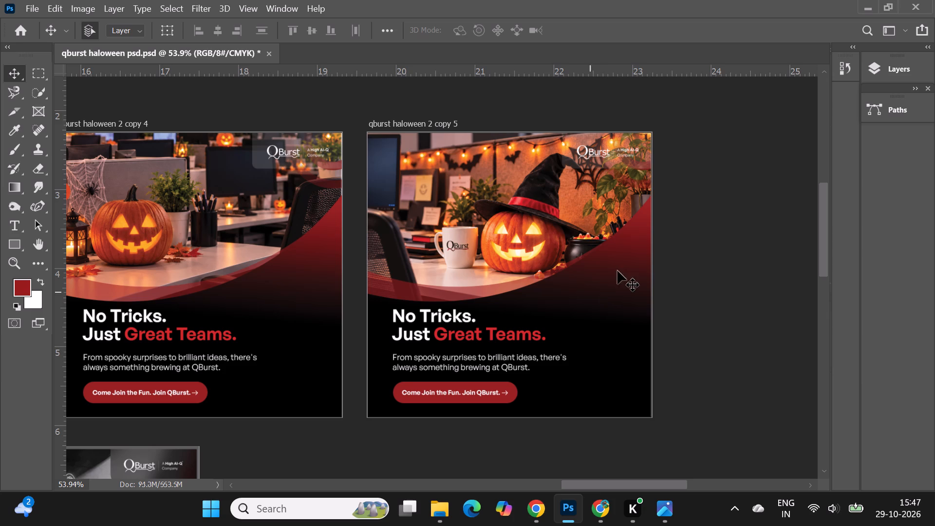
pyautogui.keyDown('alt'); pyautogui.scroll(2, 743, 240); pyautogui.keyUp('alt')
pyautogui.click(622, 144)
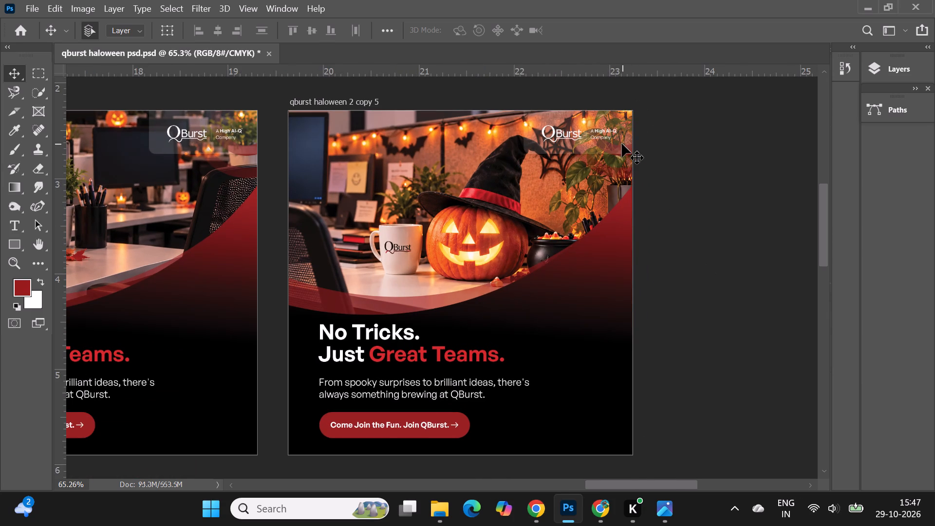
pyautogui.keyDown('alt'); pyautogui.scroll(-2, 643, 139); pyautogui.keyUp('alt')
pyautogui.keyDown('alt'); pyautogui.scroll(-5, 706, 171); pyautogui.keyUp('alt')
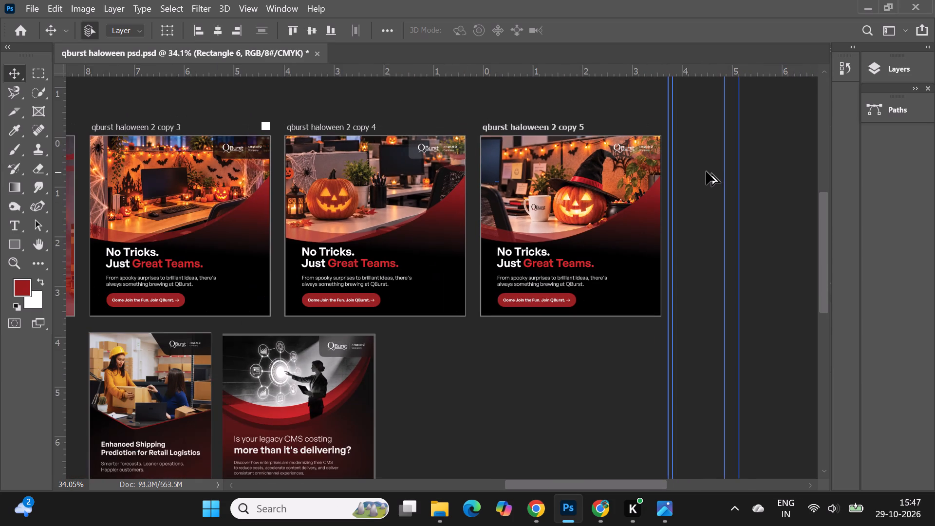
pyautogui.click(706, 171)
# Review all the Halloween artboards, from qburst haloween 1 through copy 5, alongside the two reference posts below them.
pyautogui.keyDown('alt'); pyautogui.scroll(-4, 706, 171); pyautogui.keyUp('alt')
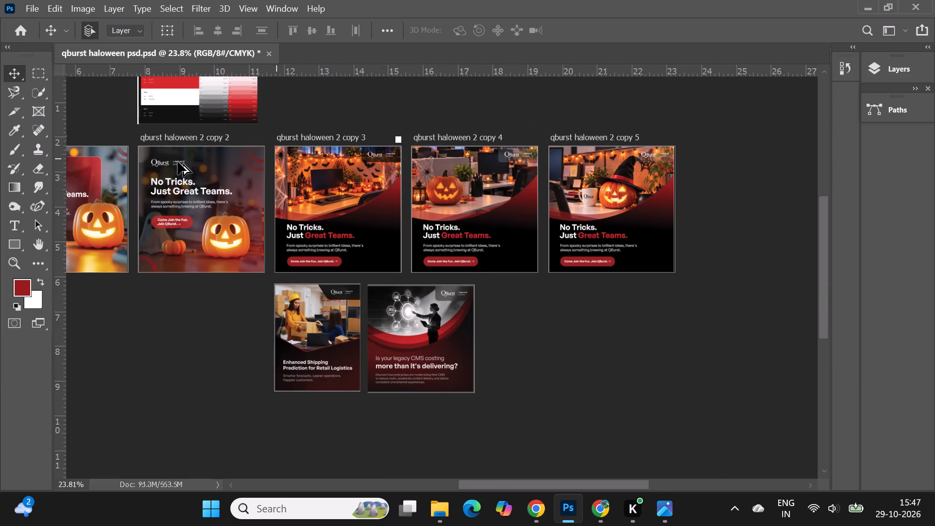
pyautogui.keyDown('alt'); pyautogui.scroll(4, 178, 162); pyautogui.keyUp('alt')
pyautogui.keyDown('alt'); pyautogui.scroll(-6, 685, 207); pyautogui.keyUp('alt')
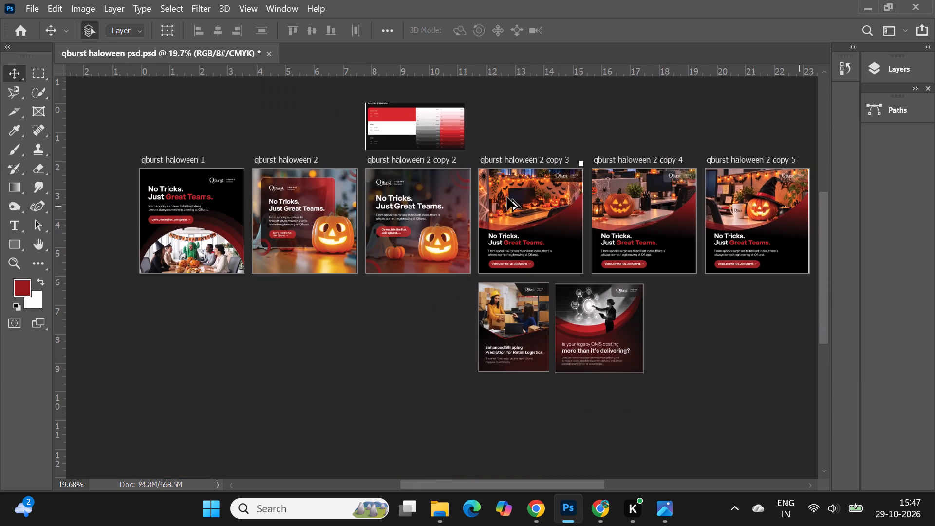
pyautogui.keyDown('alt'); pyautogui.scroll(2, 206, 182); pyautogui.keyUp('alt')
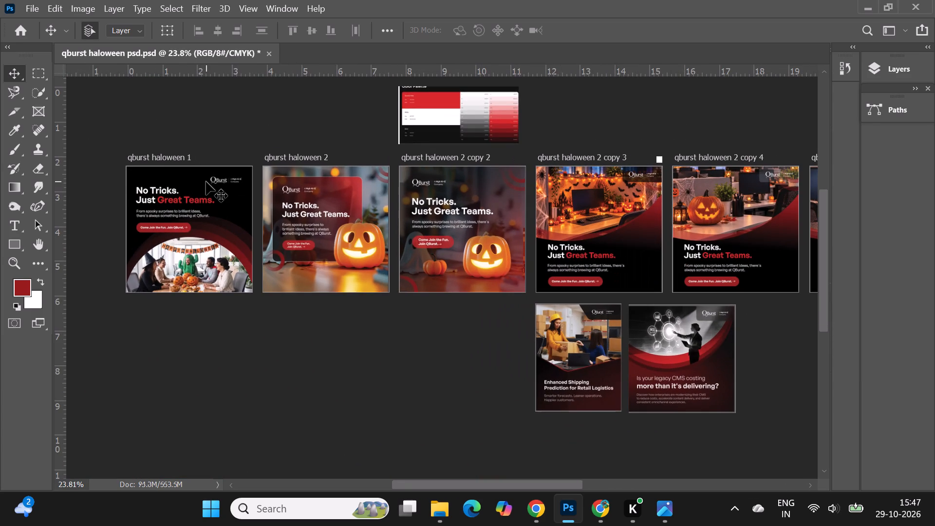
pyautogui.keyDown('alt'); pyautogui.scroll(2, 187, 191); pyautogui.keyUp('alt')
pyautogui.keyDown('alt'); pyautogui.scroll(4, 137, 205); pyautogui.keyUp('alt')
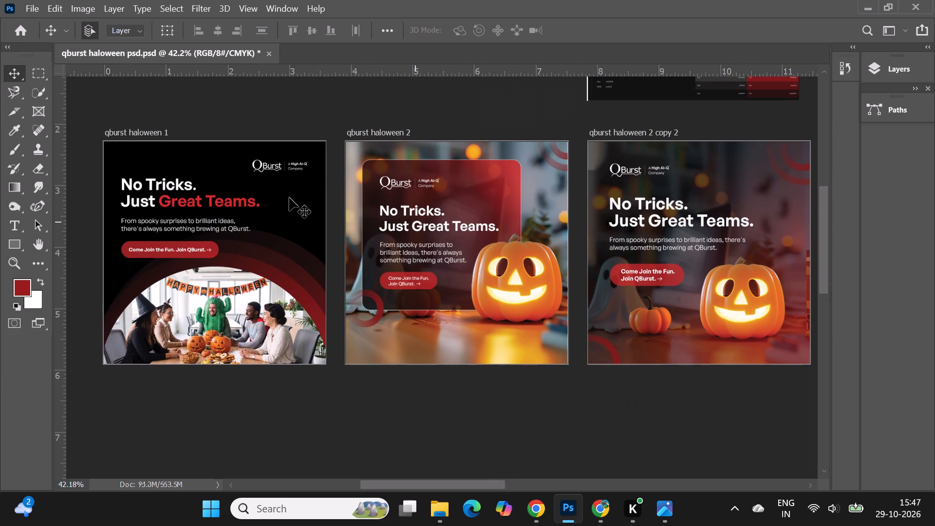
pyautogui.keyDown('alt'); pyautogui.scroll(-6, 289, 198); pyautogui.keyUp('alt')
pyautogui.keyDown('alt'); pyautogui.scroll(5, 698, 215); pyautogui.keyUp('alt')
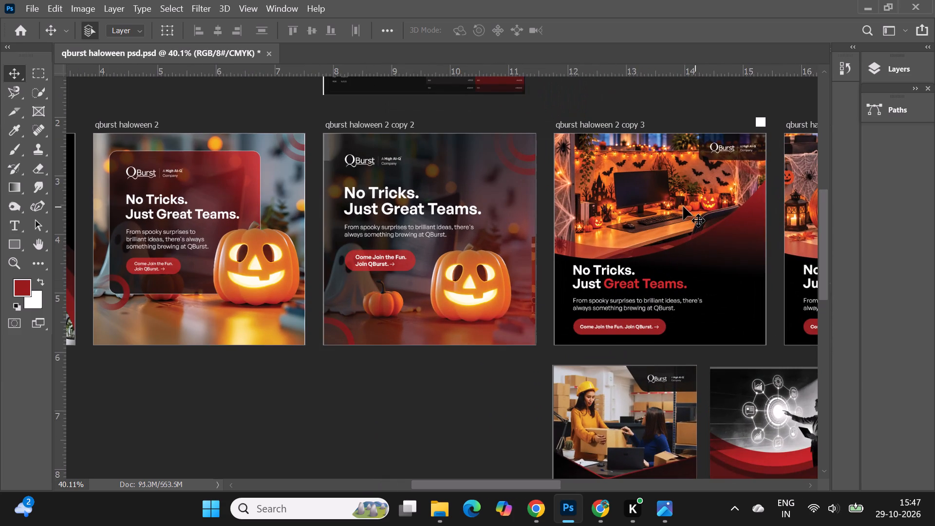
pyautogui.keyDown('alt'); pyautogui.scroll(-6, 178, 194); pyautogui.keyUp('alt')
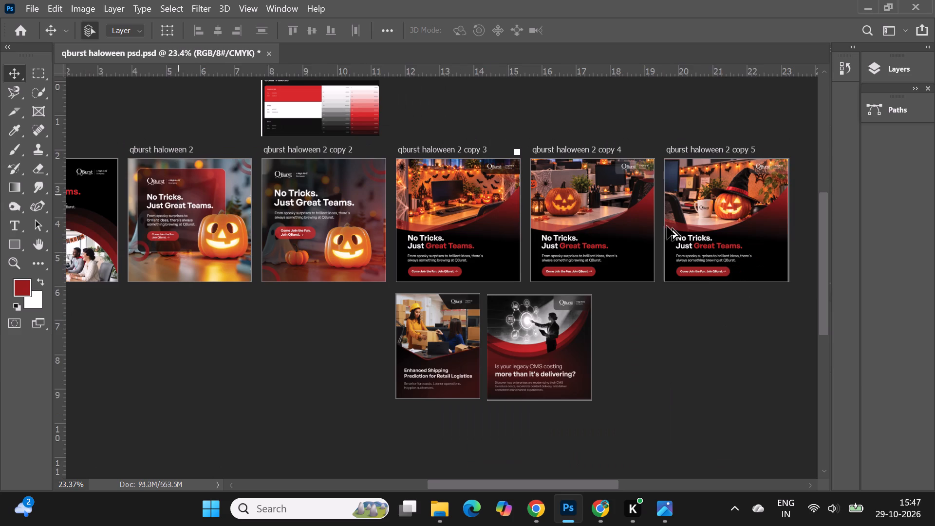
pyautogui.keyDown('alt'); pyautogui.scroll(5, 667, 226); pyautogui.keyUp('alt')
pyautogui.scroll(1, 607, 387)
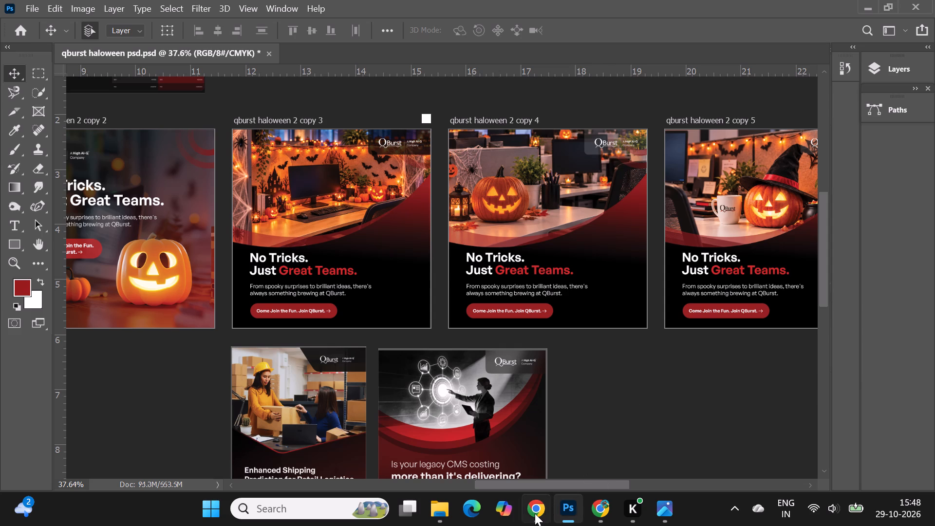
pyautogui.keyDown('alt'); pyautogui.scroll(-4, 531, 240); pyautogui.keyUp('alt')
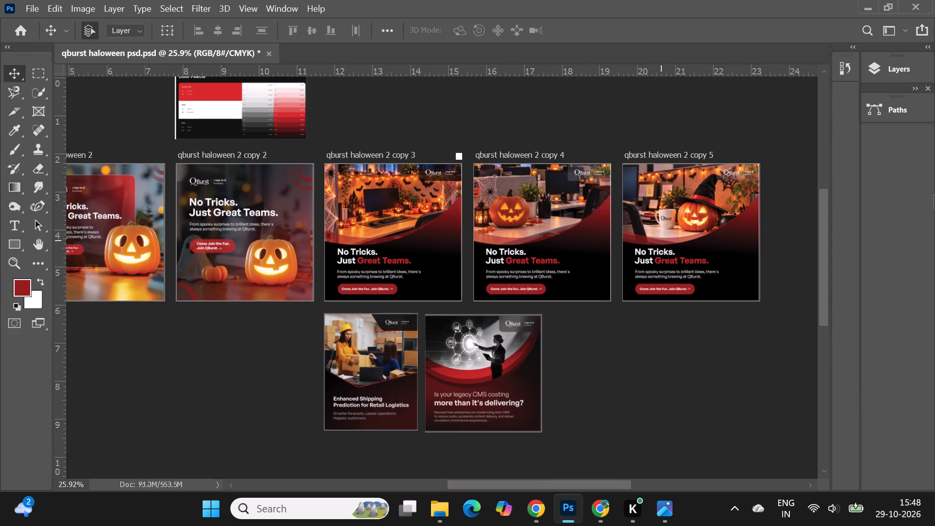
pyautogui.keyDown('alt'); pyautogui.scroll(3, 578, 156); pyautogui.keyUp('alt')
pyautogui.keyDown('alt'); pyautogui.scroll(2, 579, 211); pyautogui.keyUp('alt')
pyautogui.keyDown('alt'); pyautogui.scroll(-4, 551, 175); pyautogui.keyUp('alt')
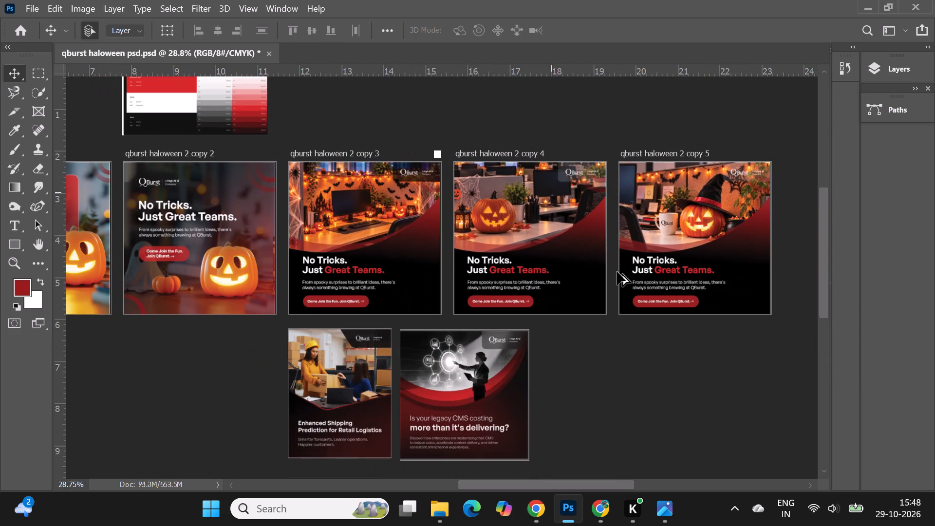
pyautogui.keyDown('alt'); pyautogui.scroll(3, 347, 401); pyautogui.keyUp('alt')
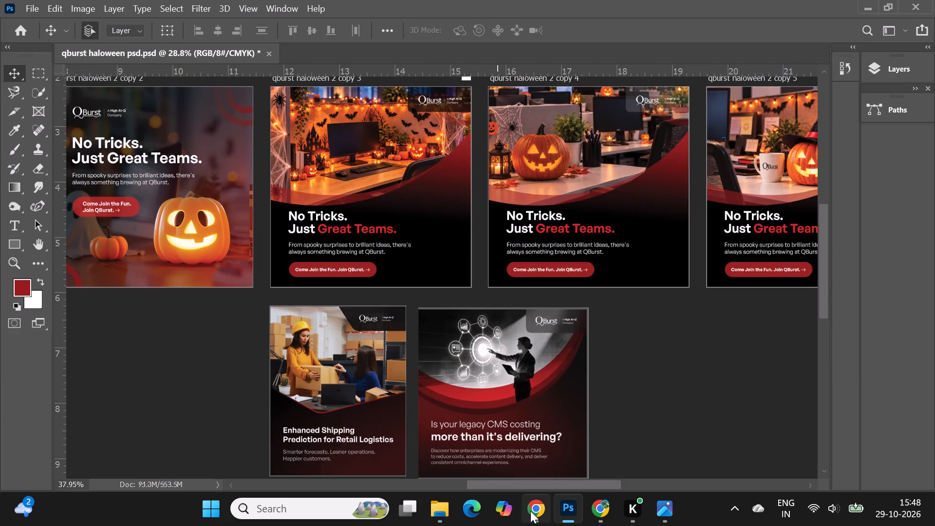
# Open the Figma social media designs file in Chrome, and return to the Photoshop document.
pyautogui.click(533, 511)
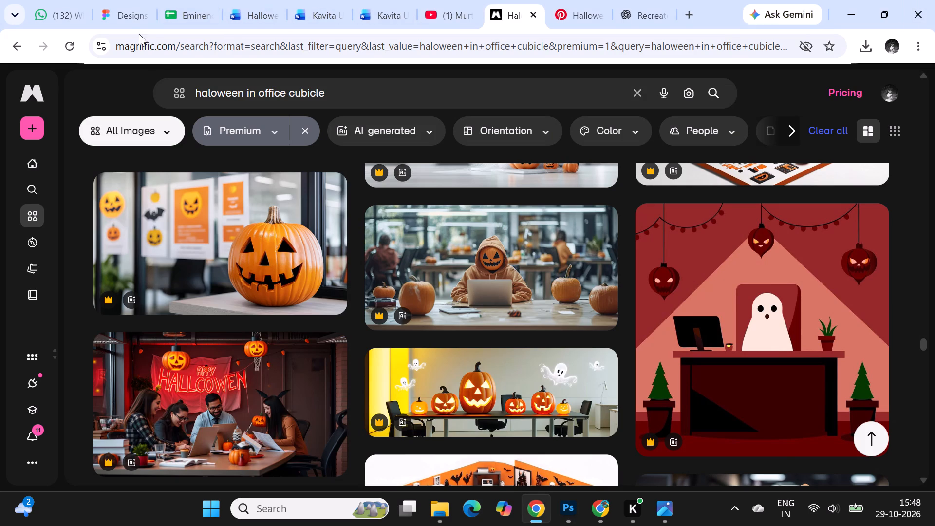
pyautogui.click(123, 15)
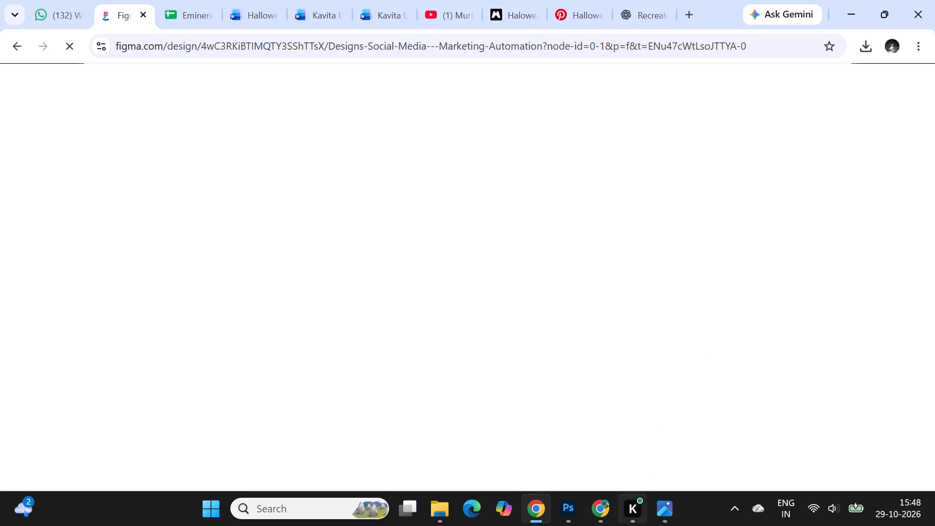
pyautogui.click(575, 512)
# Examine the mug, pumpkin and logo area on the qburst haloween 2 copy 5 artboard up close and beside the other variations.
pyautogui.keyDown('alt'); pyautogui.scroll(-2, 733, 234); pyautogui.keyUp('alt')
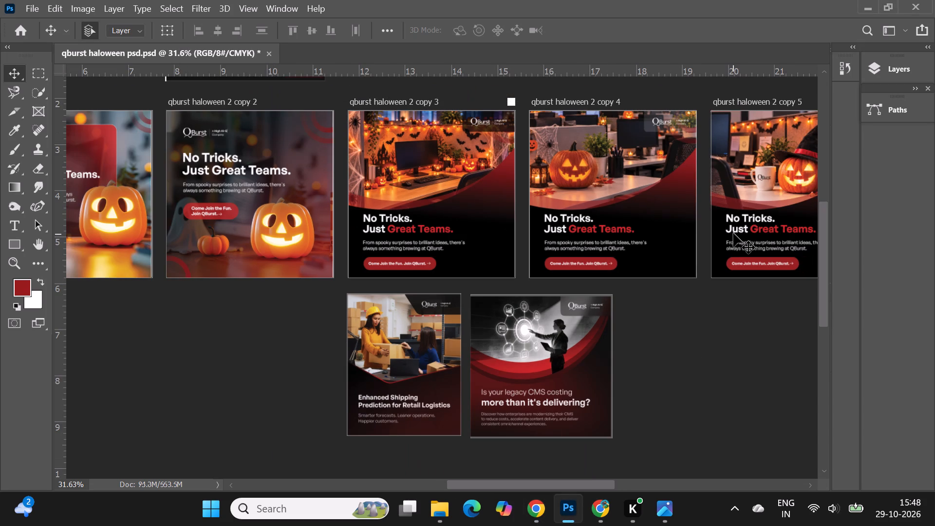
pyautogui.keyDown('alt'); pyautogui.scroll(2, 624, 187); pyautogui.keyUp('alt')
pyautogui.keyDown('alt'); pyautogui.scroll(-5, 260, 163); pyautogui.keyUp('alt')
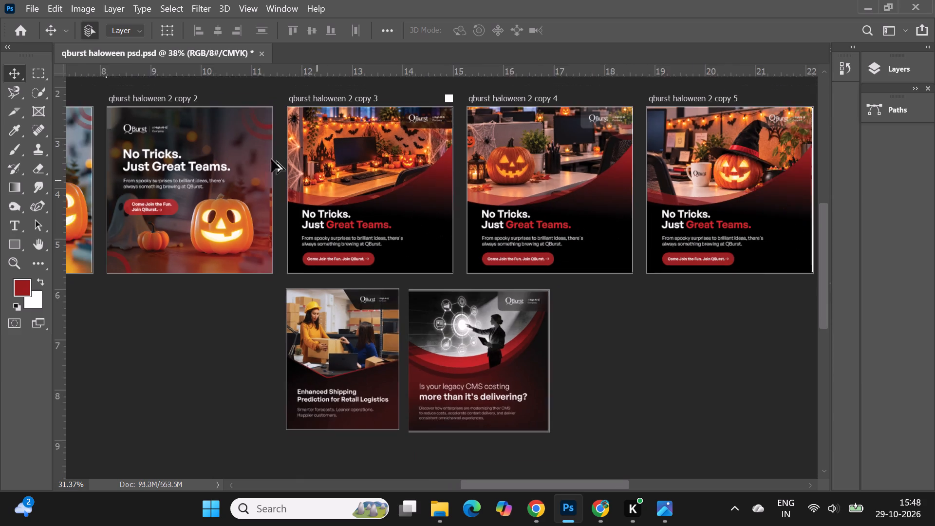
pyautogui.keyDown('alt'); pyautogui.scroll(2, 753, 156); pyautogui.keyUp('alt')
pyautogui.keyDown('alt'); pyautogui.scroll(4, 645, 122); pyautogui.keyUp('alt')
pyautogui.keyDown('alt'); pyautogui.scroll(4, 529, 114); pyautogui.keyUp('alt')
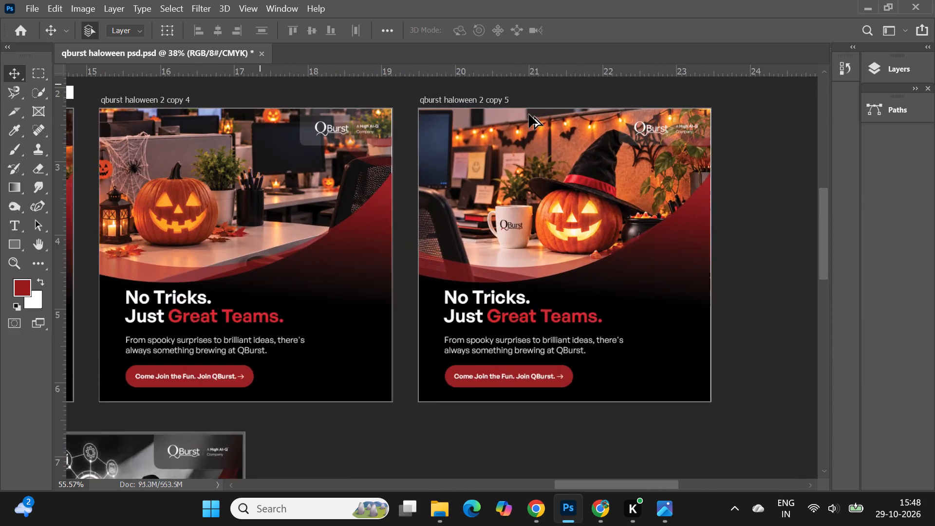
pyautogui.keyDown('alt'); pyautogui.scroll(1, 697, 168); pyautogui.keyUp('alt')
pyautogui.keyDown('alt'); pyautogui.scroll(4, 462, 243); pyautogui.keyUp('alt')
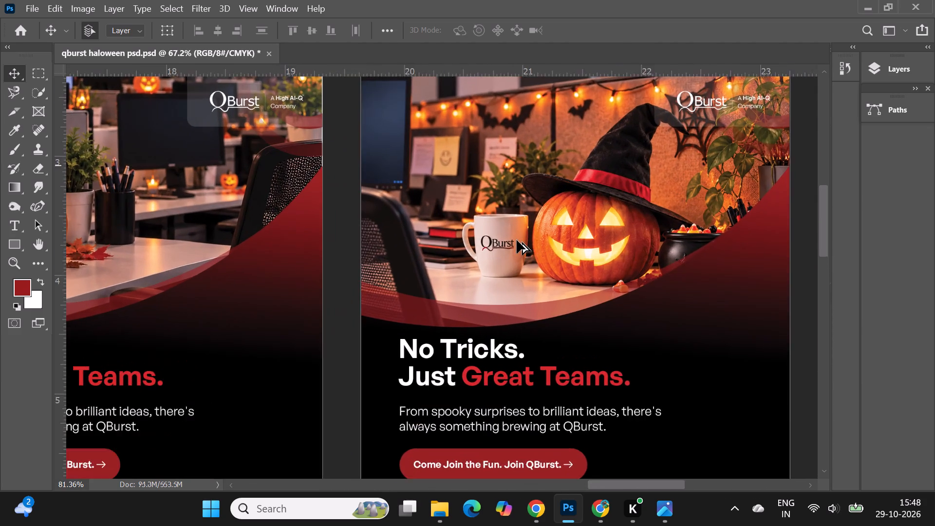
pyautogui.keyDown('alt'); pyautogui.scroll(-2, 396, 225); pyautogui.keyUp('alt')
pyautogui.keyDown('alt'); pyautogui.scroll(-2, 849, 220); pyautogui.keyUp('alt')
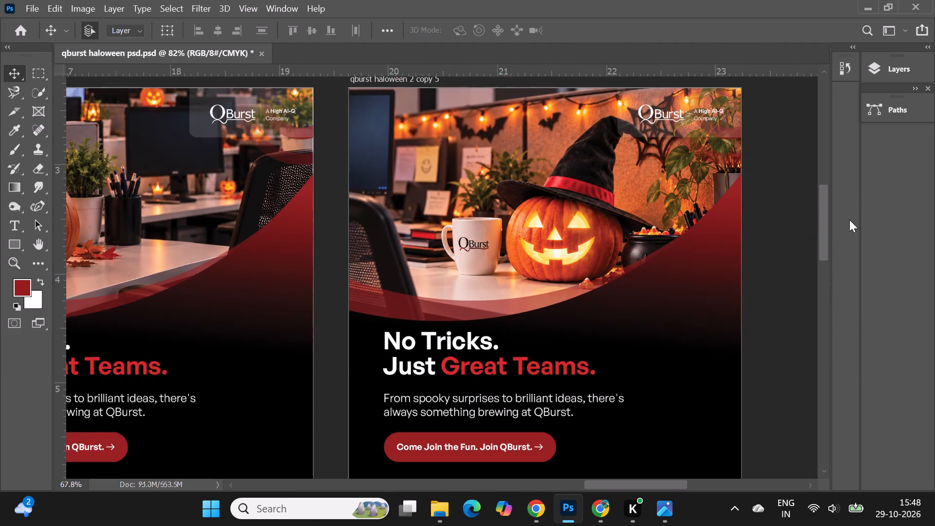
pyautogui.keyDown('alt'); pyautogui.scroll(-1, 849, 220); pyautogui.keyUp('alt')
pyautogui.keyDown('alt'); pyautogui.scroll(-1, 821, 161); pyautogui.keyUp('alt')
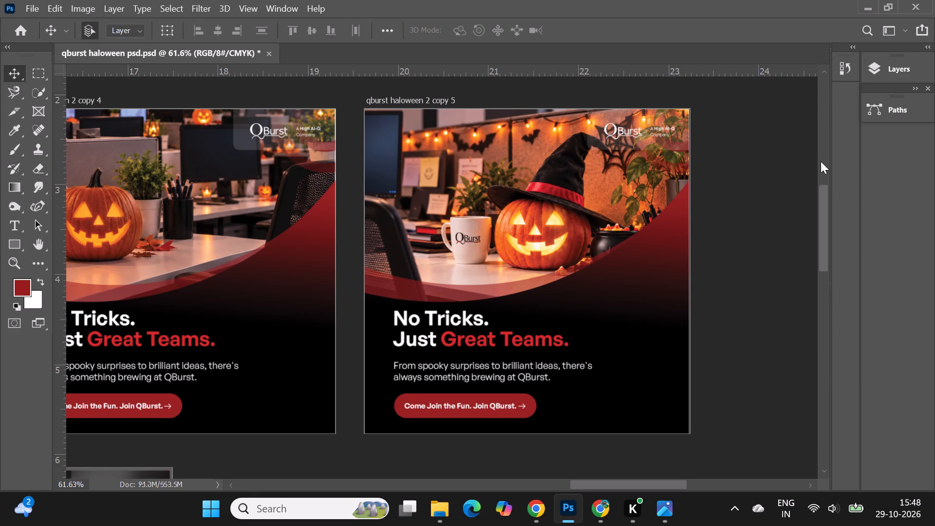
# Compare the three cubicle variations on the qburst haloween 2 copy 3, copy 4 and copy 5 artboards side by side.
pyautogui.keyDown('alt'); pyautogui.scroll(-1, 821, 161); pyautogui.keyUp('alt')
pyautogui.keyDown('alt'); pyautogui.scroll(-4, 766, 235); pyautogui.keyUp('alt')
pyautogui.keyDown('alt'); pyautogui.scroll(3, 208, 169); pyautogui.keyUp('alt')
pyautogui.keyDown('alt'); pyautogui.scroll(-4, 643, 171); pyautogui.keyUp('alt')
pyautogui.keyDown('alt'); pyautogui.scroll(2, 163, 160); pyautogui.keyUp('alt')
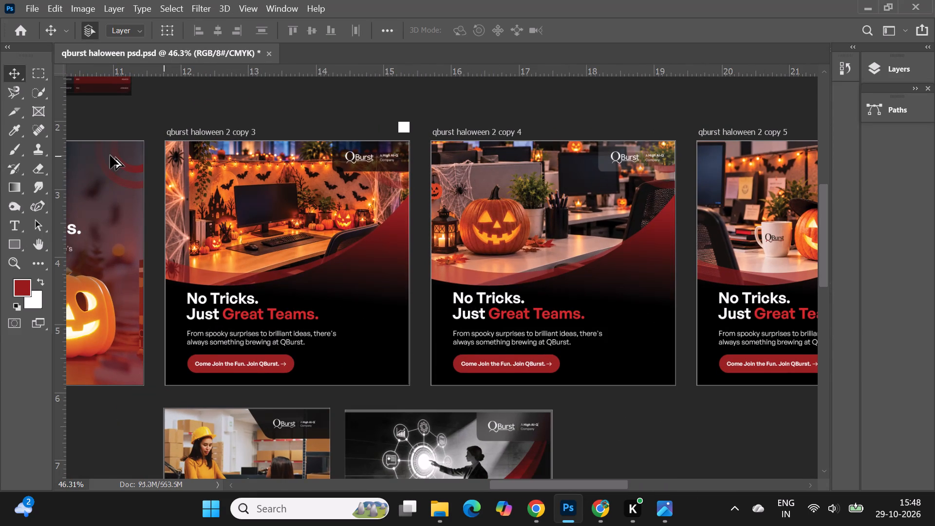
pyautogui.keyDown('alt'); pyautogui.scroll(-3, 110, 155); pyautogui.keyUp('alt')
pyautogui.keyDown('alt'); pyautogui.scroll(3, 551, 155); pyautogui.keyUp('alt')
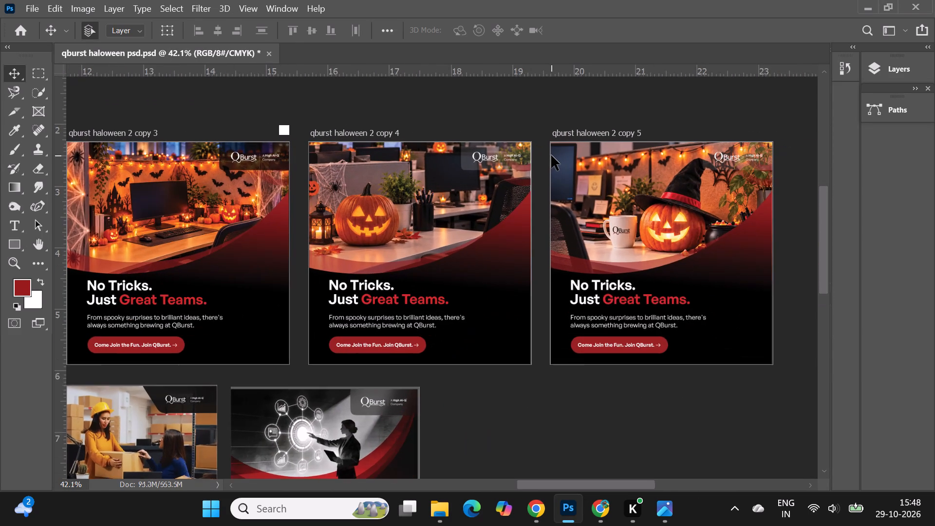
pyautogui.keyDown('alt'); pyautogui.scroll(-1, 761, 155); pyautogui.keyUp('alt')
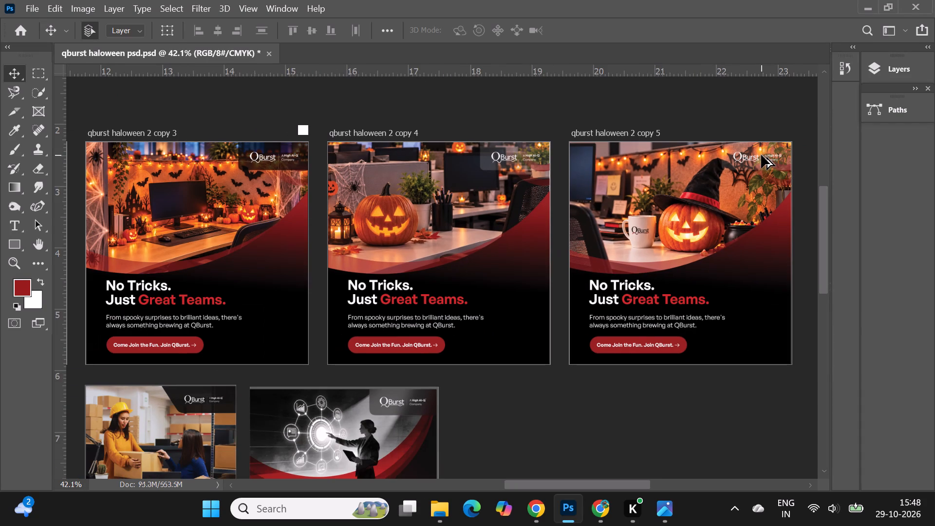
pyautogui.keyDown('alt'); pyautogui.scroll(-2, 69, 179); pyautogui.keyUp('alt')
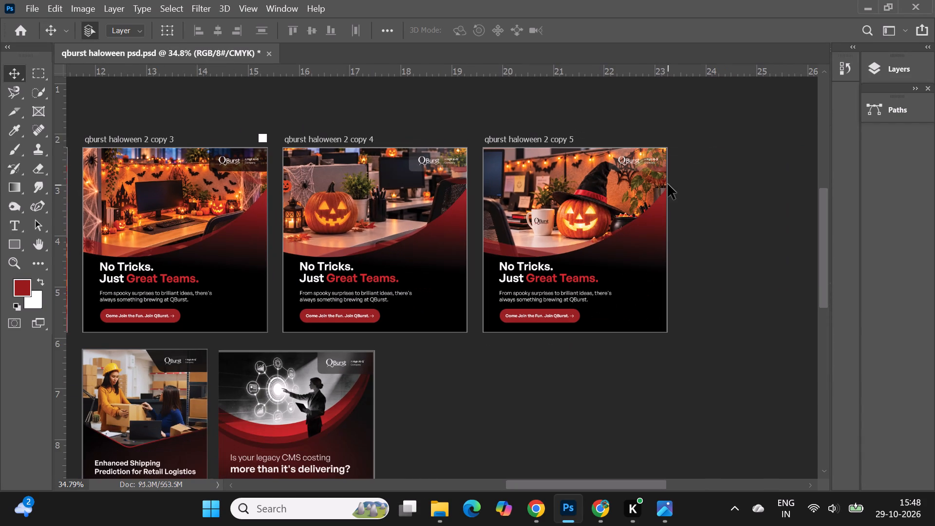
pyautogui.keyDown('alt'); pyautogui.scroll(1, 428, 186); pyautogui.keyUp('alt')
pyautogui.keyDown('alt'); pyautogui.scroll(3, 672, 178); pyautogui.keyUp('alt')
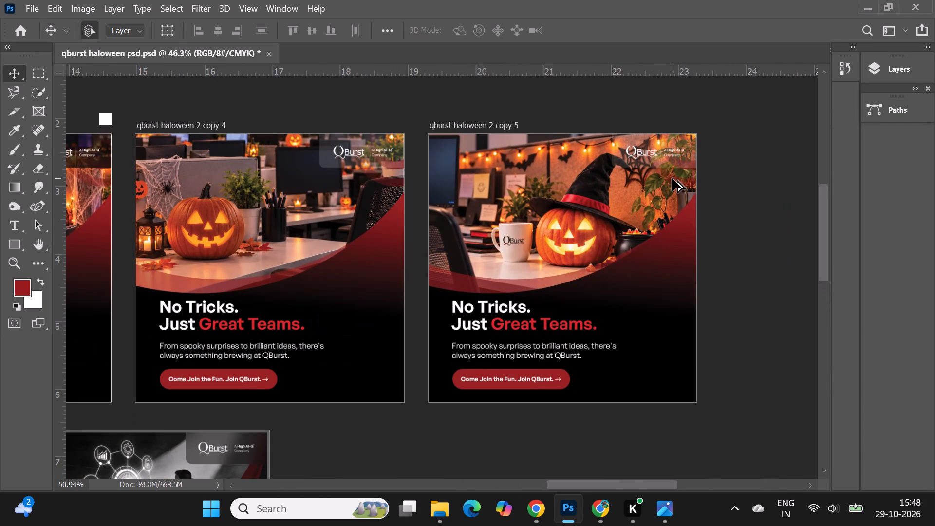
pyautogui.scroll(1, 691, 219)
pyautogui.keyDown('alt'); pyautogui.scroll(1, 481, 185); pyautogui.keyUp('alt')
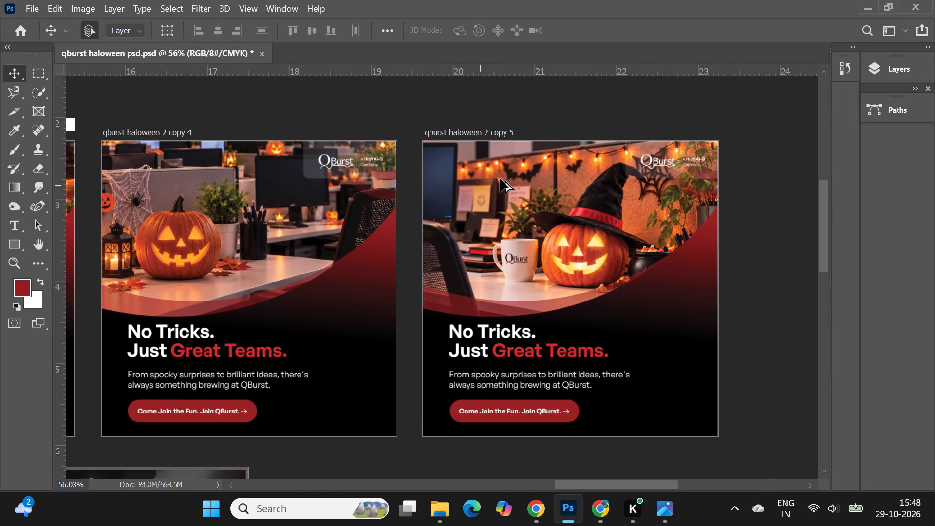
pyautogui.keyDown('alt'); pyautogui.scroll(-1, 501, 179); pyautogui.keyUp('alt')
pyautogui.click(755, 304)
pyautogui.keyDown('alt'); pyautogui.scroll(1, 574, 183); pyautogui.keyUp('alt')
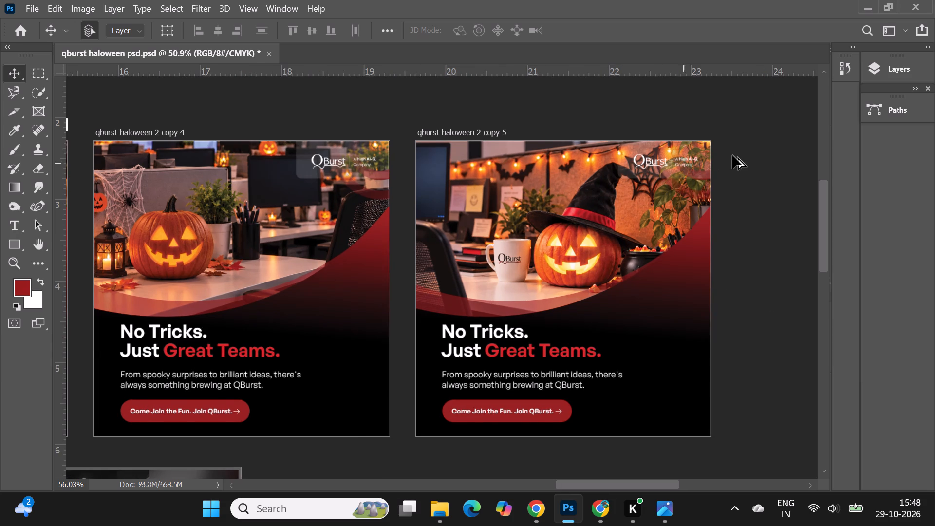
pyautogui.keyDown('alt'); pyautogui.scroll(2, 732, 155); pyautogui.keyUp('alt')
pyautogui.keyDown('alt'); pyautogui.scroll(-6, 732, 155); pyautogui.keyUp('alt')
pyautogui.keyDown('alt'); pyautogui.scroll(2, 732, 155); pyautogui.keyUp('alt')
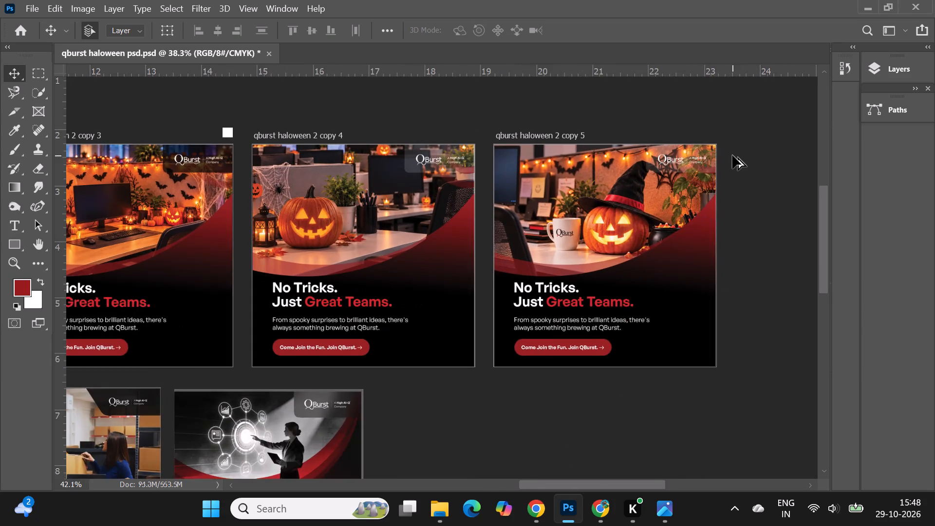
# Change the fill of the rectangle behind the QBurst logo to black on the qburst haloween 2 copy 5 artboard.
pyautogui.keyDown('alt'); pyautogui.scroll(4, 732, 155); pyautogui.keyUp('alt')
pyautogui.rightClick(617, 173)
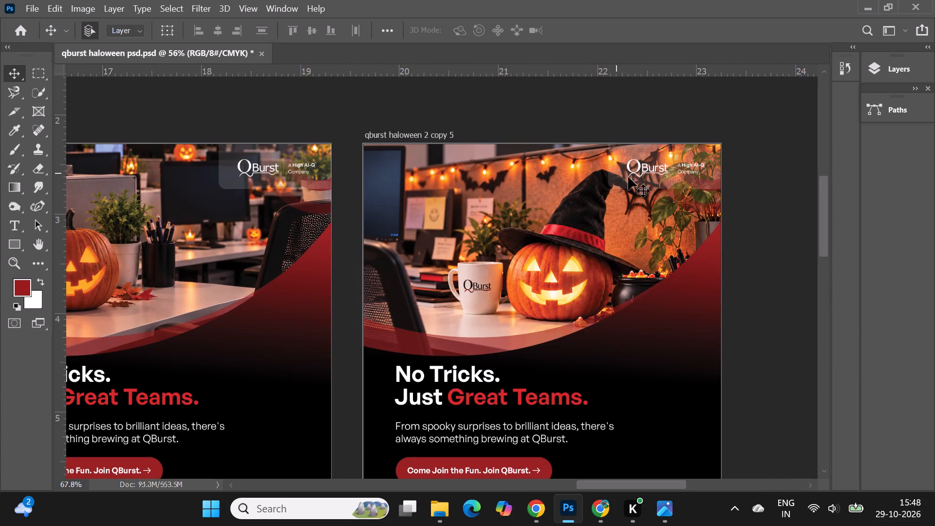
pyautogui.rightClick(613, 178)
pyautogui.click(634, 202)
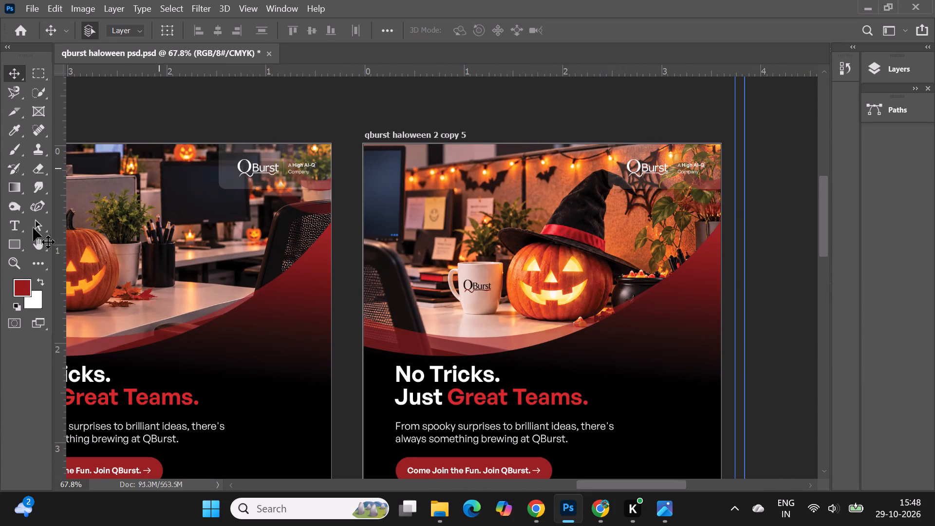
pyautogui.click(12, 250)
pyautogui.click(160, 29)
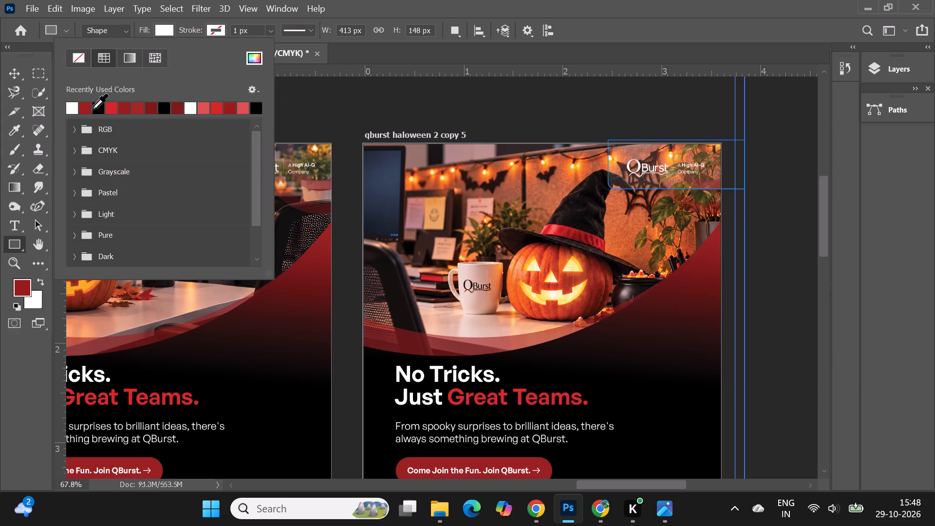
pyautogui.click(98, 109)
pyautogui.click(18, 71)
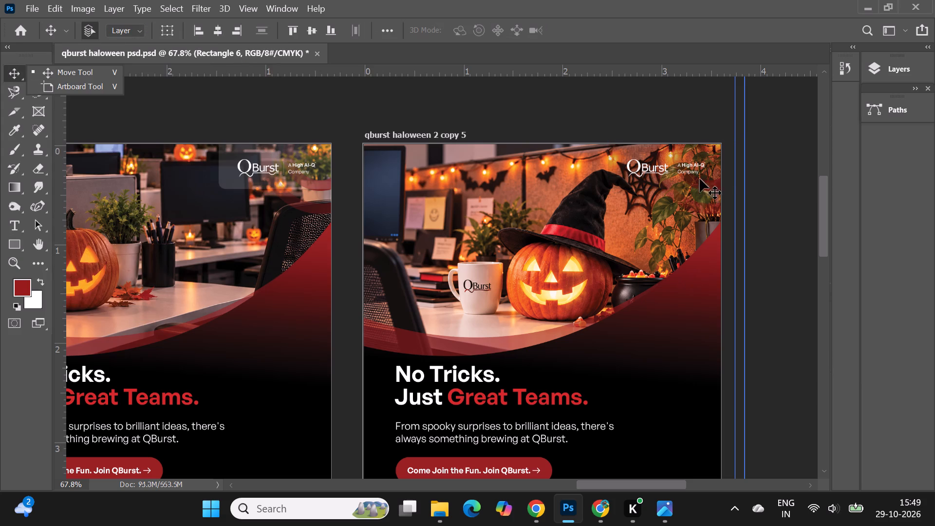
# Set the opacity of the Rectangle 6 logo panel on the copy 5 artboard to 51%.
pyautogui.click(882, 63)
pyautogui.click(848, 107)
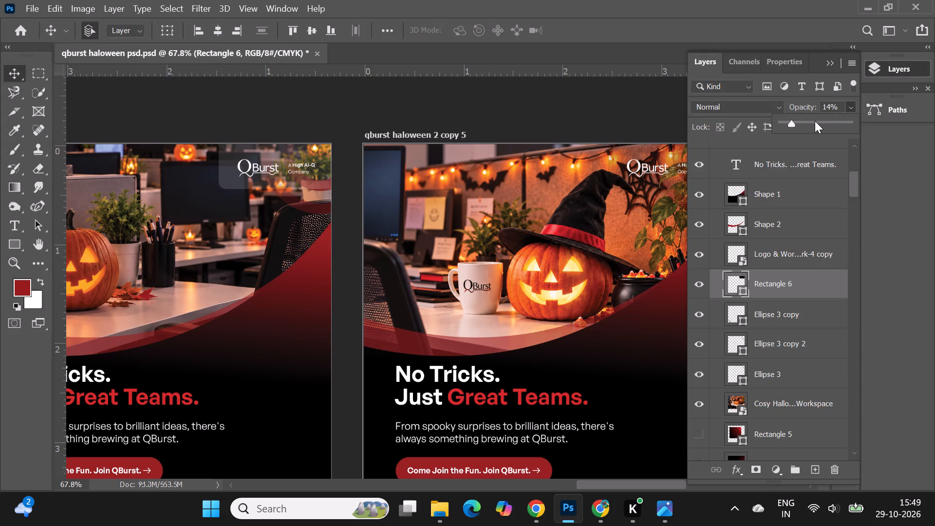
pyautogui.click(803, 121)
pyautogui.click(801, 121)
pyautogui.click(805, 122)
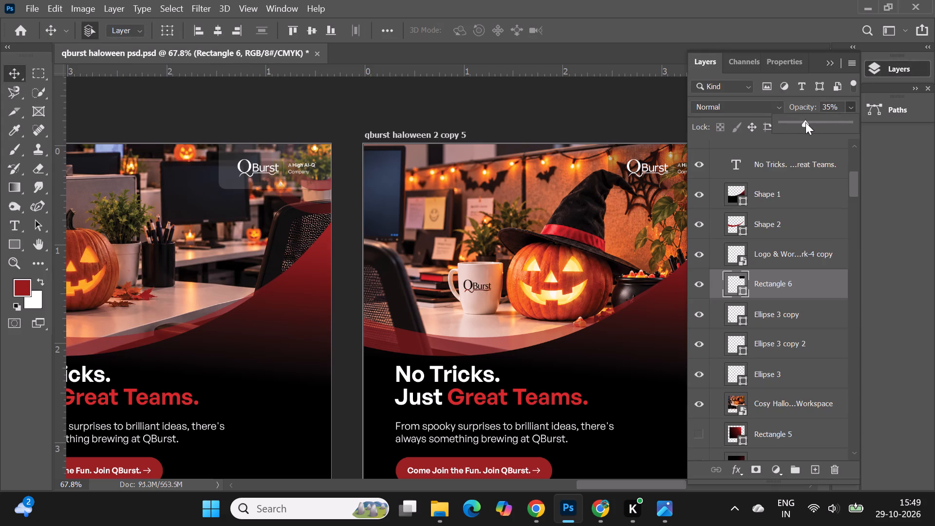
pyautogui.click(814, 124)
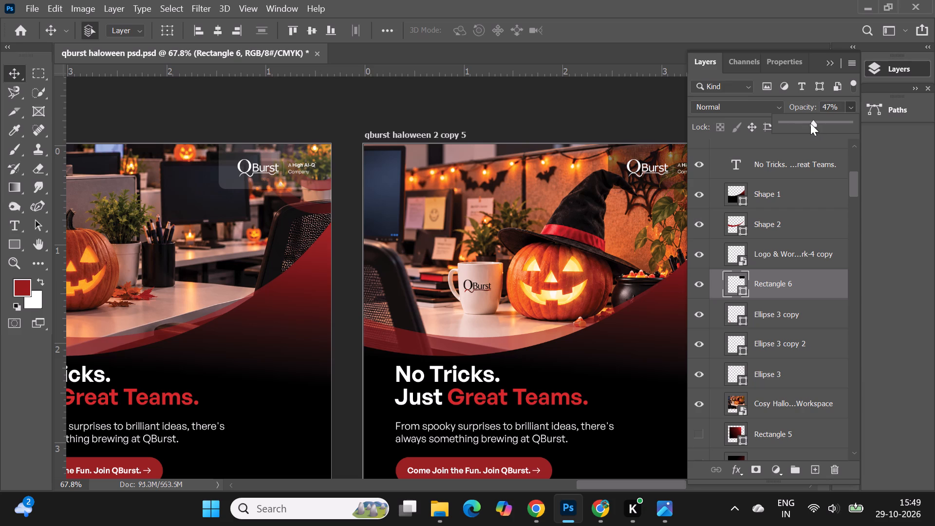
pyautogui.click(810, 123)
pyautogui.click(820, 122)
pyautogui.click(817, 122)
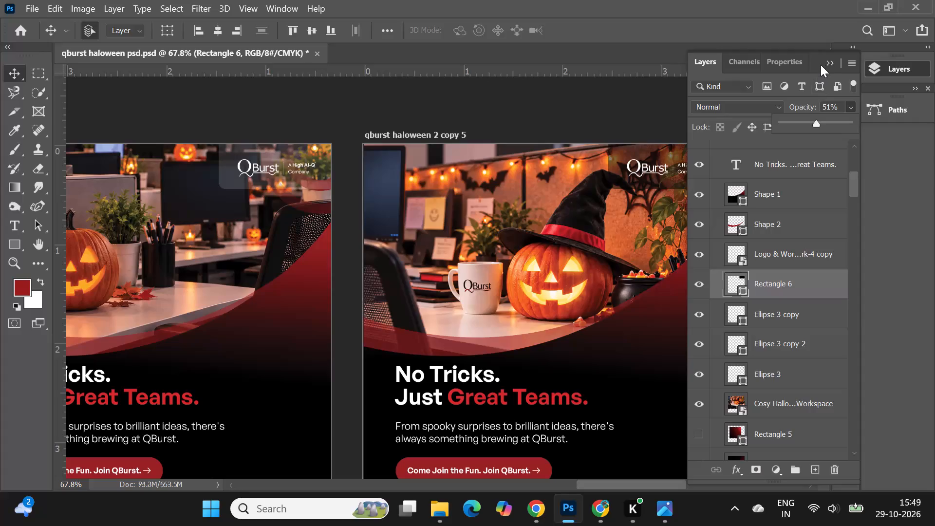
pyautogui.click(823, 61)
pyautogui.click(830, 61)
pyautogui.click(776, 153)
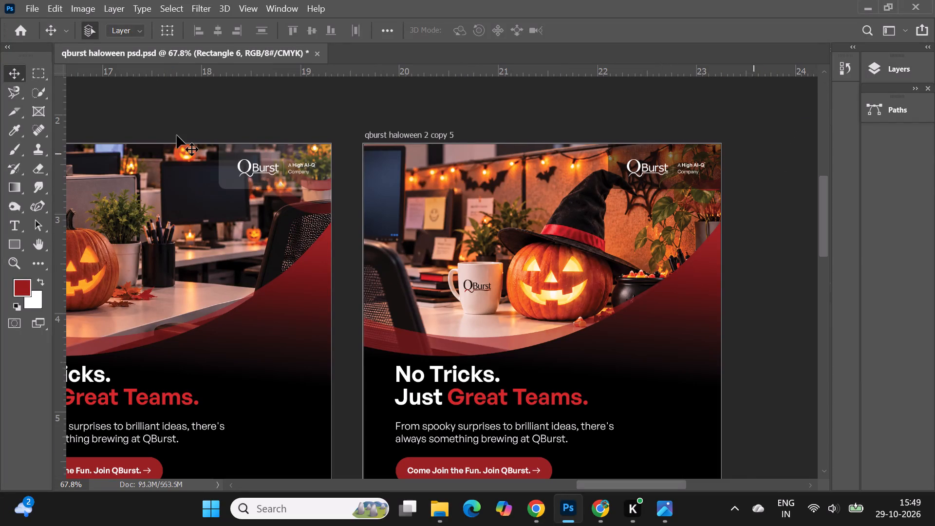
# Compare the logo panels on the copy 4 and copy 5 artboards, and examine the copy 5 image up close.
pyautogui.rightClick(230, 161)
pyautogui.click(259, 182)
pyautogui.keyDown('alt'); pyautogui.scroll(-2, 465, 159); pyautogui.keyUp('alt')
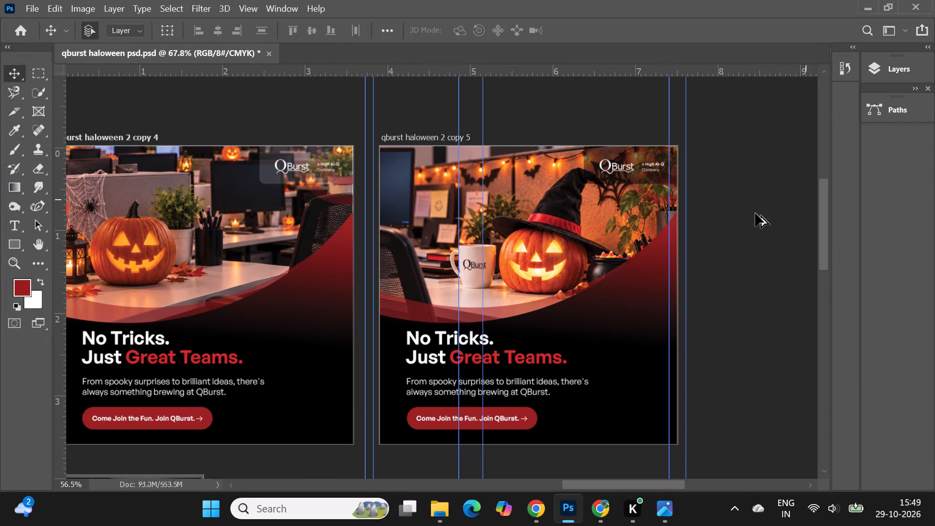
pyautogui.click(768, 223)
pyautogui.keyDown('alt'); pyautogui.scroll(5, 557, 164); pyautogui.keyUp('alt')
pyautogui.keyDown('alt'); pyautogui.scroll(-2, 349, 129); pyautogui.keyUp('alt')
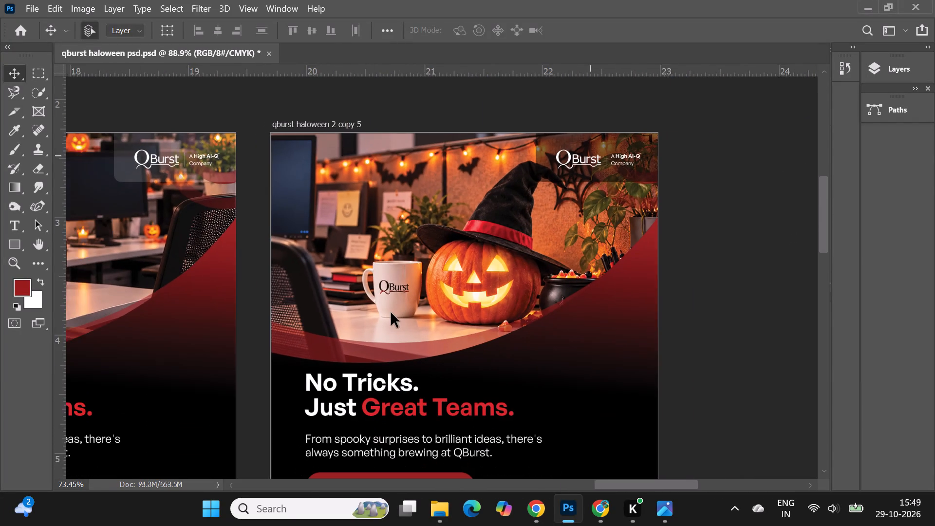
pyautogui.keyDown('alt'); pyautogui.scroll(1, 383, 312); pyautogui.keyUp('alt')
pyautogui.keyDown('alt'); pyautogui.scroll(-1, 442, 231); pyautogui.keyUp('alt')
pyautogui.keyDown('alt'); pyautogui.scroll(-1, 710, 234); pyautogui.keyUp('alt')
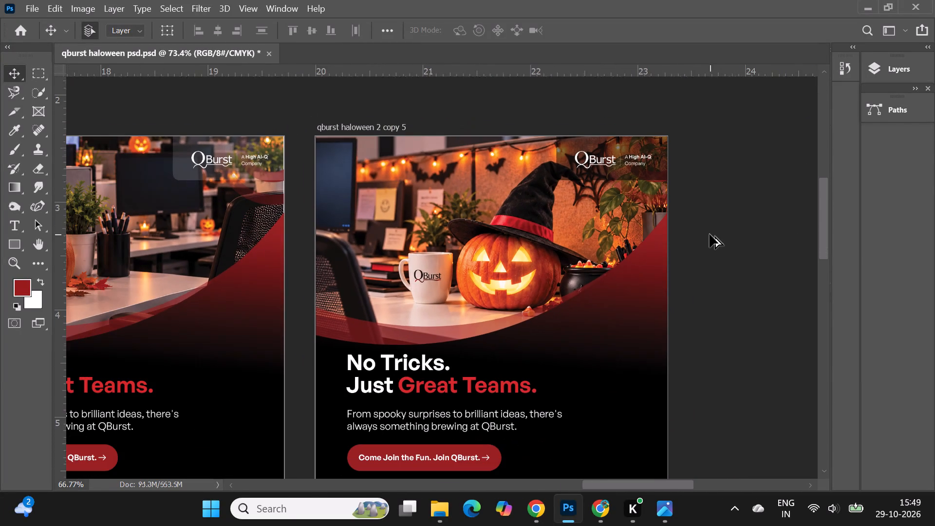
# Remove the QBurst logo from the white mug in the Cosy Halloween Cubicle Workspace image with the Spot Healing Brush.
pyautogui.rightClick(426, 279)
pyautogui.click(458, 300)
pyautogui.keyDown('alt'); pyautogui.scroll(1, 438, 291); pyautogui.keyUp('alt')
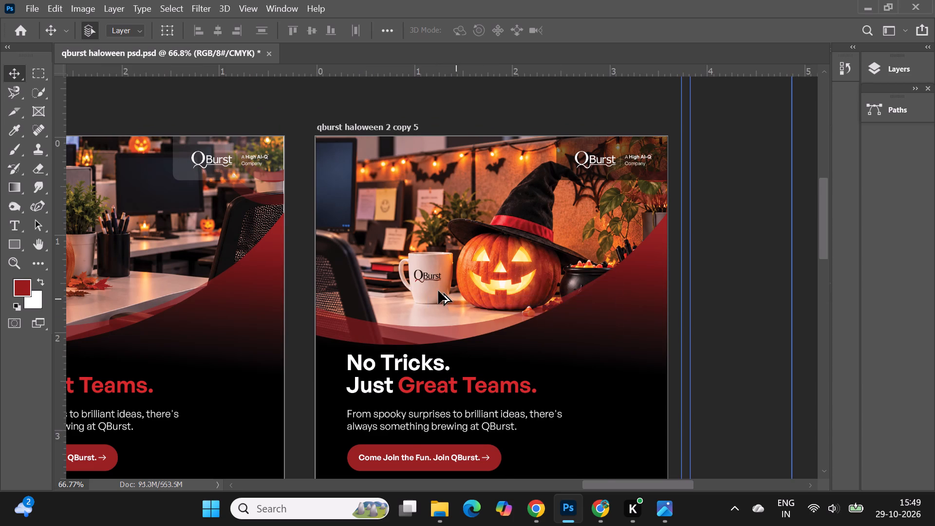
pyautogui.keyDown('alt'); pyautogui.scroll(4, 438, 291); pyautogui.keyUp('alt')
pyautogui.click(436, 260)
pyautogui.rightClick(436, 259)
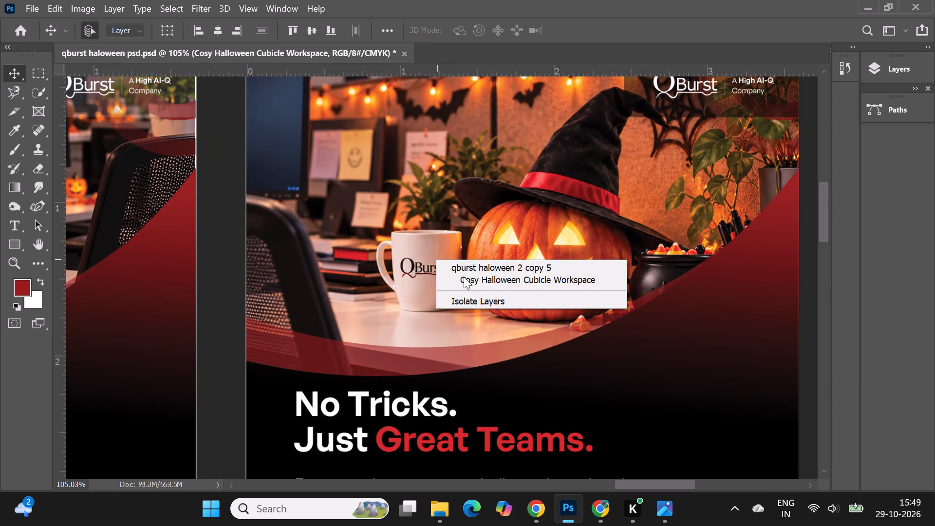
pyautogui.click(464, 277)
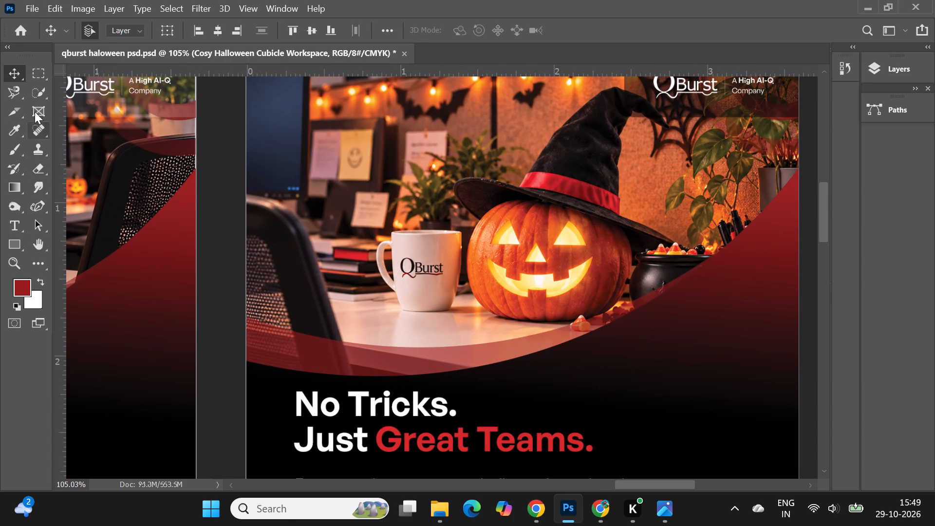
pyautogui.click(17, 153)
pyautogui.click(37, 131)
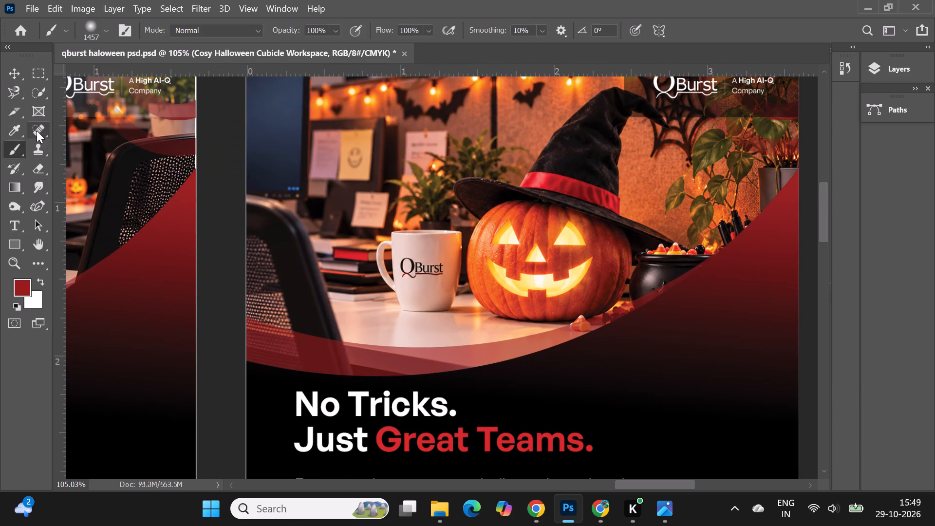
pyautogui.click(421, 270)
pyautogui.click(492, 215)
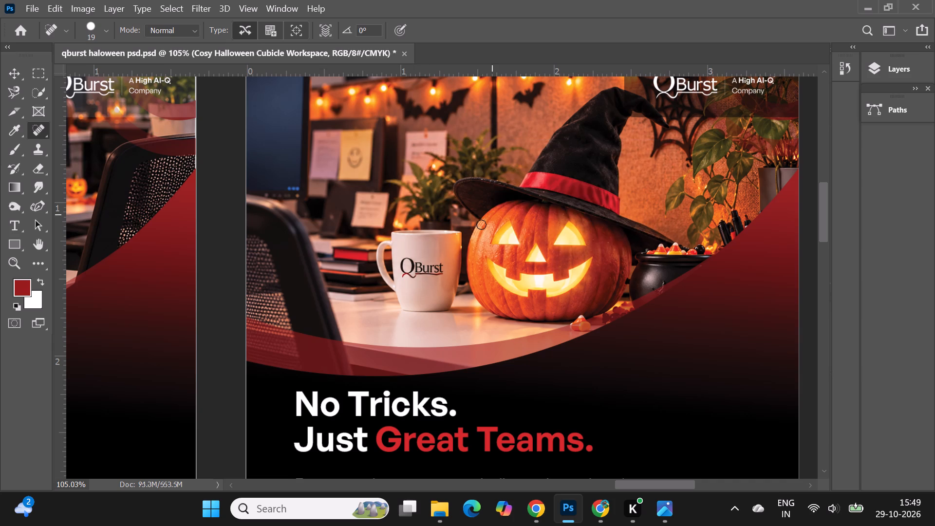
pyautogui.moveTo(408, 264); pyautogui.dragTo(417, 272)
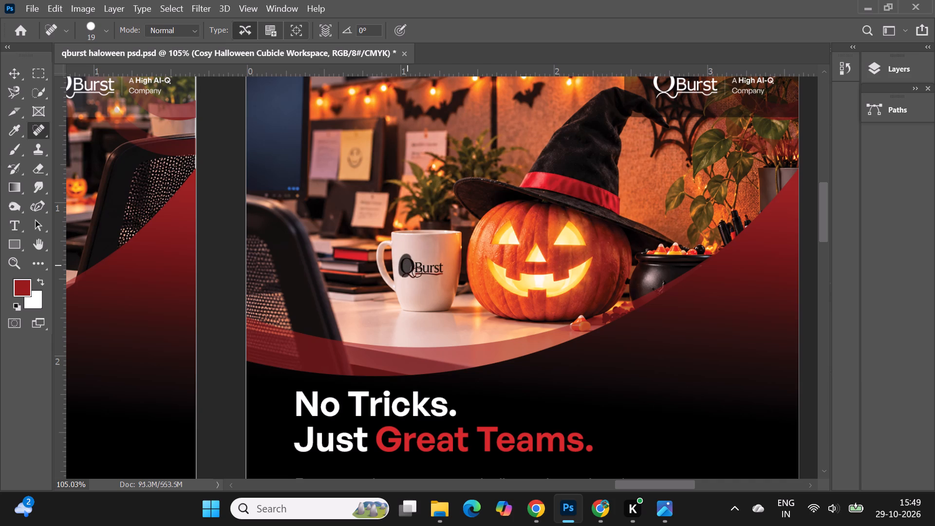
pyautogui.moveTo(417, 272); pyautogui.dragTo(425, 273)
pyautogui.moveTo(425, 273); pyautogui.dragTo(404, 276)
pyautogui.moveTo(416, 263); pyautogui.dragTo(411, 281)
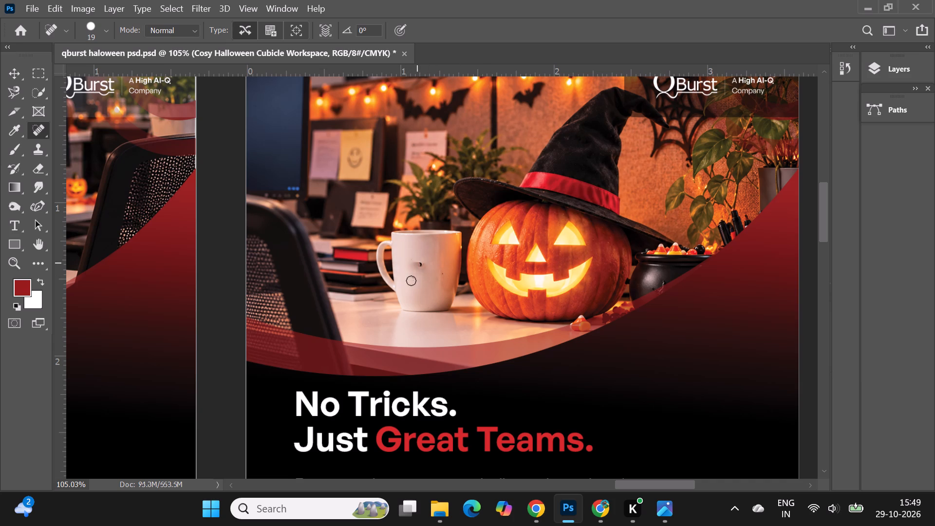
pyautogui.moveTo(411, 281); pyautogui.dragTo(446, 276)
# Smooth the retouched area on the front of the mug with further healing strokes, and return to the Move tool.
pyautogui.moveTo(423, 263); pyautogui.dragTo(427, 273)
pyautogui.moveTo(411, 261); pyautogui.dragTo(410, 269)
pyautogui.click(432, 275)
pyautogui.moveTo(429, 261); pyautogui.dragTo(427, 277)
pyautogui.keyDown('alt'); pyautogui.scroll(-5, 459, 225); pyautogui.keyUp('alt')
pyautogui.keyDown('alt'); pyautogui.scroll(-2, 636, 224); pyautogui.keyUp('alt')
pyautogui.click(10, 73)
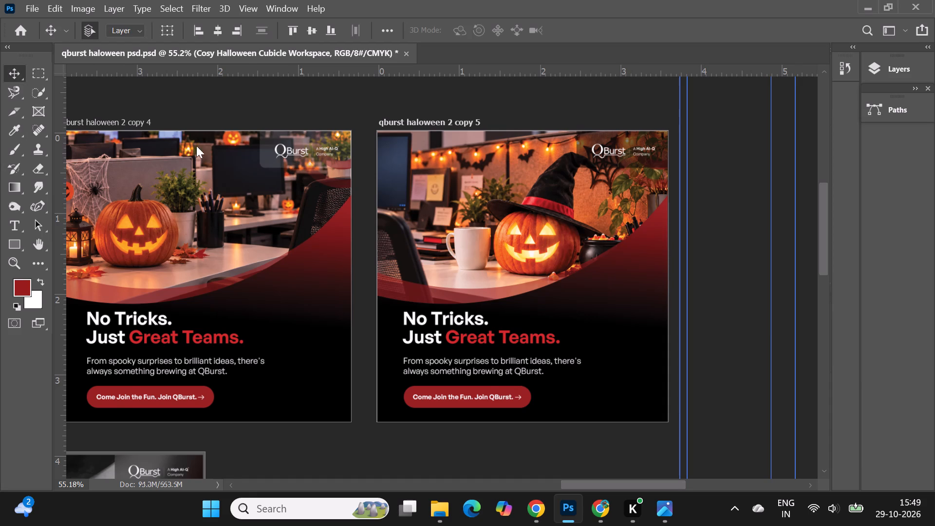
# Examine the copy 5 artboard with the plain mug, both up close and beside the copy 4 variation.
pyautogui.keyDown('alt'); pyautogui.scroll(-1, 511, 237); pyautogui.keyUp('alt')
pyautogui.click(729, 300)
pyautogui.keyDown('alt'); pyautogui.scroll(-2, 718, 238); pyautogui.keyUp('alt')
pyautogui.keyDown('alt'); pyautogui.scroll(5, 537, 278); pyautogui.keyUp('alt')
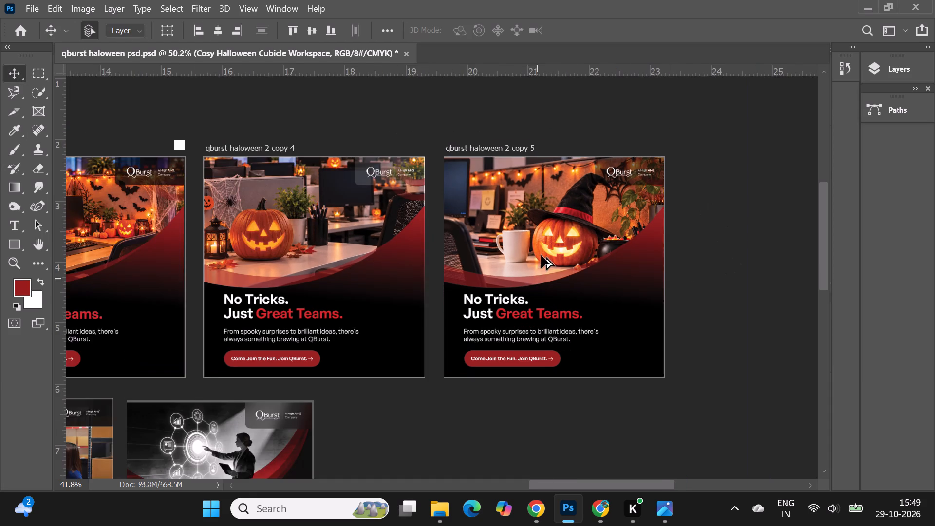
pyautogui.keyDown('alt'); pyautogui.scroll(7, 541, 255); pyautogui.keyUp('alt')
pyautogui.keyDown('alt'); pyautogui.scroll(-6, 533, 244); pyautogui.keyUp('alt')
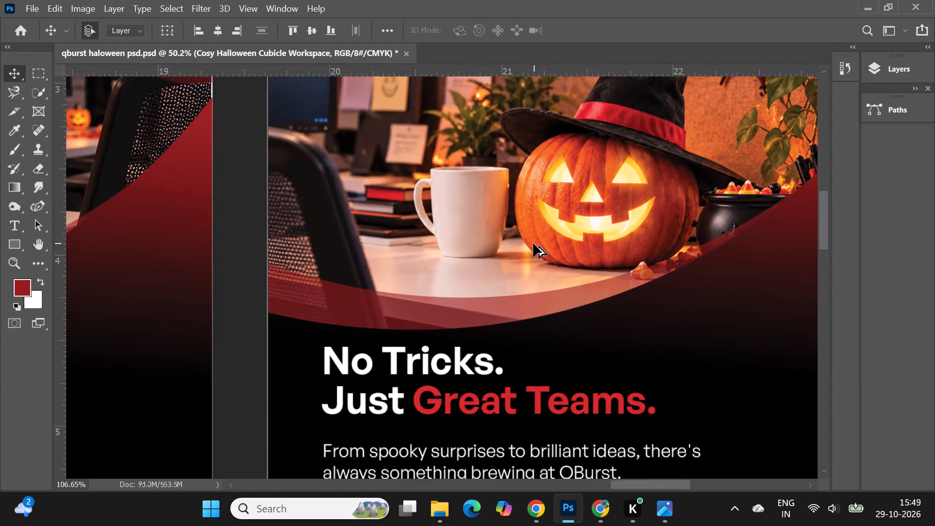
pyautogui.keyDown('alt'); pyautogui.scroll(-8, 533, 244); pyautogui.keyUp('alt')
pyautogui.click(730, 319)
pyautogui.scroll(1, 730, 319)
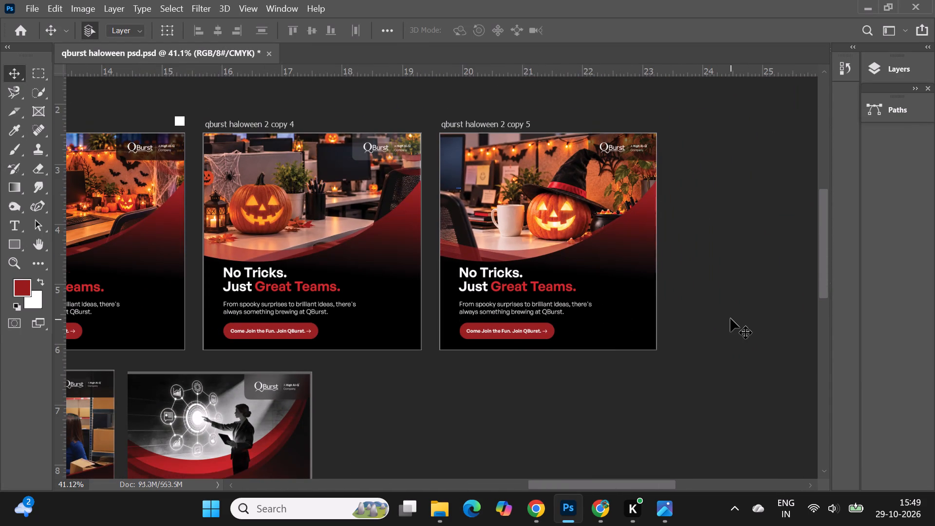
pyautogui.keyDown('alt'); pyautogui.scroll(1, 629, 244); pyautogui.keyUp('alt')
pyautogui.keyDown('alt'); pyautogui.scroll(-1, 726, 259); pyautogui.keyUp('alt')
pyautogui.keyDown('alt'); pyautogui.scroll(1, 412, 153); pyautogui.keyUp('alt')
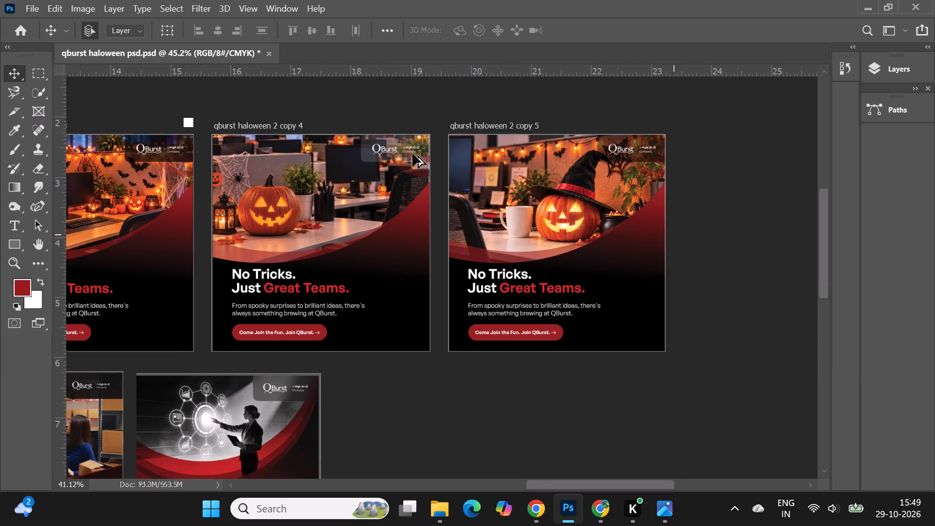
pyautogui.keyDown('alt'); pyautogui.scroll(1, 412, 153); pyautogui.keyUp('alt')
pyautogui.keyDown('alt'); pyautogui.scroll(1, 544, 208); pyautogui.keyUp('alt')
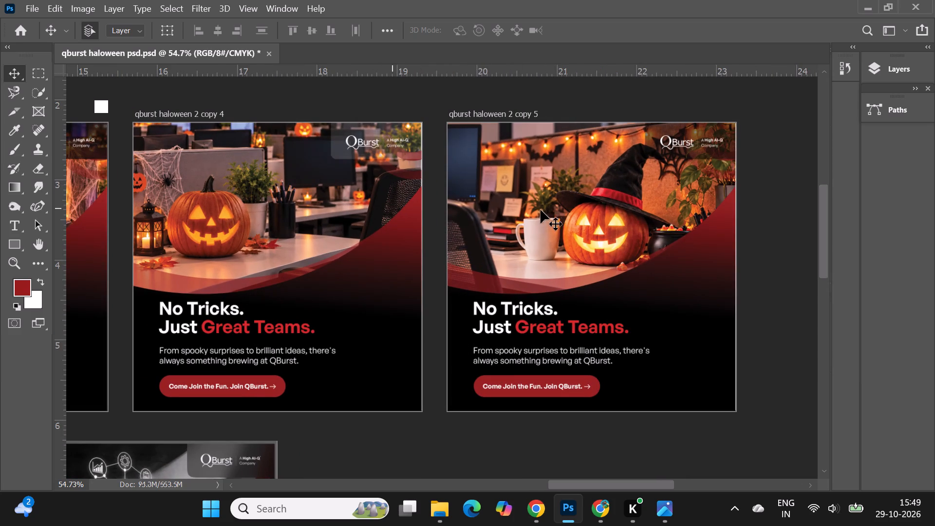
pyautogui.keyDown('alt'); pyautogui.scroll(-1, 531, 213); pyautogui.keyUp('alt')
pyautogui.keyDown('alt'); pyautogui.scroll(4, 673, 137); pyautogui.keyUp('alt')
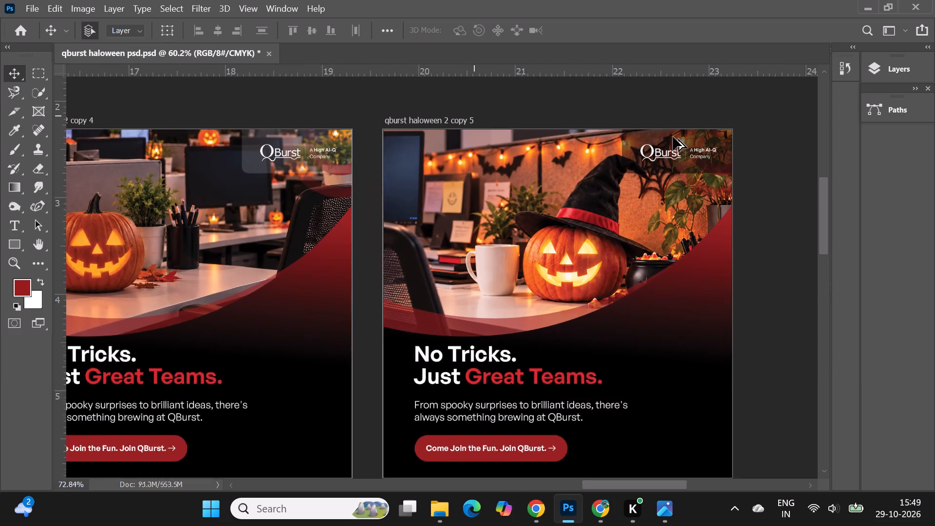
pyautogui.keyDown('alt'); pyautogui.scroll(1, 706, 135); pyautogui.keyUp('alt')
pyautogui.keyDown('alt'); pyautogui.scroll(-1, 532, 123); pyautogui.keyUp('alt')
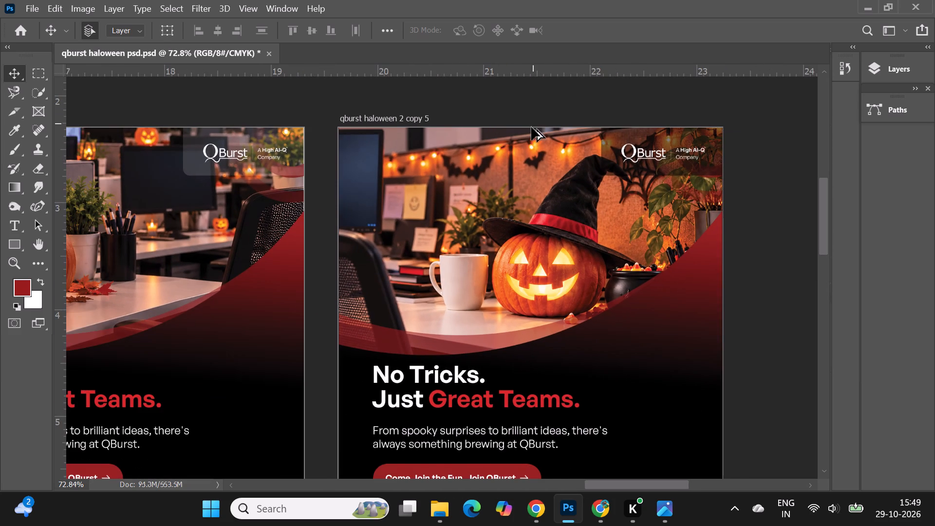
pyautogui.keyDown('alt'); pyautogui.scroll(1, 531, 127); pyautogui.keyUp('alt')
# Place a vertical guide along the left edge of the "No Tricks. Just Great Teams." headline on the copy 5 artboard.
pyautogui.click(390, 169)
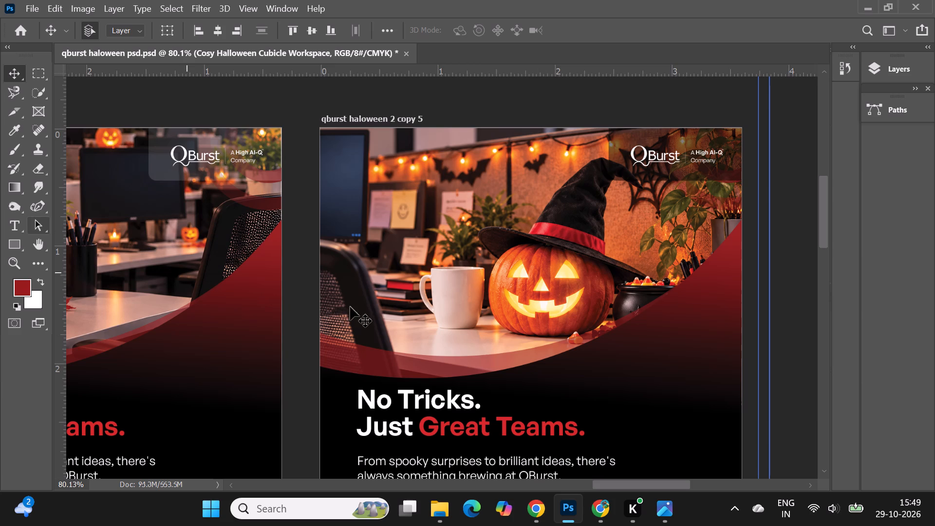
pyautogui.moveTo(63, 343); pyautogui.dragTo(364, 380)
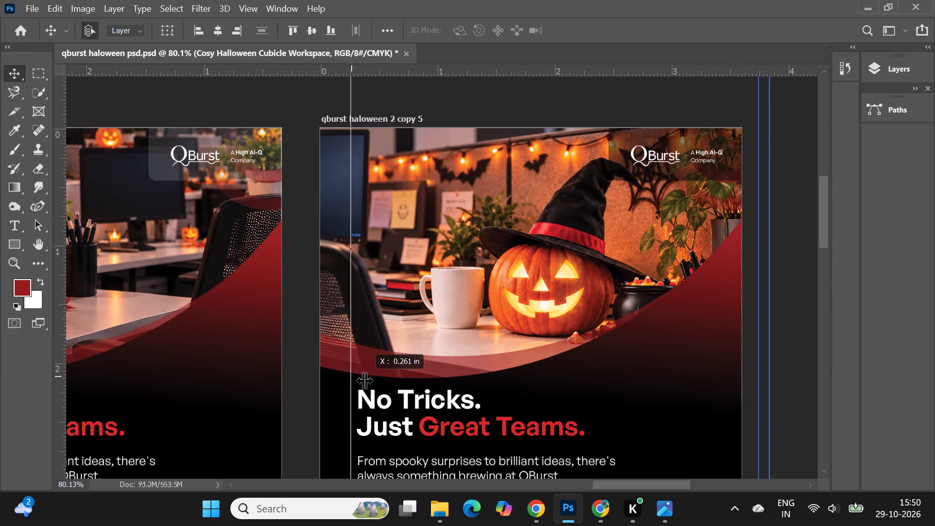
pyautogui.moveTo(364, 380); pyautogui.dragTo(359, 383)
# Place a horizontal guide along the top of the QBurst logo on the copy 5 artboard.
pyautogui.keyDown('alt'); pyautogui.scroll(4, 410, 232); pyautogui.keyUp('alt')
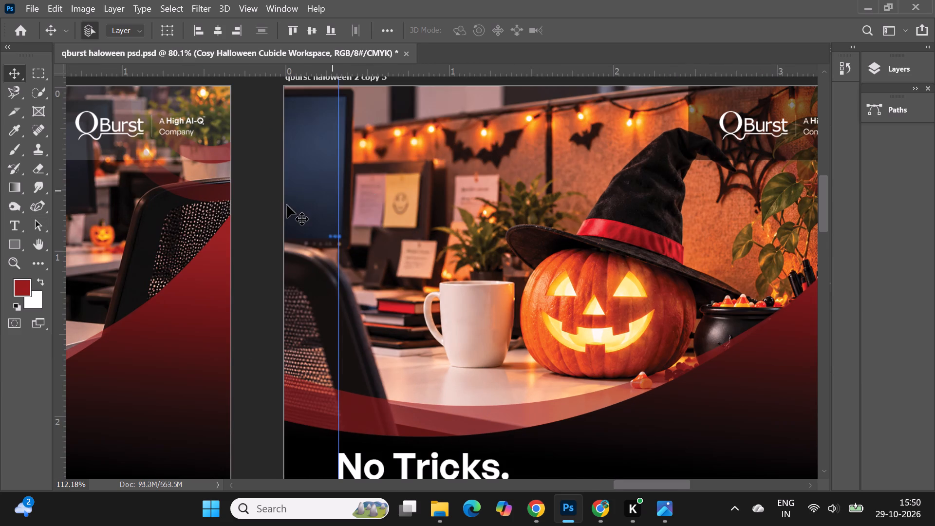
pyautogui.keyDown('alt'); pyautogui.scroll(-1, 286, 205); pyautogui.keyUp('alt')
pyautogui.scroll(2, 535, 149)
pyautogui.keyDown('alt'); pyautogui.scroll(-2, 297, 162); pyautogui.keyUp('alt')
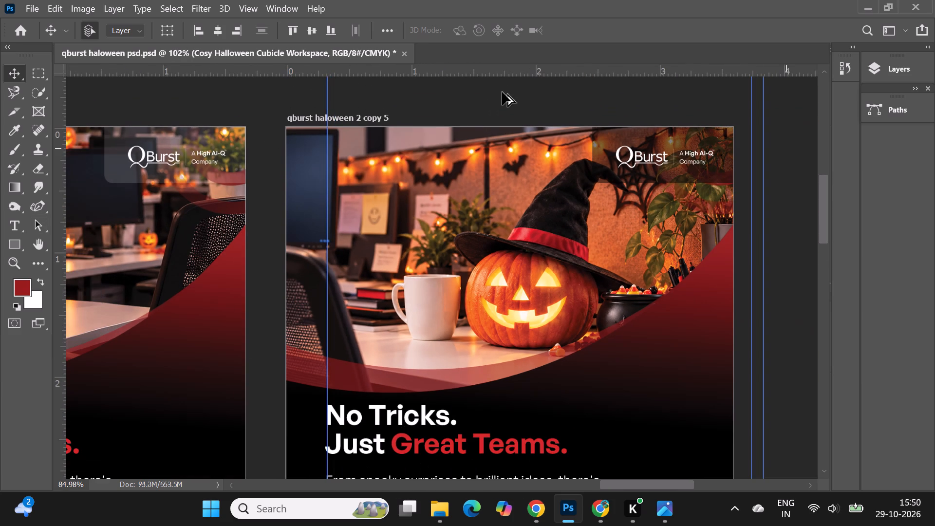
pyautogui.moveTo(507, 74); pyautogui.dragTo(514, 151)
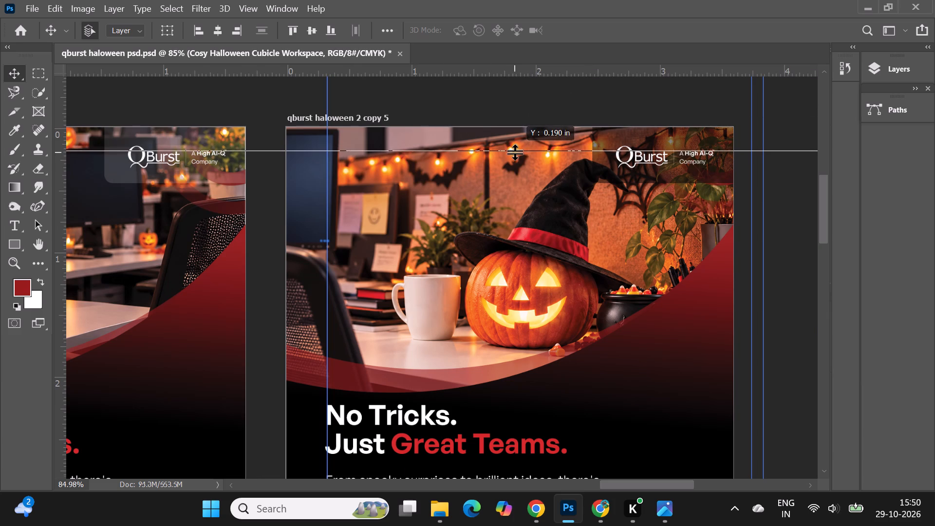
pyautogui.moveTo(514, 151); pyautogui.dragTo(521, 148)
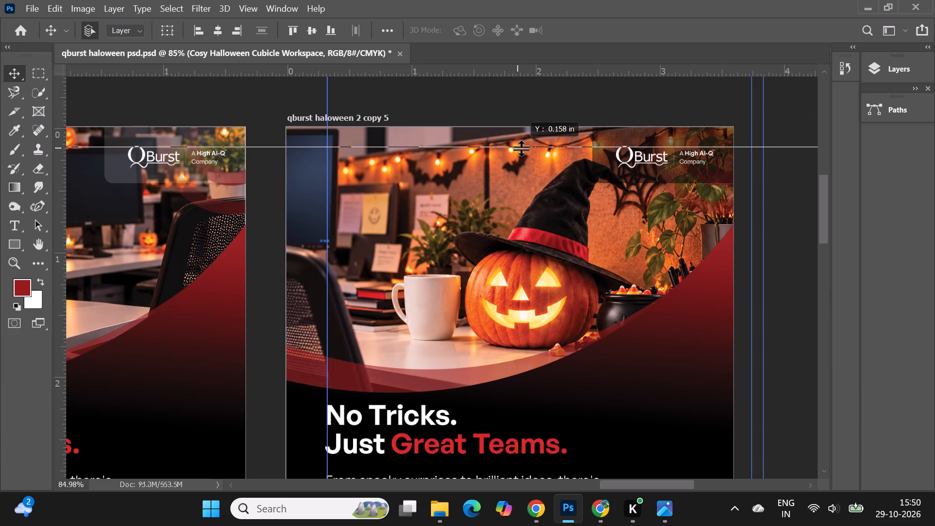
pyautogui.moveTo(521, 148); pyautogui.dragTo(518, 146)
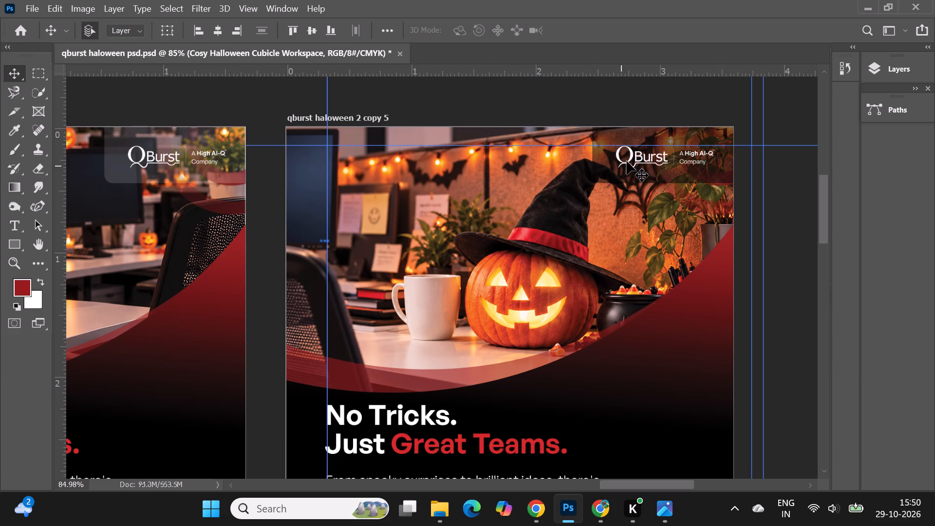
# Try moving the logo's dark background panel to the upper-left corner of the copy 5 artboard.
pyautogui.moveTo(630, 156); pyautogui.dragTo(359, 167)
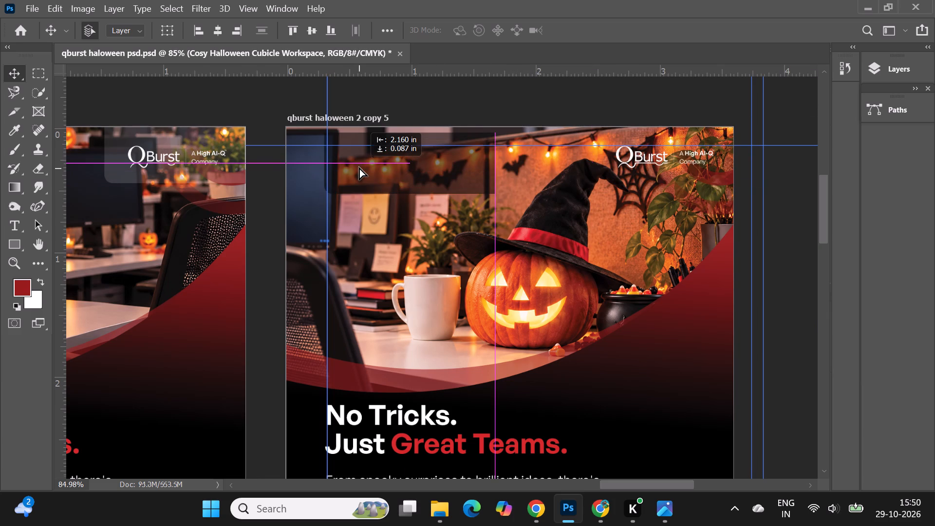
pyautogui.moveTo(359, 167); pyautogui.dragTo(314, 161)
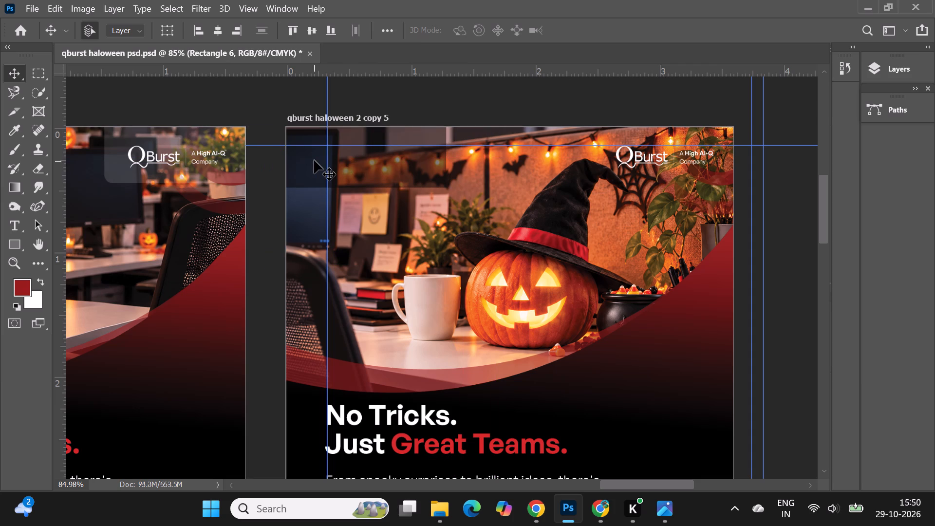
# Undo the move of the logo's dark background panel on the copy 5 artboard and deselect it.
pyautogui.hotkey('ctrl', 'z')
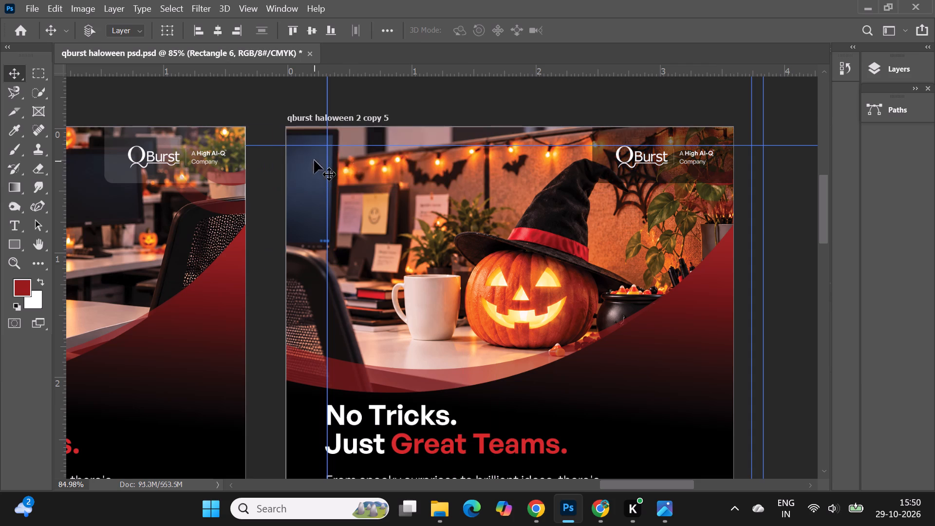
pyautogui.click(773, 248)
# Shift the desk photo on the copy 4 artboard leftward until its pumpkin meets the artboard's left edge.
pyautogui.keyDown('alt'); pyautogui.scroll(-4, 665, 151); pyautogui.keyUp('alt')
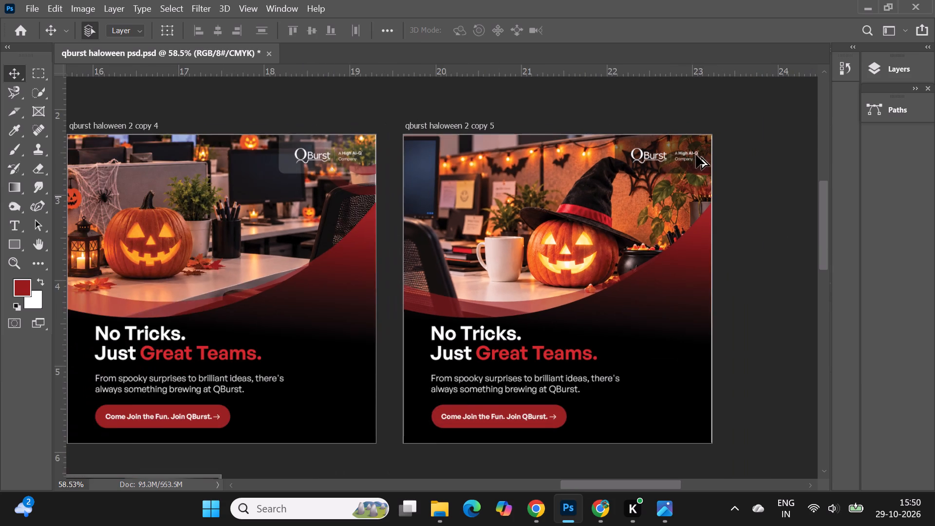
pyautogui.keyDown('alt'); pyautogui.scroll(-3, 778, 175); pyautogui.keyUp('alt')
pyautogui.keyDown('alt'); pyautogui.scroll(1, 542, 203); pyautogui.keyUp('alt')
pyautogui.keyDown('alt'); pyautogui.scroll(1, 718, 222); pyautogui.keyUp('alt')
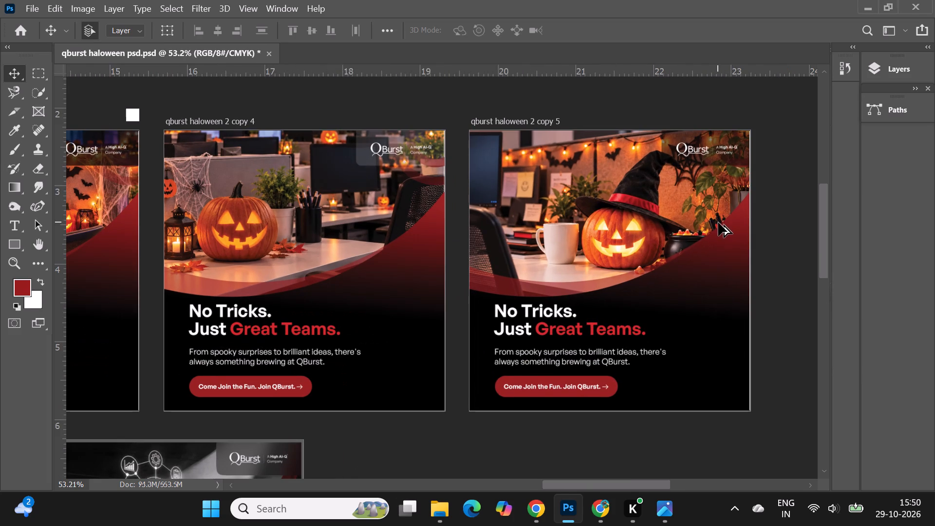
pyautogui.keyDown('alt'); pyautogui.scroll(1, 347, 222); pyautogui.keyUp('alt')
pyautogui.click(243, 225)
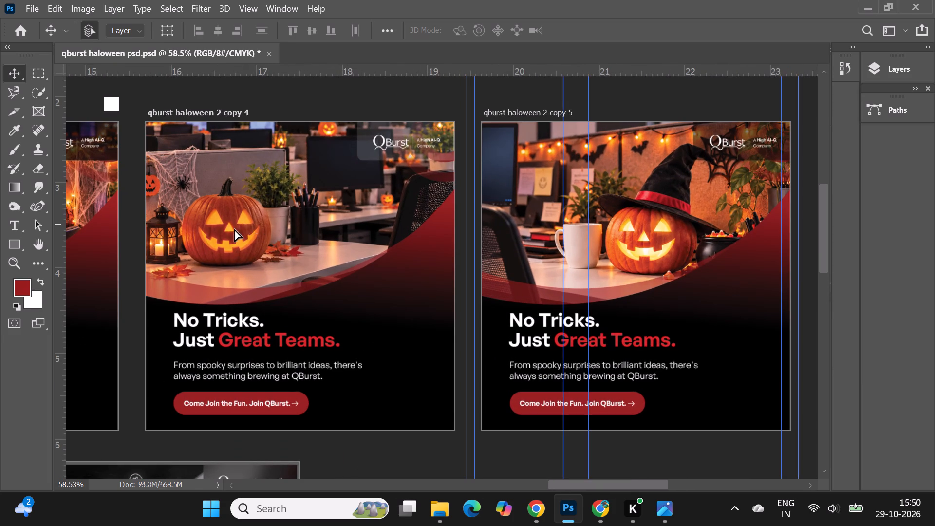
pyautogui.moveTo(244, 217); pyautogui.dragTo(208, 219)
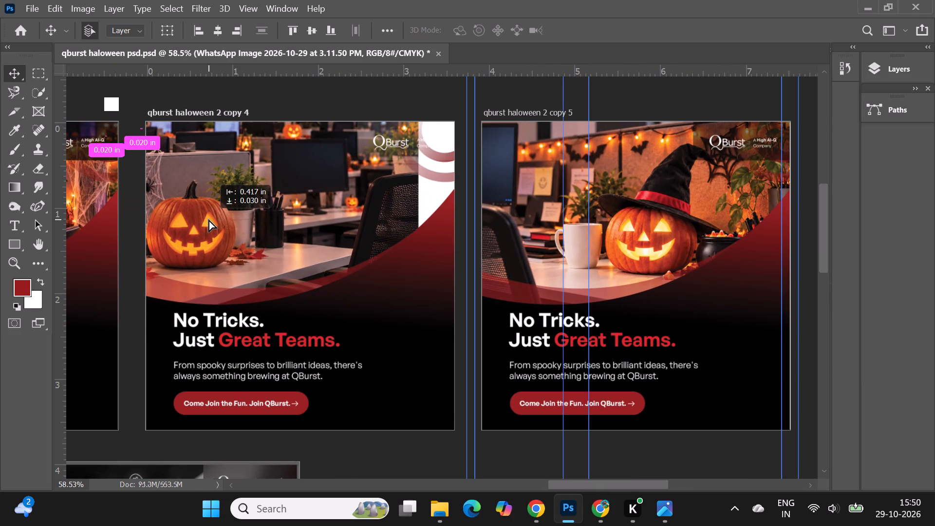
pyautogui.moveTo(208, 219); pyautogui.dragTo(201, 218)
# Scale the copy 4 photo up to about 26.7% and raise it so it fills the artboard's upper-right corner behind the logo.
pyautogui.hotkey('ctrl', 't')
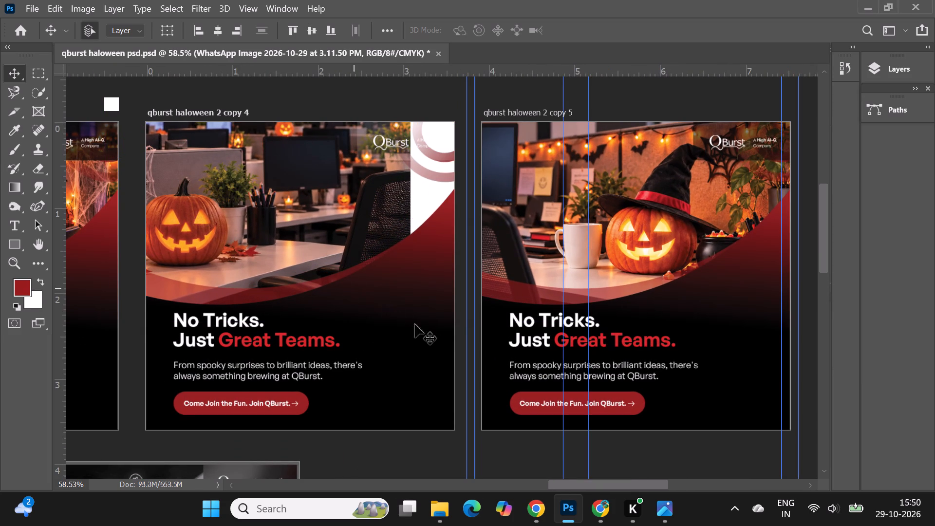
pyautogui.moveTo(412, 327); pyautogui.dragTo(426, 333)
pyautogui.moveTo(421, 334); pyautogui.dragTo(458, 370)
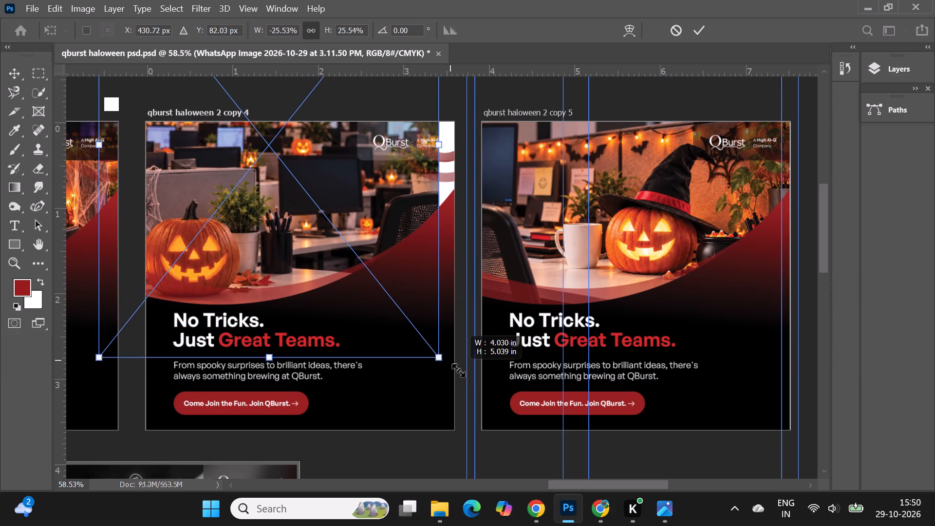
pyautogui.moveTo(458, 370); pyautogui.dragTo(461, 376)
pyautogui.moveTo(269, 216); pyautogui.dragTo(264, 200)
pyautogui.moveTo(261, 243); pyautogui.dragTo(259, 231)
pyautogui.moveTo(259, 248); pyautogui.dragTo(260, 239)
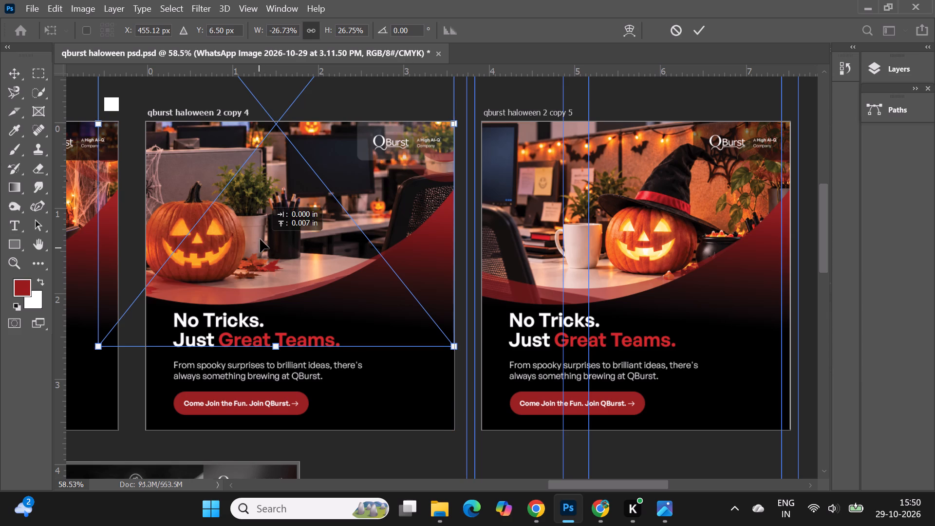
pyautogui.moveTo(260, 239); pyautogui.dragTo(259, 244)
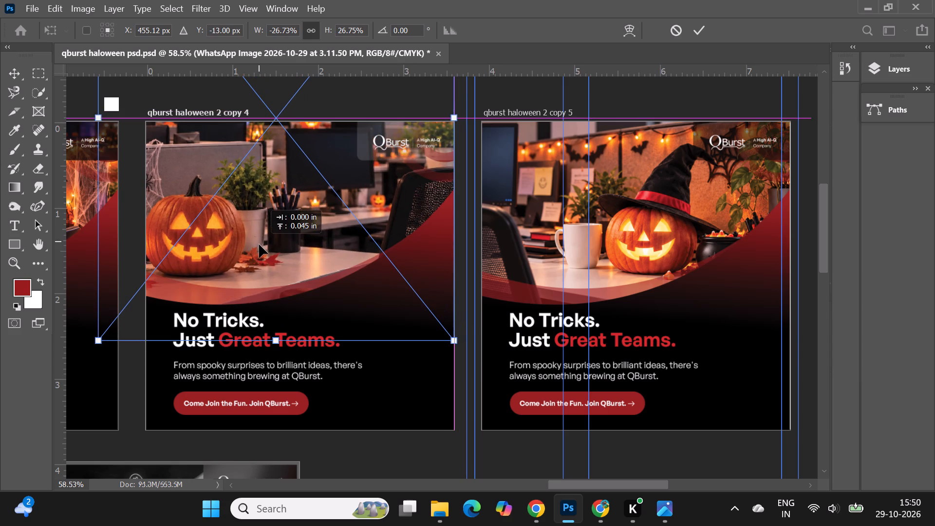
pyautogui.moveTo(259, 244); pyautogui.dragTo(259, 242)
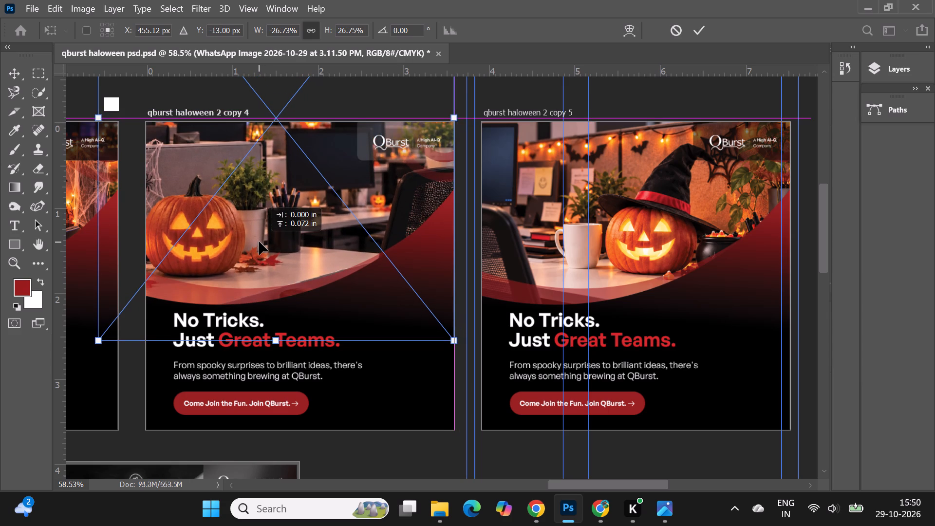
pyautogui.moveTo(259, 242); pyautogui.dragTo(259, 241)
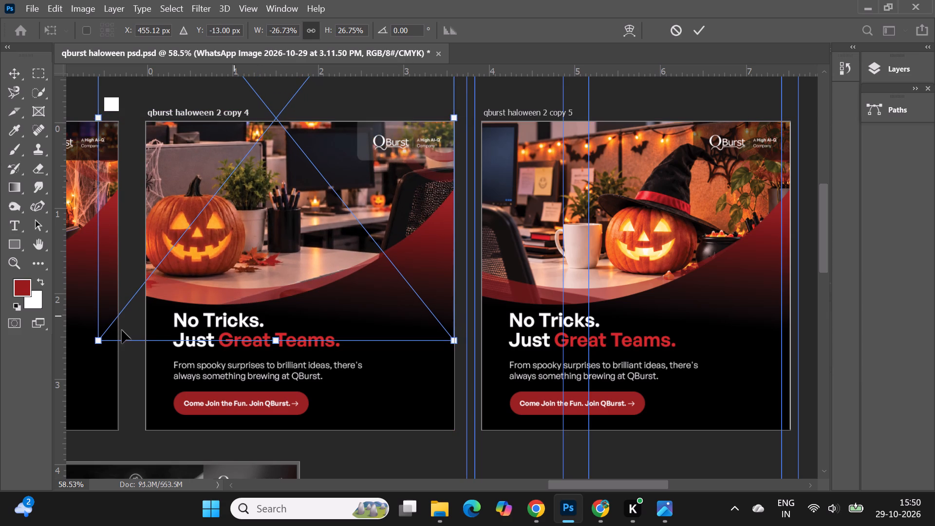
# Scale the copy 4 photo down to about 24.7% from its lower-left corner, bringing the lantern and spider web back into the artboard.
pyautogui.click(102, 340)
pyautogui.moveTo(98, 344); pyautogui.dragTo(136, 319)
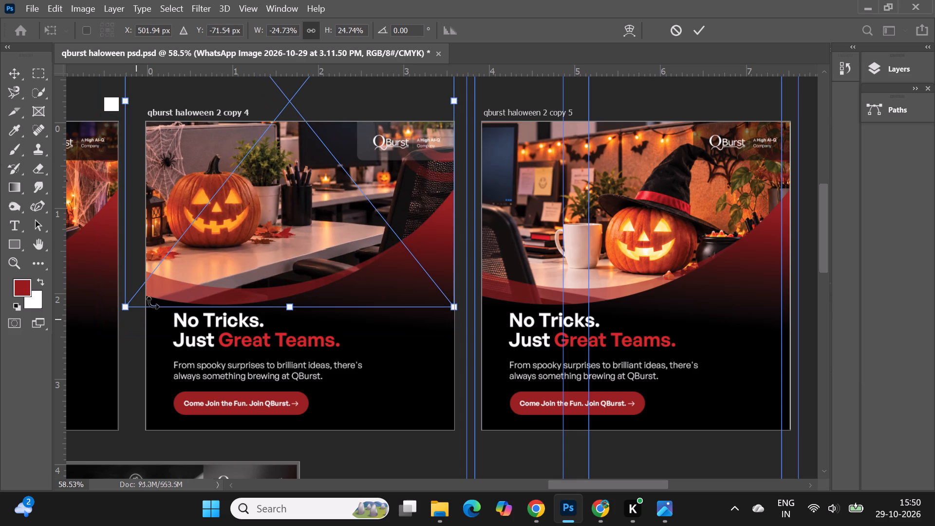
# Reposition the pumpkin desk photo on the copy 4 artboard, scale it to about 23.7%, apply the transform and deselect.
pyautogui.moveTo(194, 230); pyautogui.dragTo(195, 250)
pyautogui.click(131, 326)
pyautogui.moveTo(126, 331); pyautogui.dragTo(138, 327)
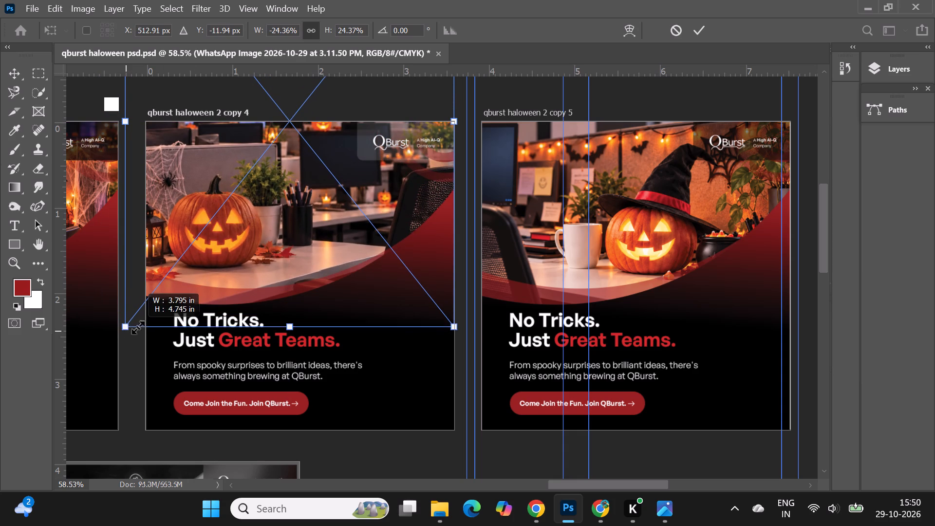
pyautogui.moveTo(138, 327); pyautogui.dragTo(150, 322)
pyautogui.click(189, 250)
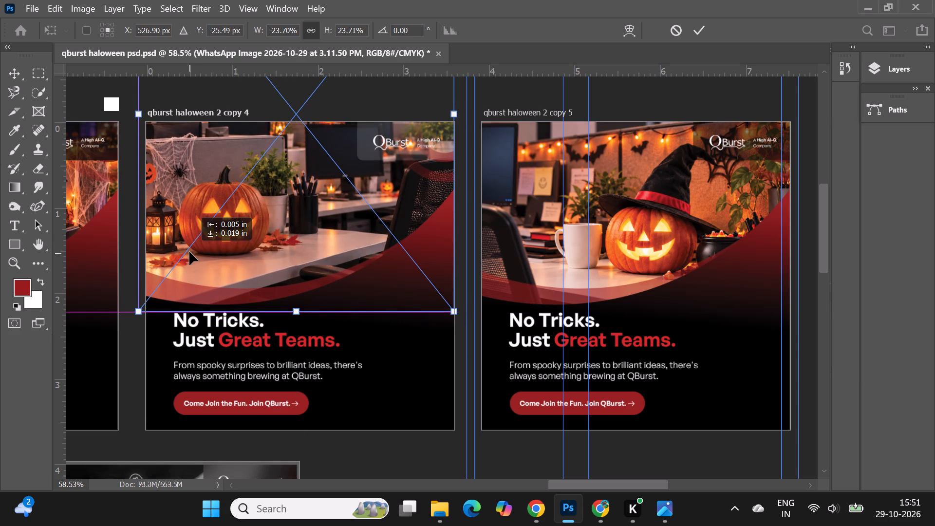
pyautogui.click(697, 32)
pyautogui.click(677, 94)
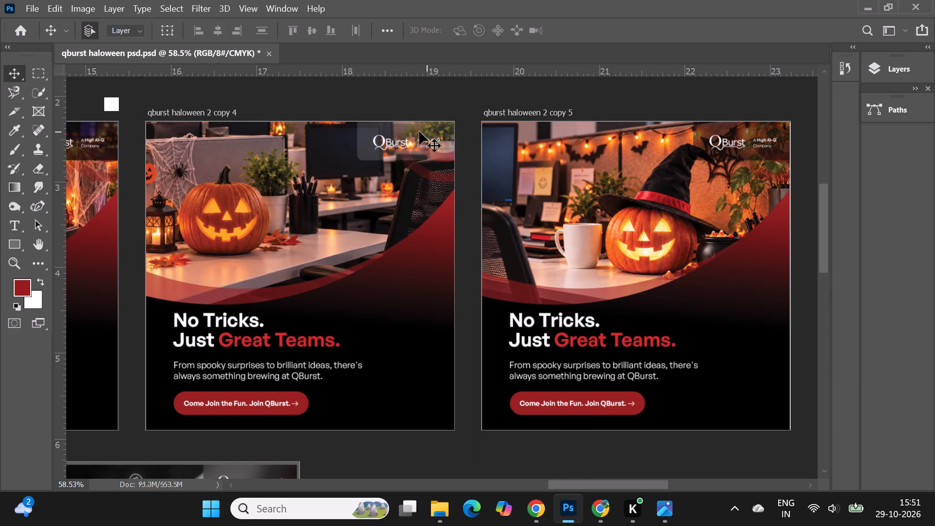
# Examine the repositioned photo and logo panel on the copy 4 artboard alongside the copy 5 variation.
pyautogui.scroll(1, 419, 125)
pyautogui.keyDown('alt'); pyautogui.scroll(2, 665, 210); pyautogui.keyUp('alt')
pyautogui.keyDown('alt'); pyautogui.scroll(-3, 590, 184); pyautogui.keyUp('alt')
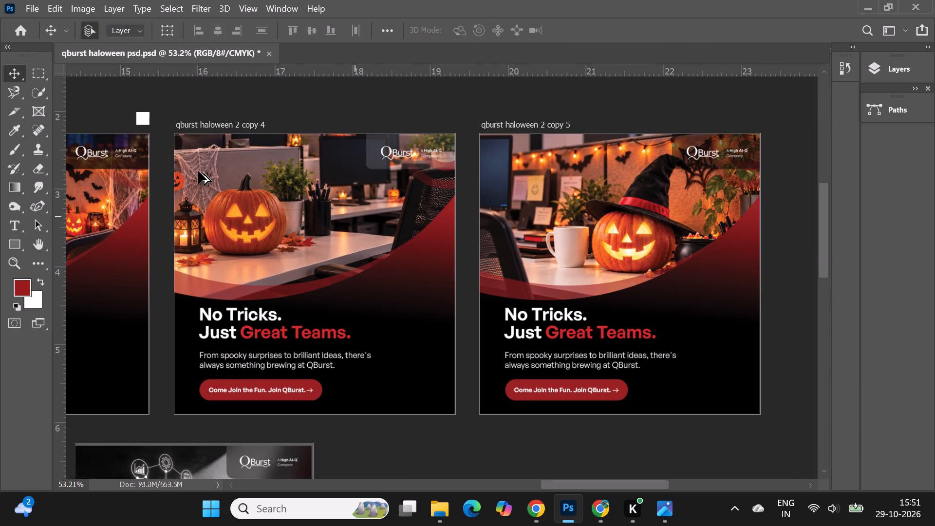
pyautogui.keyDown('alt'); pyautogui.scroll(-1, 198, 171); pyautogui.keyUp('alt')
pyautogui.keyDown('alt'); pyautogui.scroll(2, 438, 210); pyautogui.keyUp('alt')
pyautogui.keyDown('alt'); pyautogui.scroll(1, 284, 110); pyautogui.keyUp('alt')
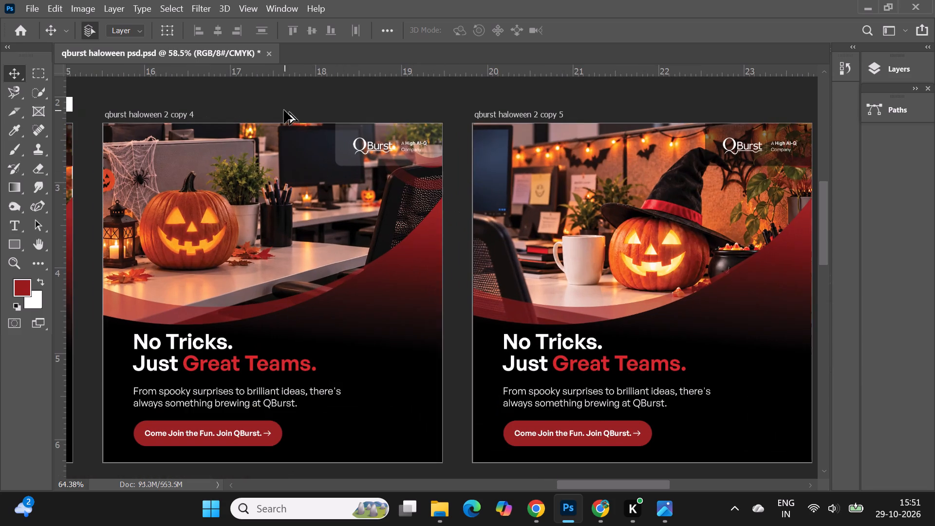
pyautogui.keyDown('alt'); pyautogui.scroll(5, 392, 117); pyautogui.keyUp('alt')
pyautogui.keyDown('alt'); pyautogui.scroll(-6, 392, 117); pyautogui.keyUp('alt')
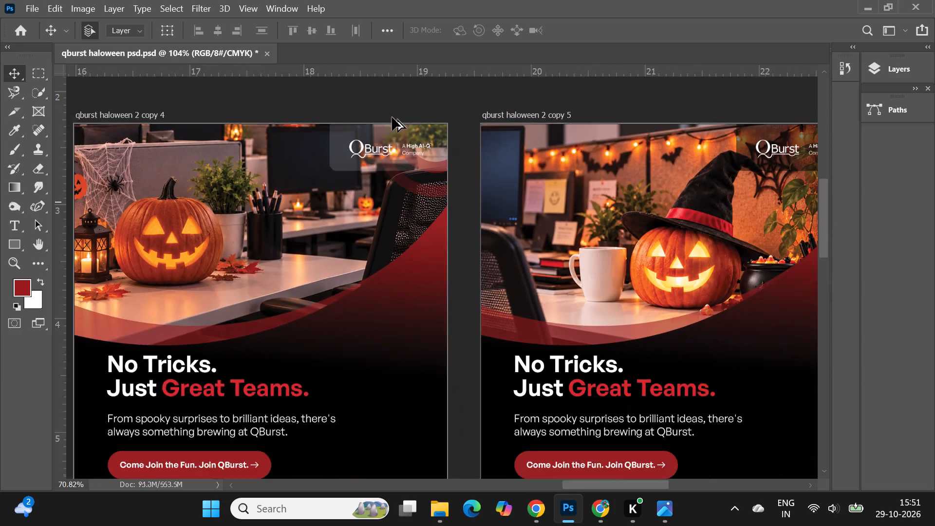
# Change the fill of Rectangle 6, the panel behind the copy 4 logo, to black and return to the Move tool.
pyautogui.click(352, 154)
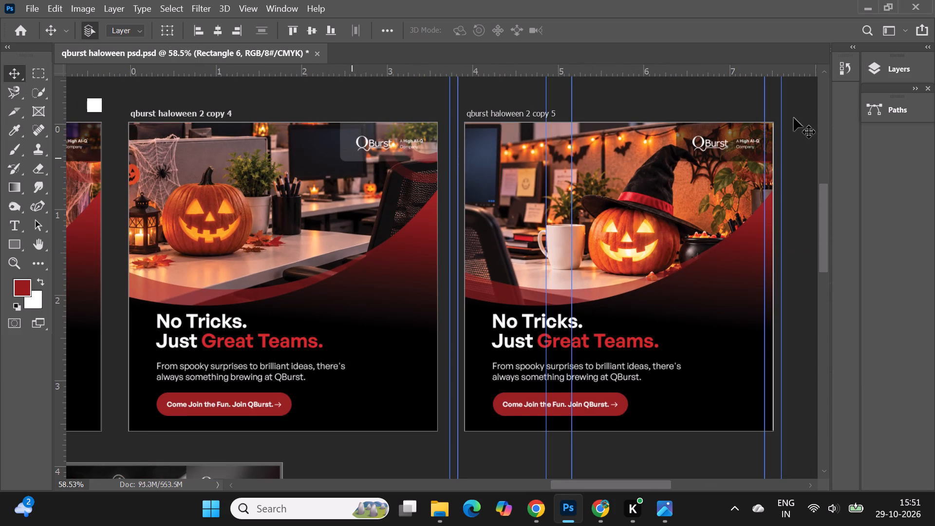
pyautogui.rightClick(345, 146)
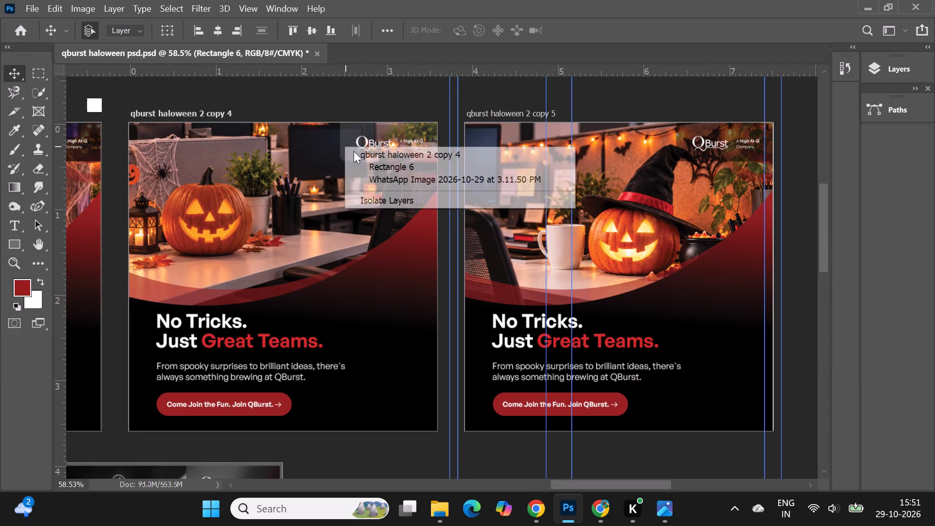
pyautogui.click(367, 165)
pyautogui.click(13, 240)
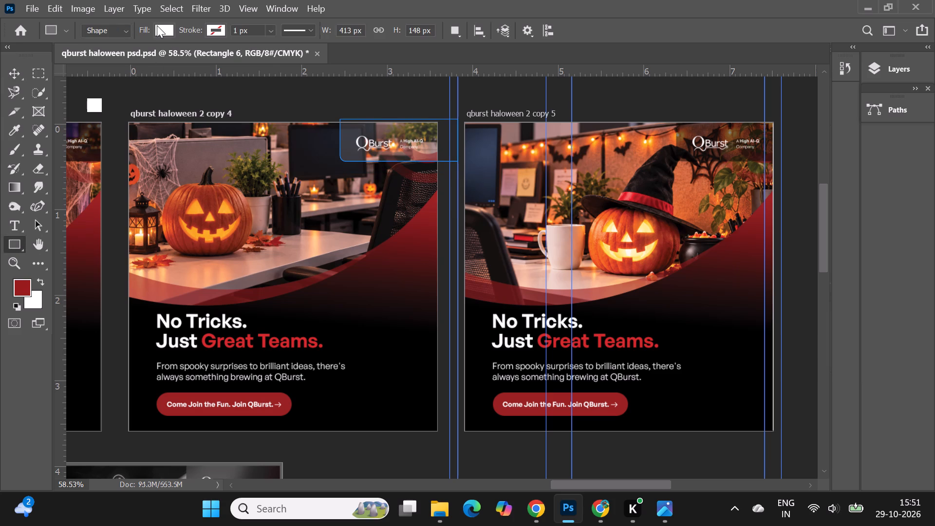
pyautogui.click(157, 25)
pyautogui.click(68, 110)
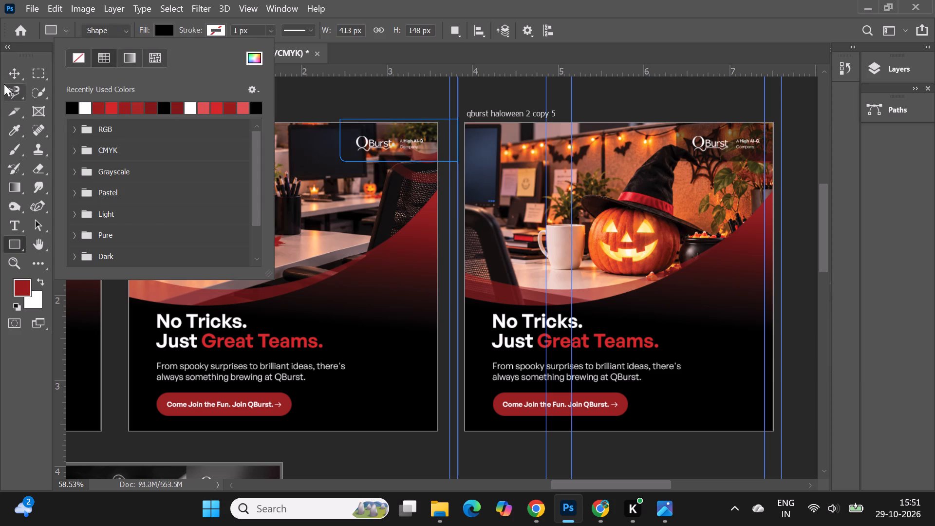
pyautogui.click(20, 76)
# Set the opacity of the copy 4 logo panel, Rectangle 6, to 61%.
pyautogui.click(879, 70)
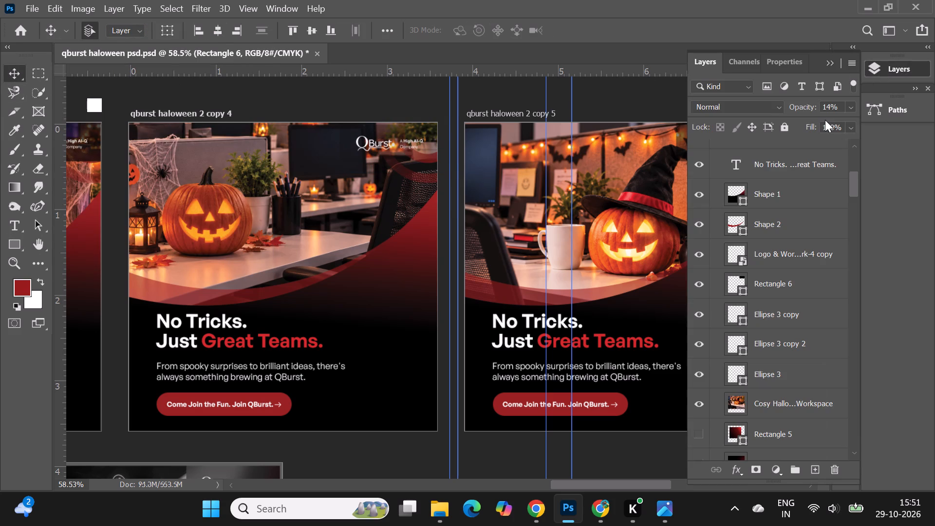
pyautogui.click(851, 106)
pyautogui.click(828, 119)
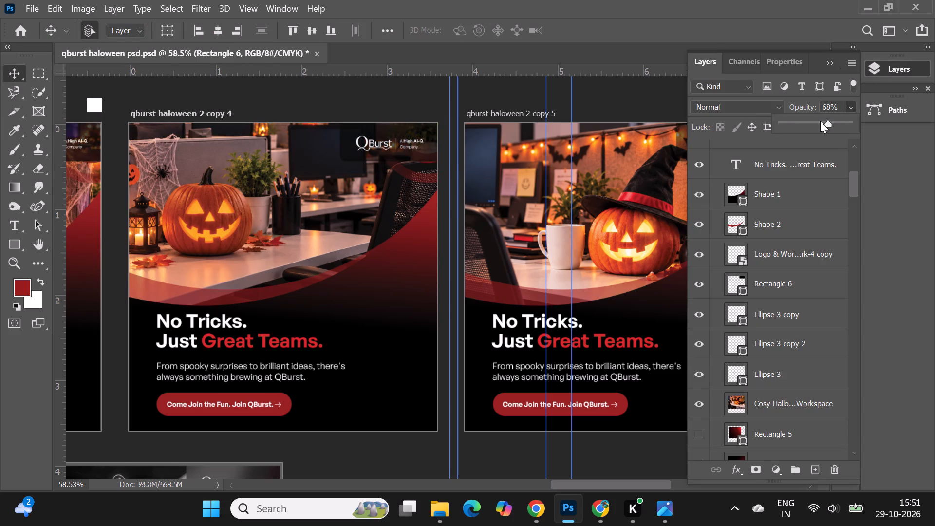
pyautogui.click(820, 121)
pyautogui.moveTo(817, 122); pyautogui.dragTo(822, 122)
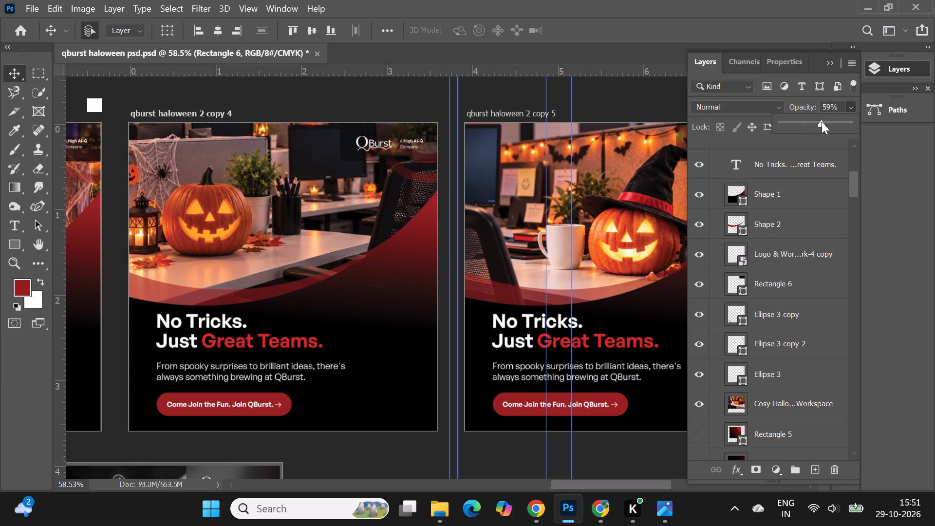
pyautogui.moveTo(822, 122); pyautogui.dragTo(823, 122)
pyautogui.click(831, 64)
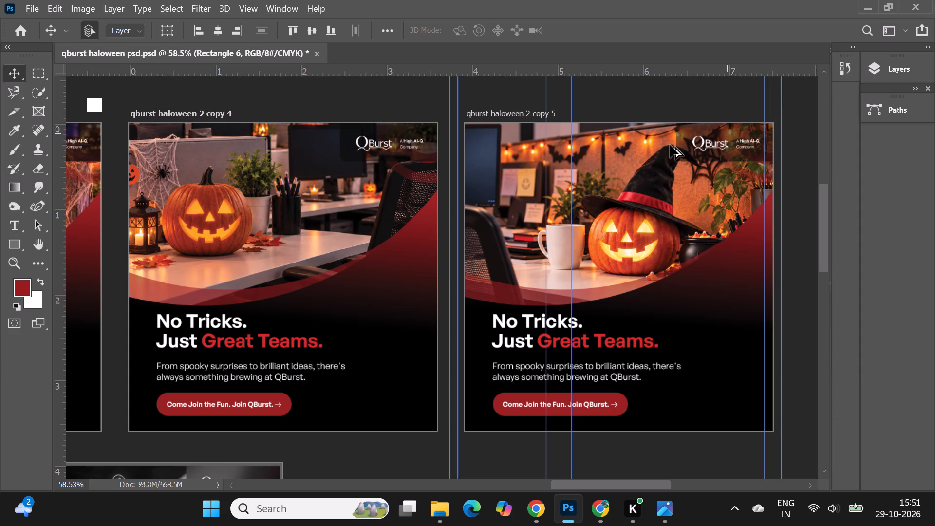
# Compare the logo panels across the artboards and set the copy 4 panel, Rectangle 6, to 71% opacity.
pyautogui.keyDown('alt'); pyautogui.scroll(-6, 455, 195); pyautogui.keyUp('alt')
pyautogui.keyDown('alt'); pyautogui.scroll(-1, 52, 192); pyautogui.keyUp('alt')
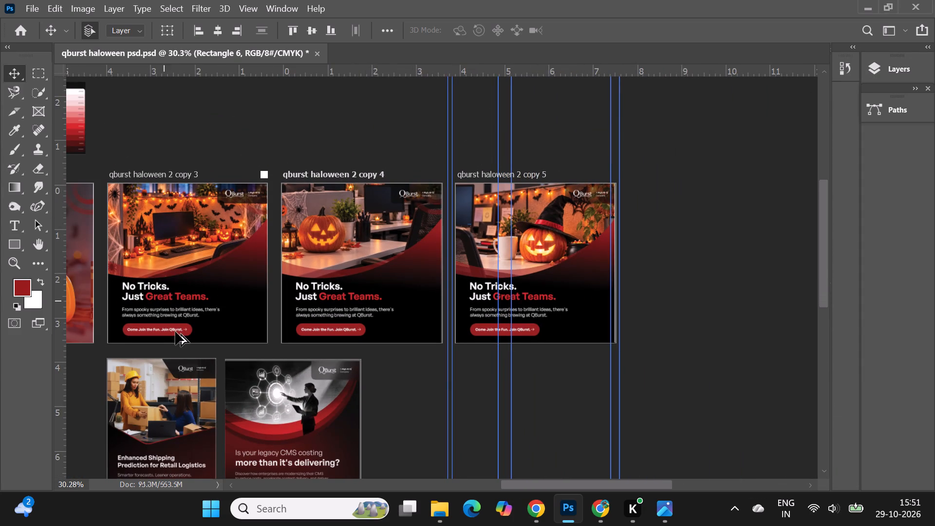
pyautogui.keyDown('alt'); pyautogui.scroll(4, 187, 363); pyautogui.keyUp('alt')
pyautogui.keyDown('alt'); pyautogui.scroll(4, 498, 95); pyautogui.keyUp('alt')
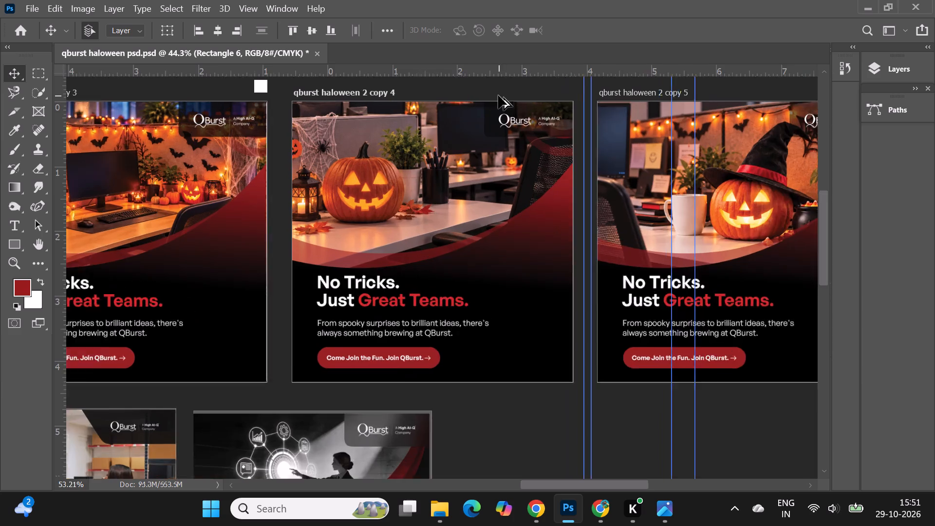
pyautogui.keyDown('alt'); pyautogui.scroll(4, 578, 97); pyautogui.keyUp('alt')
pyautogui.keyDown('alt'); pyautogui.scroll(-3, 458, 107); pyautogui.keyUp('alt')
pyautogui.keyDown('alt'); pyautogui.scroll(-2, 390, 111); pyautogui.keyUp('alt')
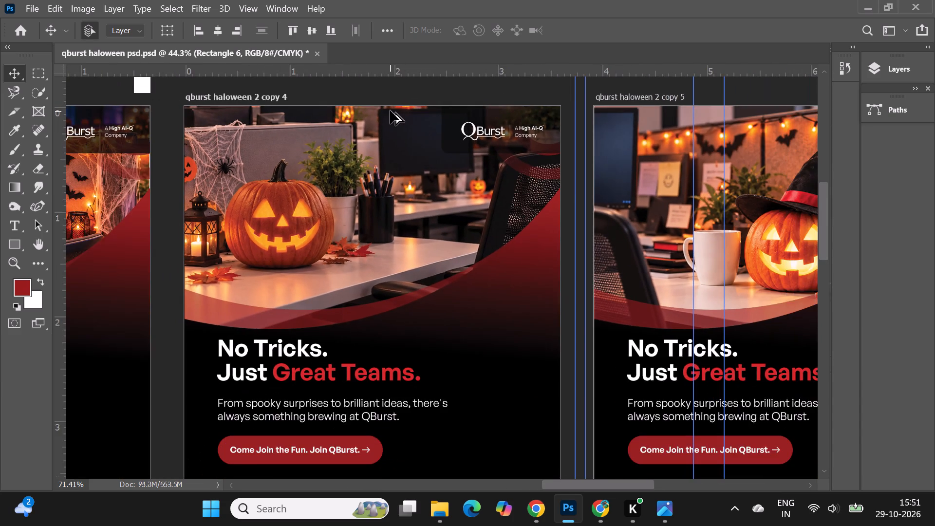
pyautogui.rightClick(438, 129)
pyautogui.click(450, 148)
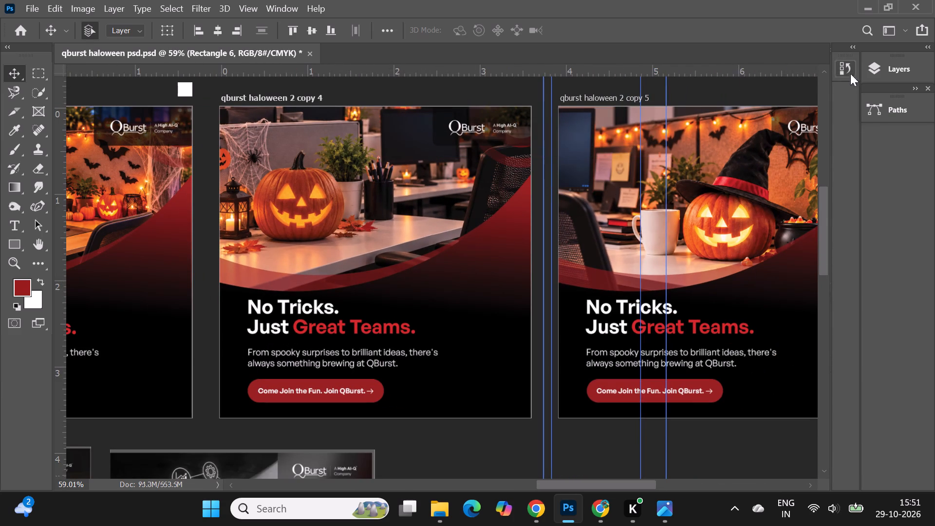
pyautogui.click(870, 69)
pyautogui.click(851, 109)
pyautogui.click(827, 122)
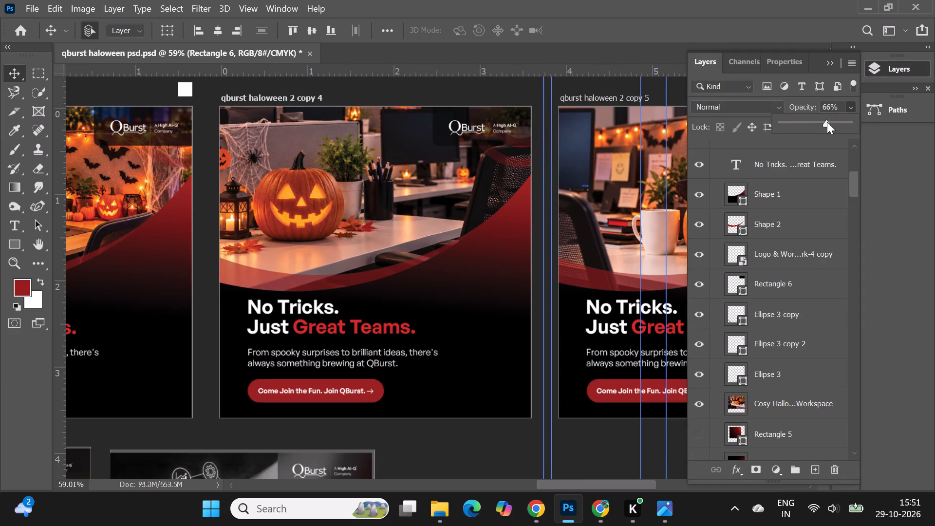
pyautogui.click(830, 124)
pyautogui.click(829, 63)
# Move the three vertical guides crossing the copy 5 artboard into the empty canvas beyond its right edge.
pyautogui.keyDown('alt'); pyautogui.scroll(-2, 361, 106); pyautogui.keyUp('alt')
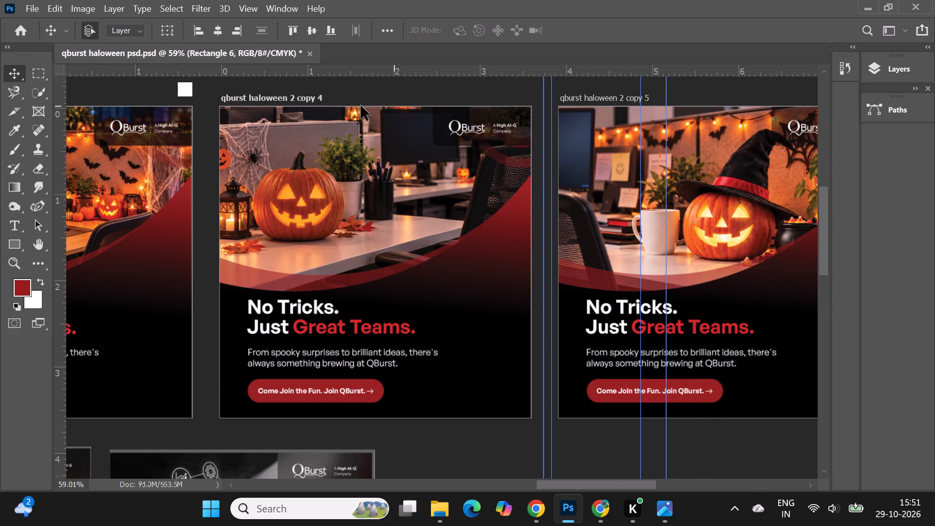
pyautogui.keyDown('alt'); pyautogui.scroll(-2, 361, 106); pyautogui.keyUp('alt')
pyautogui.keyDown('alt'); pyautogui.scroll(3, 659, 101); pyautogui.keyUp('alt')
pyautogui.keyDown('alt'); pyautogui.scroll(2, 378, 83); pyautogui.keyUp('alt')
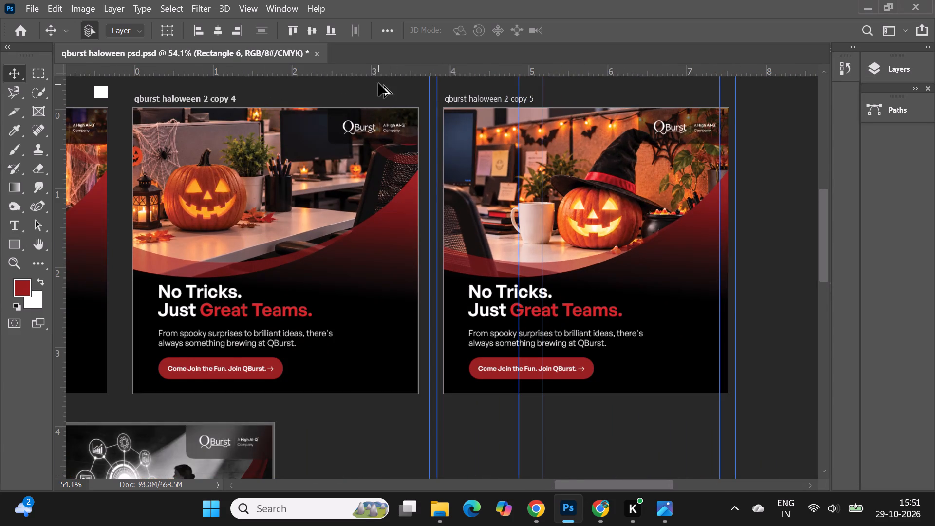
pyautogui.keyDown('alt'); pyautogui.scroll(-2, 501, 103); pyautogui.keyUp('alt')
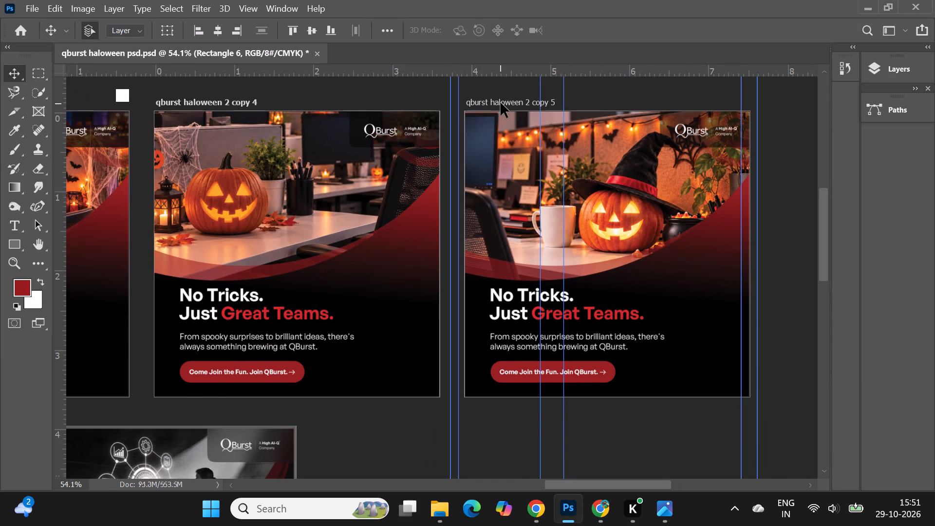
pyautogui.keyDown('alt'); pyautogui.scroll(2, 329, 110); pyautogui.keyUp('alt')
pyautogui.keyDown('alt'); pyautogui.scroll(-2, 329, 110); pyautogui.keyUp('alt')
pyautogui.keyDown('alt'); pyautogui.scroll(-1, 155, 125); pyautogui.keyUp('alt')
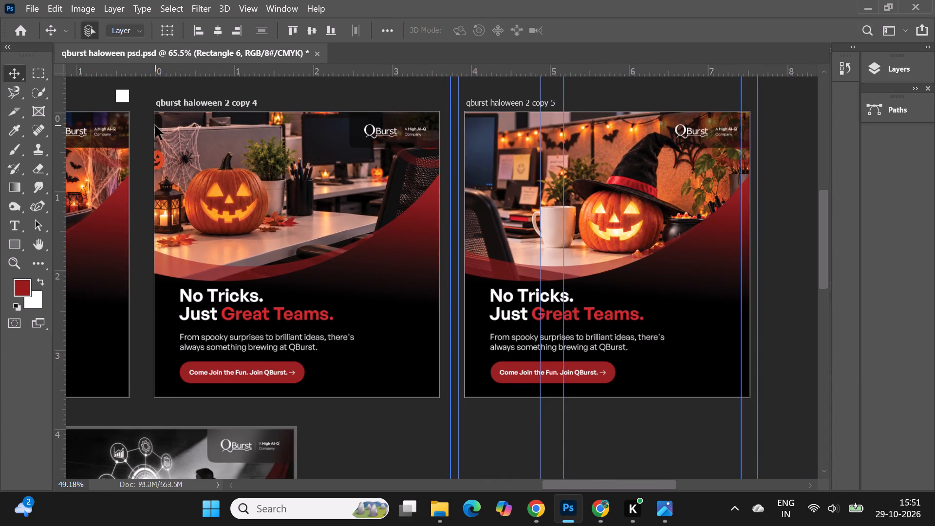
pyautogui.moveTo(526, 170); pyautogui.dragTo(791, 172)
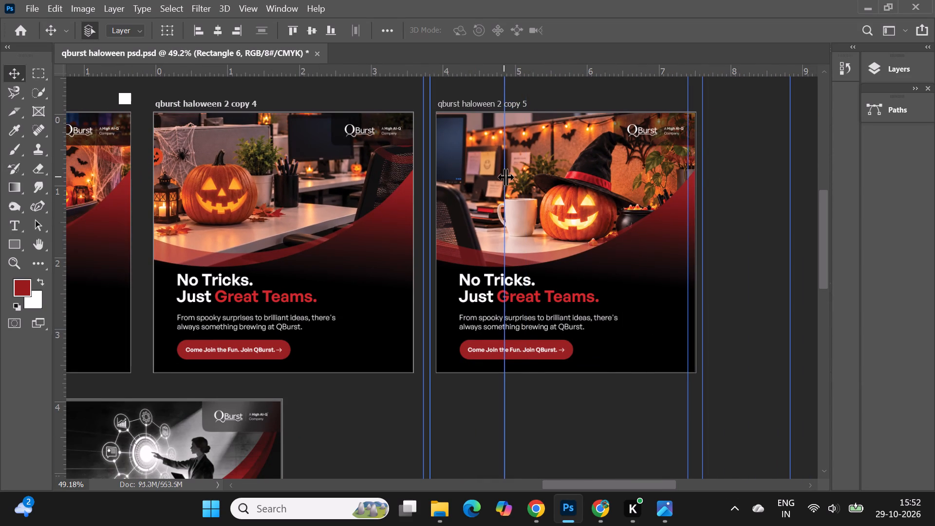
pyautogui.moveTo(505, 176); pyautogui.dragTo(748, 212)
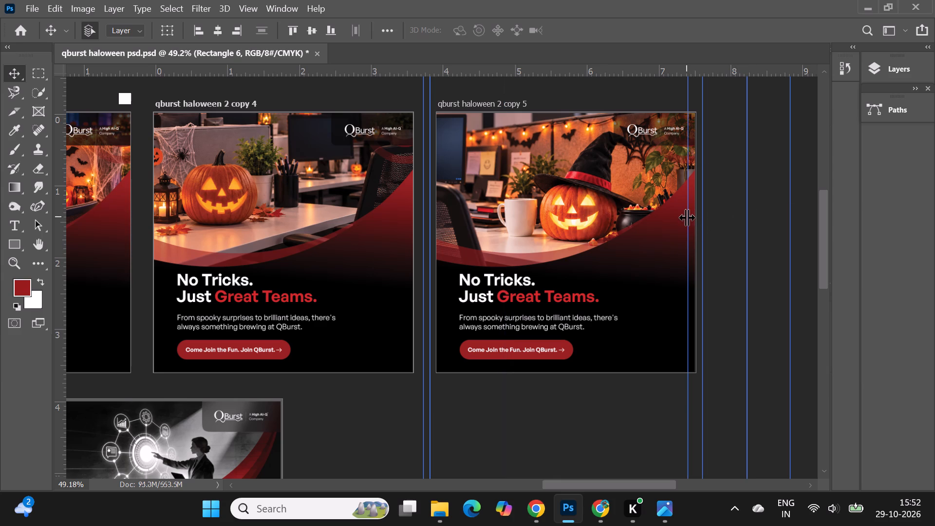
pyautogui.moveTo(686, 217); pyautogui.dragTo(759, 231)
pyautogui.click(717, 298)
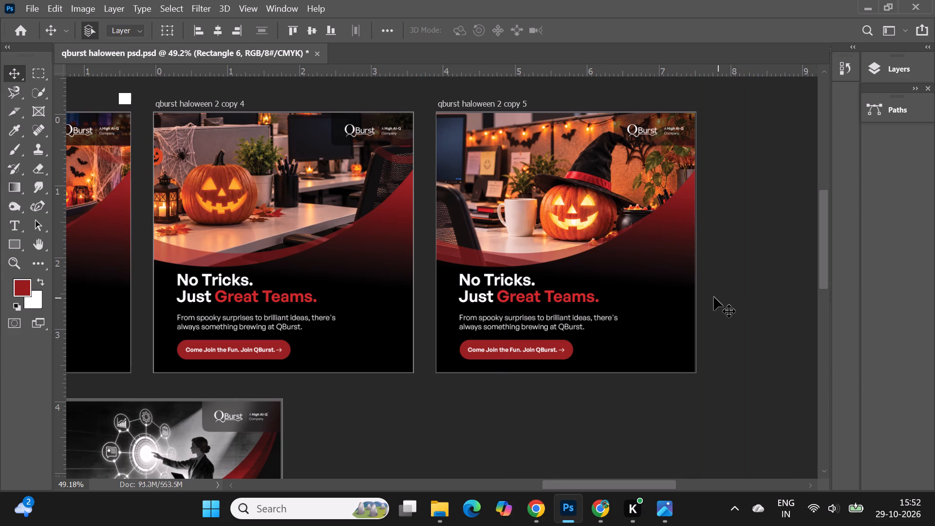
# Nudge the jack-o'-lantern desk photo on the copy 4 artboard slightly lower within its frame.
pyautogui.keyDown('alt'); pyautogui.scroll(1, 174, 144); pyautogui.keyUp('alt')
pyautogui.click(226, 187)
pyautogui.click(227, 184)
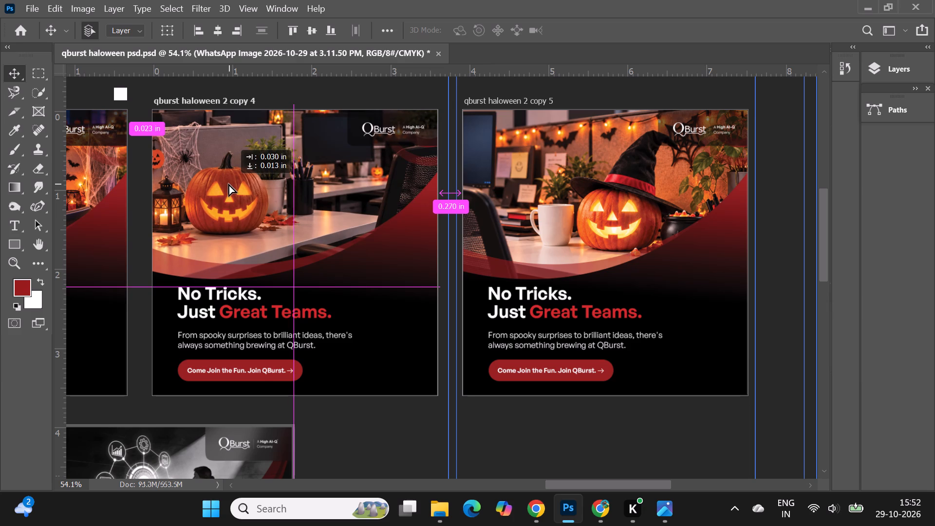
pyautogui.press('Up')
pyautogui.press('Up')
pyautogui.press('Up')
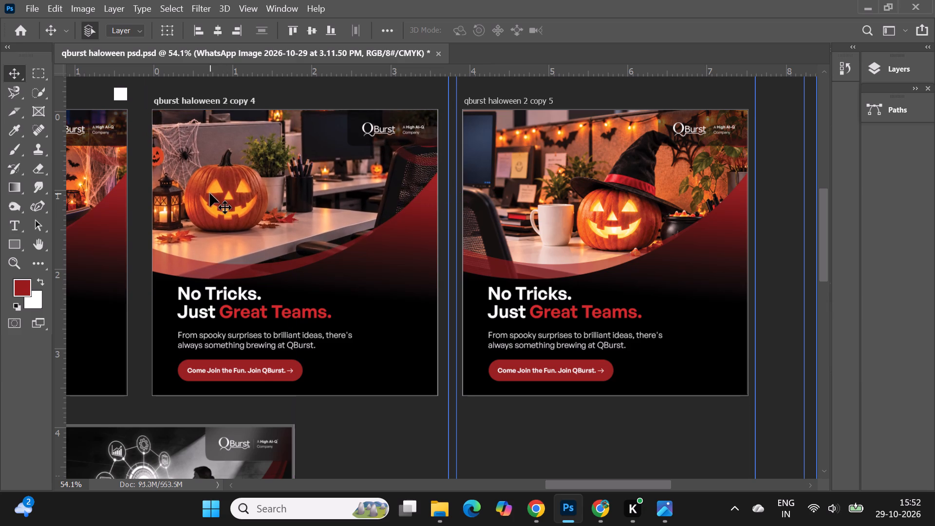
pyautogui.press('Down')
pyautogui.press('Down')
pyautogui.press('Down')
pyautogui.press('Down')
pyautogui.press('Down')
pyautogui.press('Down')
pyautogui.press('Down')
pyautogui.press('Down')
pyautogui.press('Down')
pyautogui.press('Down')
pyautogui.press('Down')
pyautogui.press('Down')
pyautogui.press('Down')
pyautogui.press('Down')
pyautogui.press('Down')
pyautogui.press('Down')
pyautogui.press('Down')
pyautogui.press('Down')
pyautogui.press('Down')
pyautogui.press('Down')
pyautogui.press('Down')
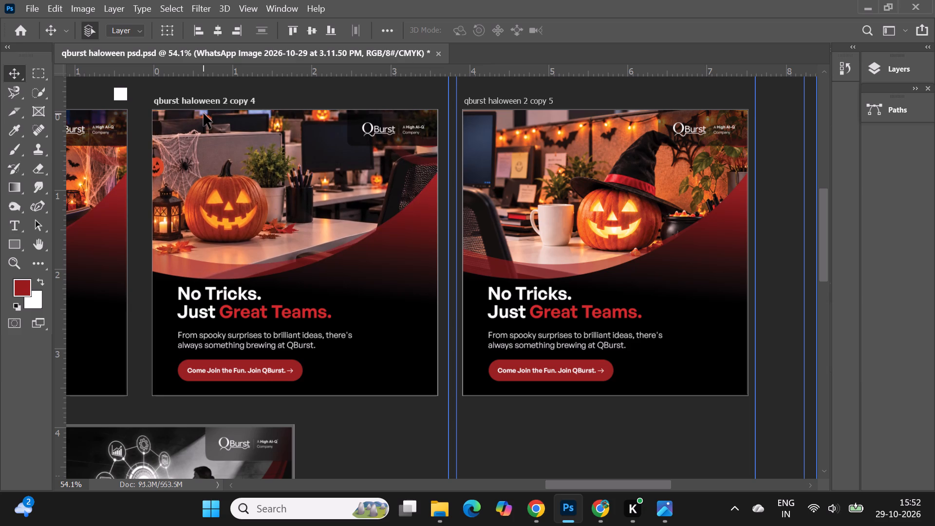
pyautogui.press('Up')
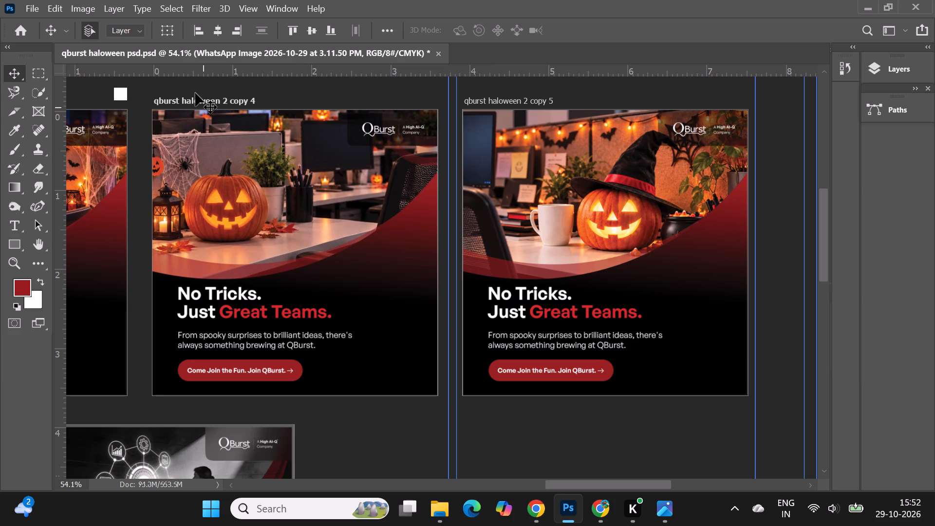
# Move the translucent red ring, Ellipse 3 copy 2, from the right side of the copy 4 photo to the artboard's top-left corner.
pyautogui.moveTo(414, 161); pyautogui.dragTo(147, 167)
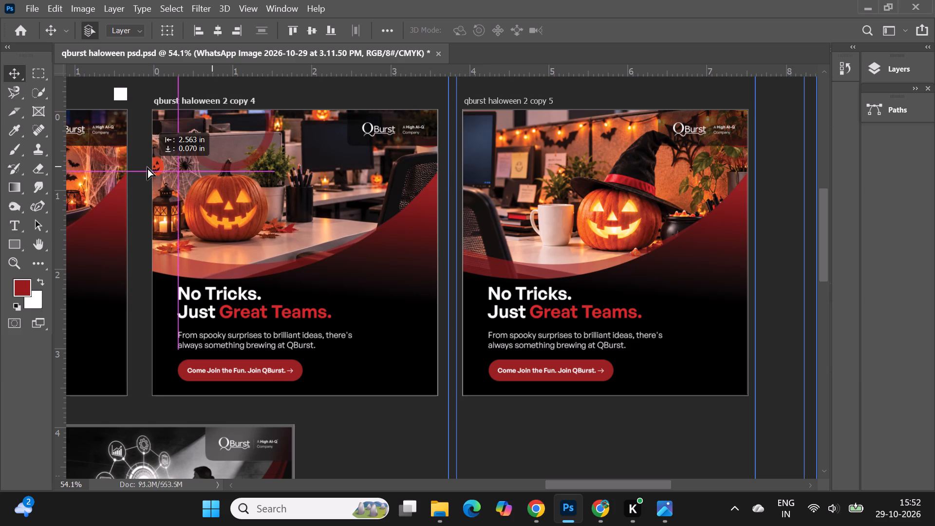
pyautogui.moveTo(147, 167); pyautogui.dragTo(146, 143)
pyautogui.moveTo(198, 117); pyautogui.dragTo(173, 120)
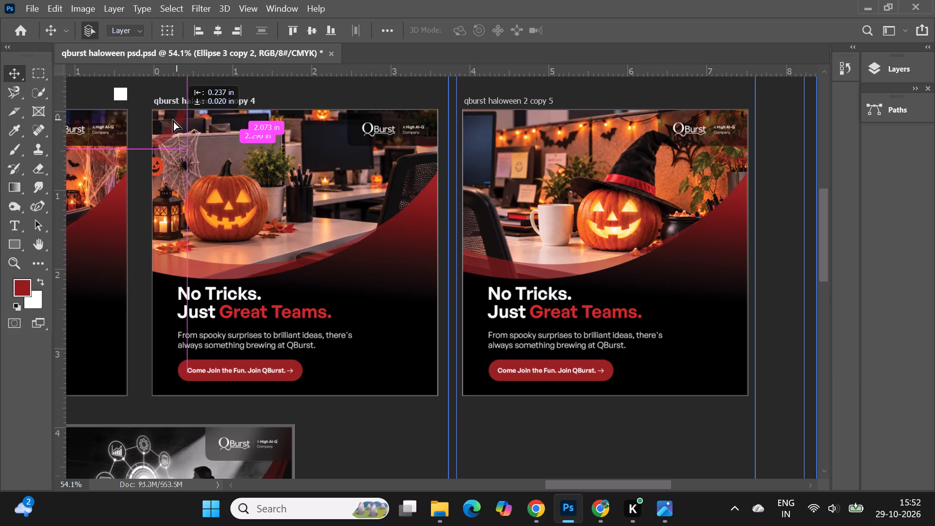
pyautogui.moveTo(173, 120); pyautogui.dragTo(178, 119)
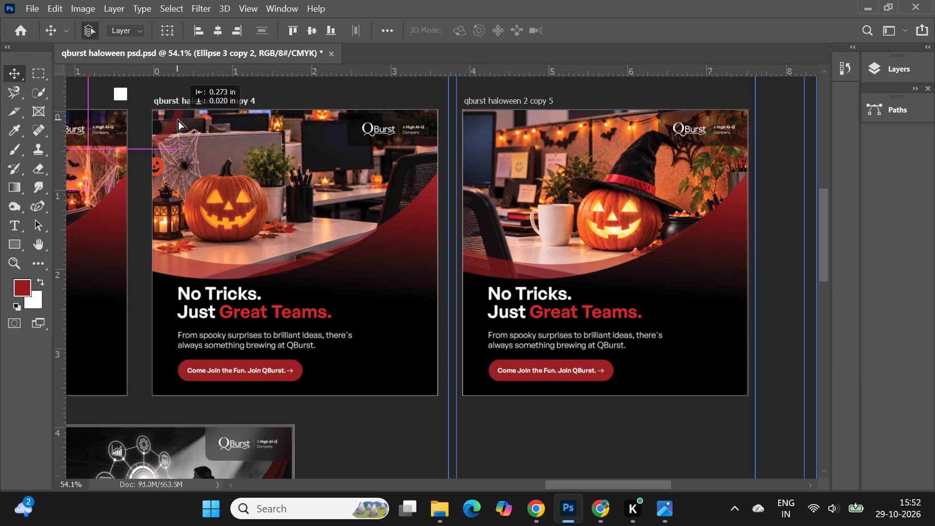
pyautogui.moveTo(178, 119); pyautogui.dragTo(178, 116)
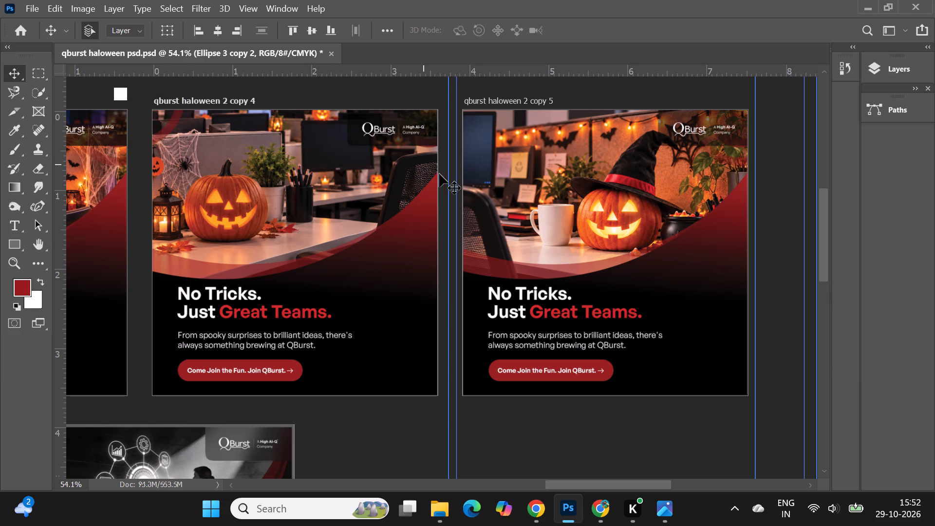
# Nudge the pumpkin desk photo on the copy 4 artboard down by three small increments.
pyautogui.click(272, 222)
pyautogui.press('Down')
pyautogui.press('Down')
pyautogui.press('Down')
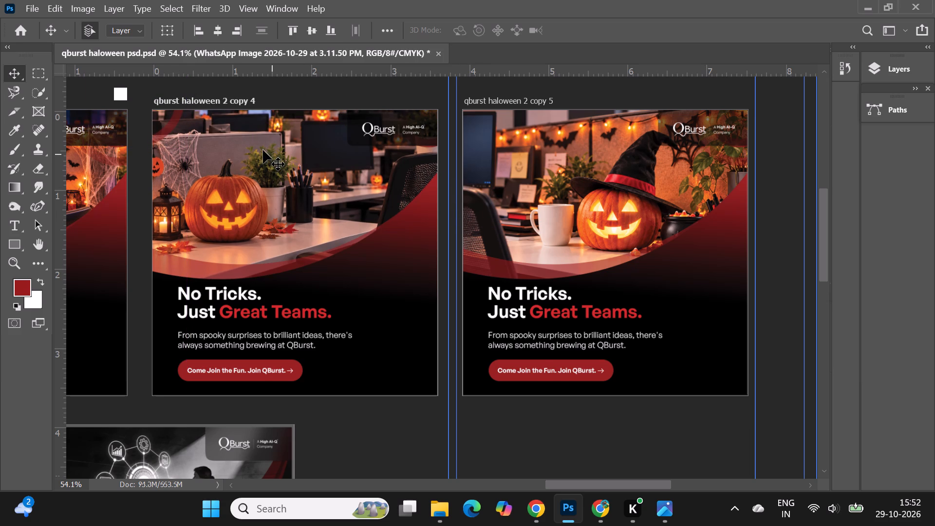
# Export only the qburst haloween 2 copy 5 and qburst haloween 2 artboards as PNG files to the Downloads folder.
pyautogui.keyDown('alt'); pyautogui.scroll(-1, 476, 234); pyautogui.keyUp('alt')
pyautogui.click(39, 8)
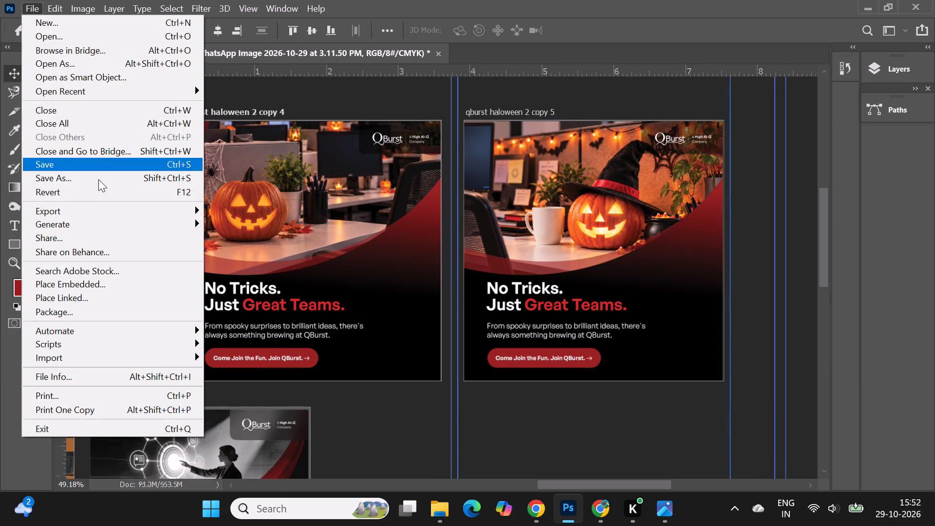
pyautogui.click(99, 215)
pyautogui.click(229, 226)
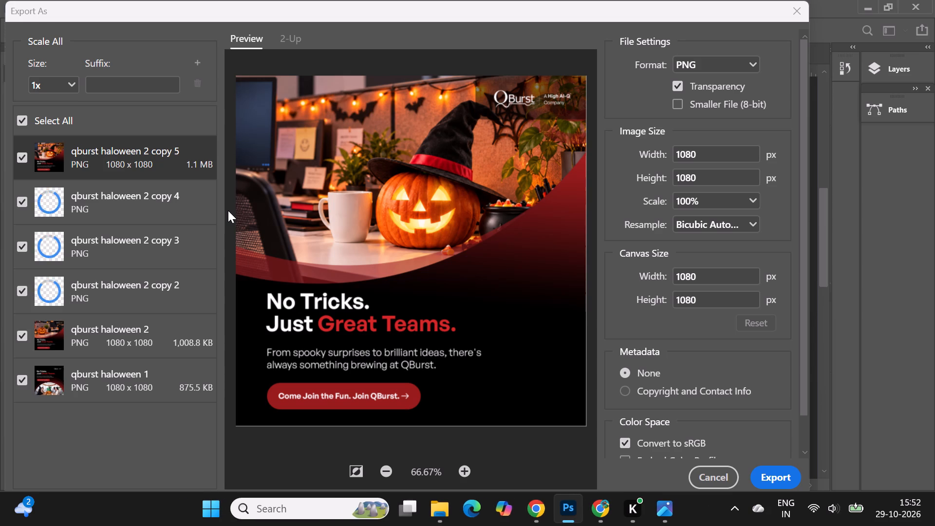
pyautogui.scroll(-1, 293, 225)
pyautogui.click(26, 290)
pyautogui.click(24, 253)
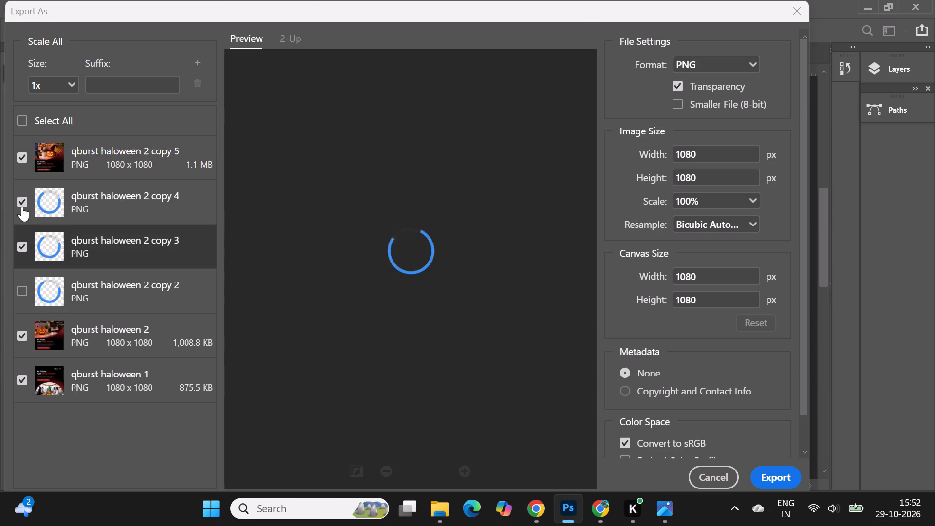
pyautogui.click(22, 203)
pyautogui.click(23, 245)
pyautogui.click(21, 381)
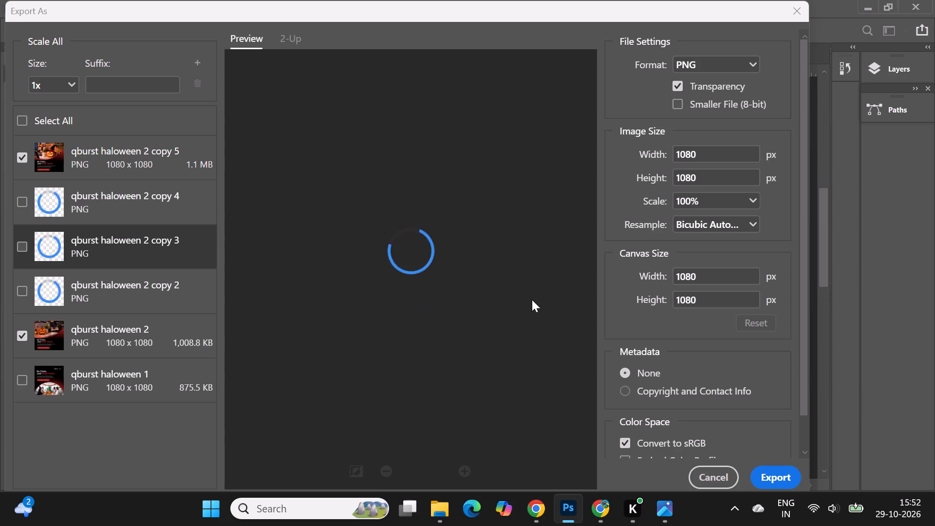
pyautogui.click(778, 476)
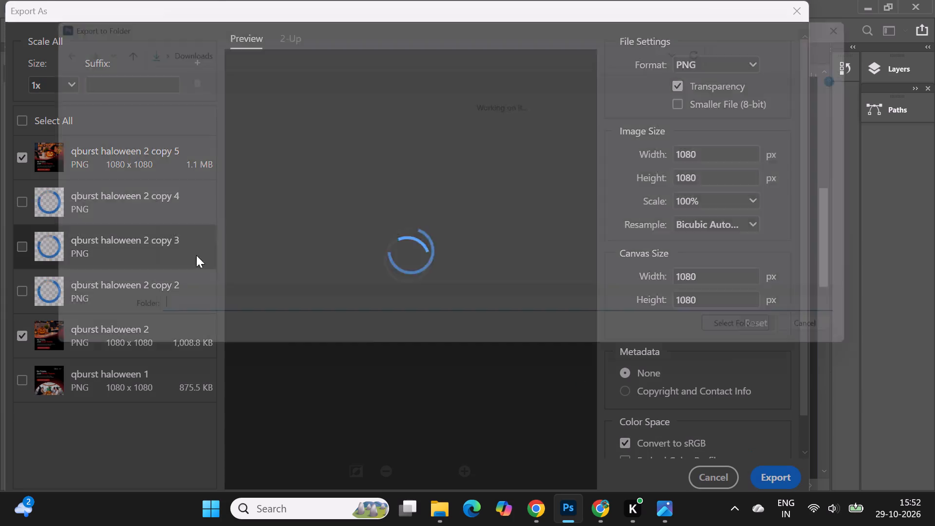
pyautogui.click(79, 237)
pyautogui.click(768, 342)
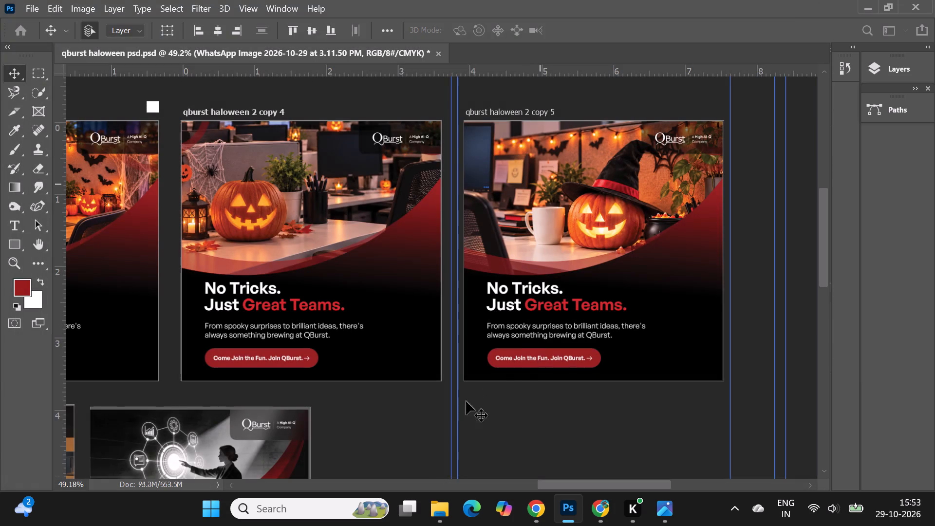
# Switch to File Explorer and inspect the exported qburst haloween 2 copy 5 image in the Downloads folder.
pyautogui.click(438, 513)
pyautogui.doubleClick(35, 295)
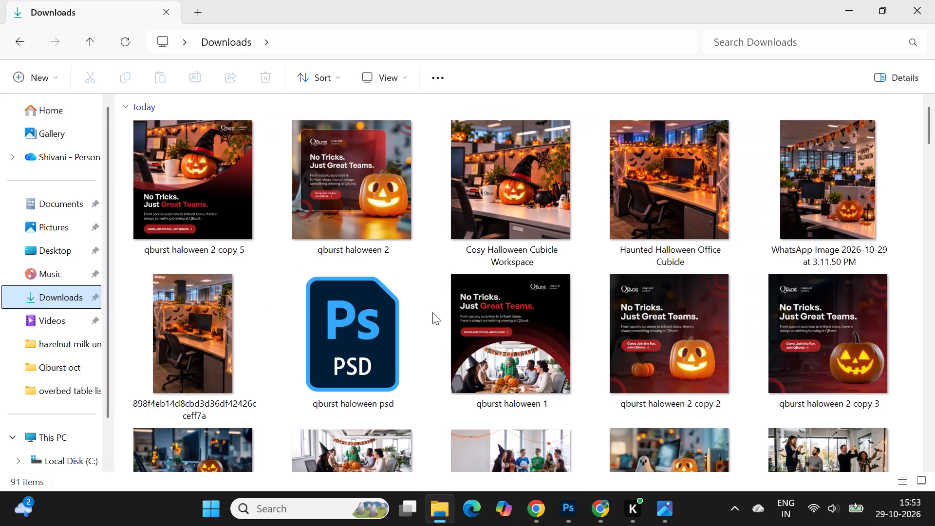
pyautogui.scroll(9, 432, 312)
pyautogui.click(81, 299)
pyautogui.scroll(9, 346, 308)
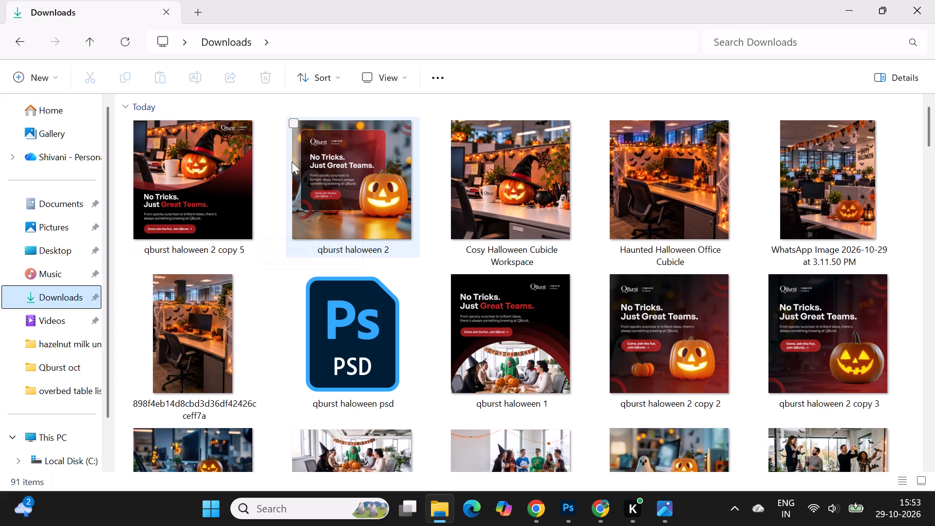
pyautogui.doubleClick(231, 190)
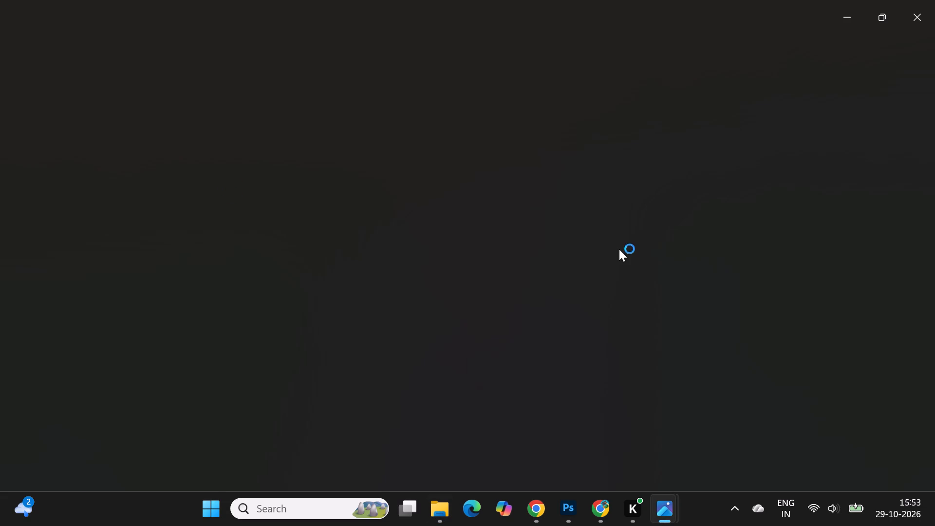
pyautogui.scroll(-13, 426, 233)
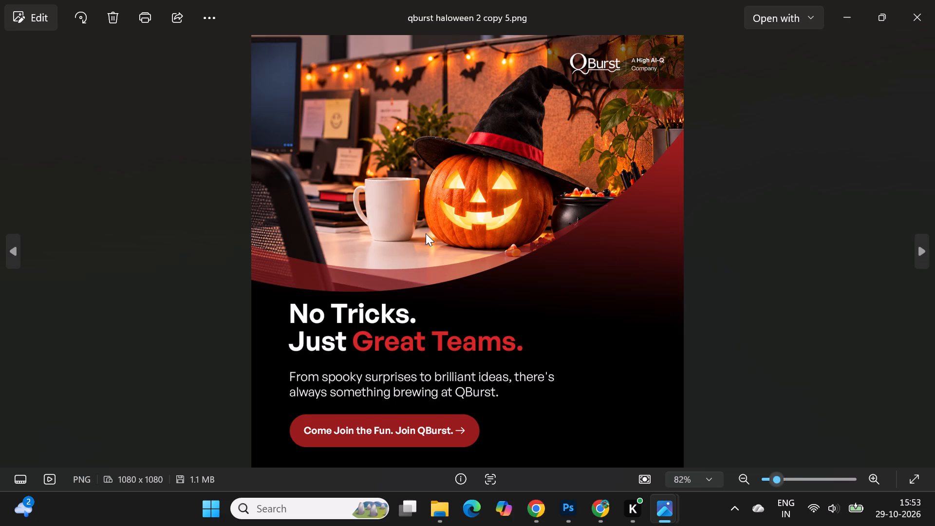
pyautogui.scroll(-2, 426, 233)
pyautogui.click(928, 21)
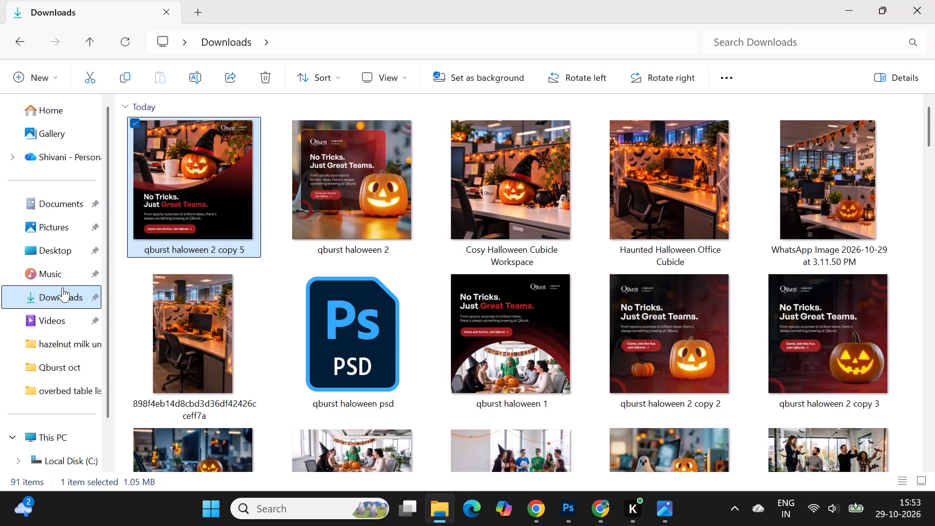
pyautogui.click(58, 300)
pyautogui.scroll(2, 428, 386)
# Return to Photoshop and export all six artboards as 1080 x 1080 PNG files to the Downloads folder.
pyautogui.click(575, 514)
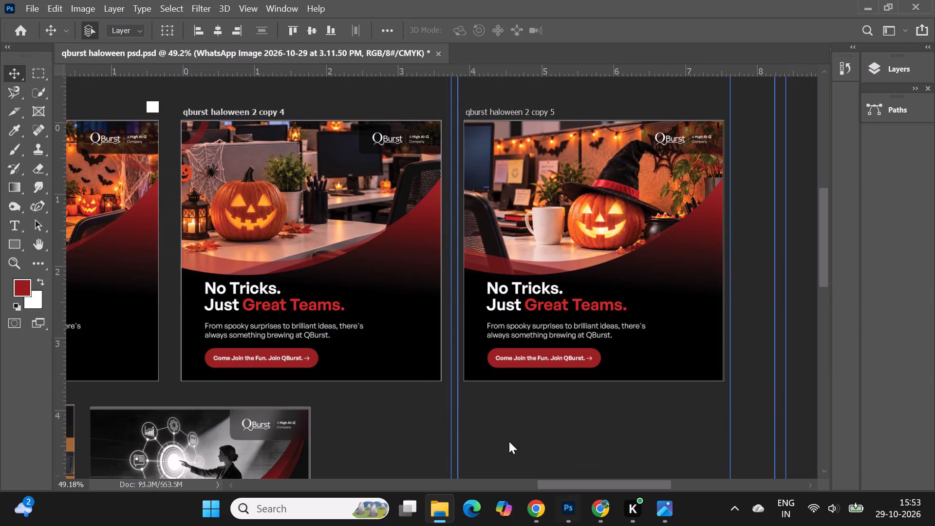
pyautogui.click(36, 9)
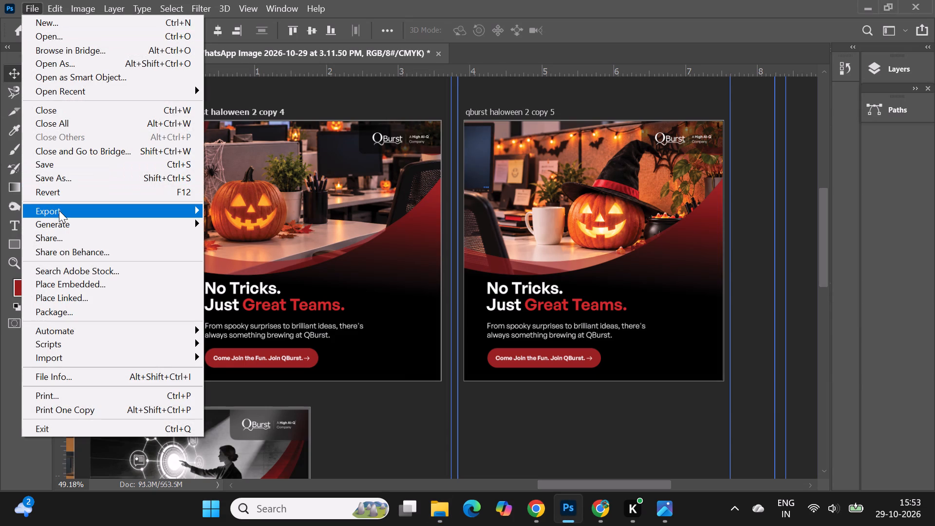
pyautogui.click(60, 213)
pyautogui.click(232, 224)
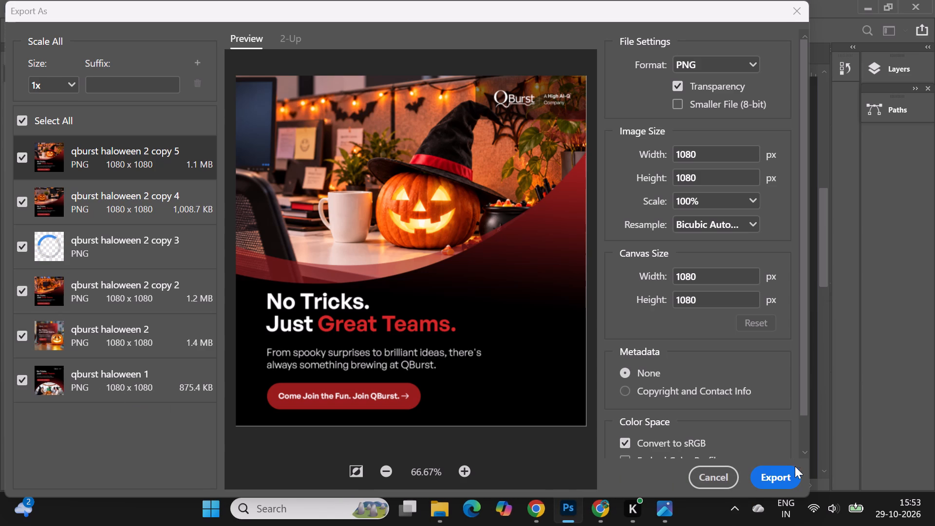
pyautogui.click(775, 473)
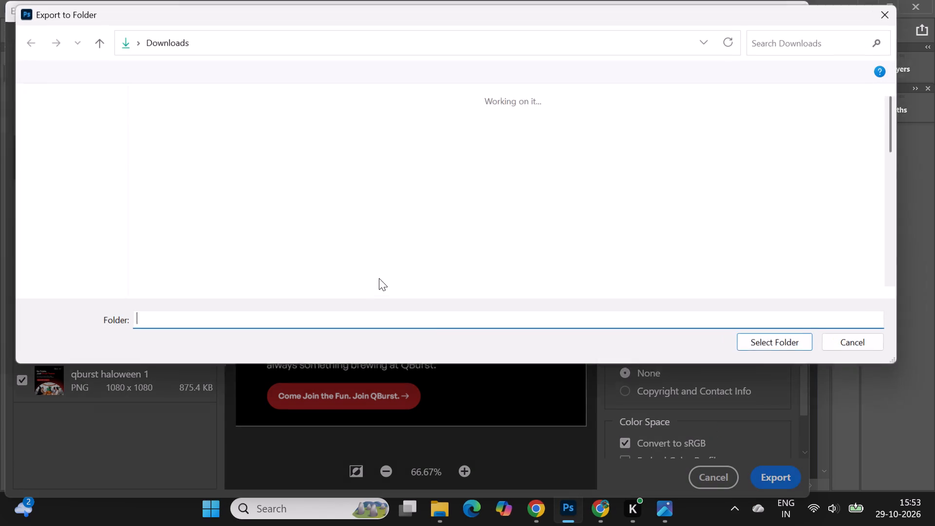
pyautogui.click(79, 231)
pyautogui.click(799, 344)
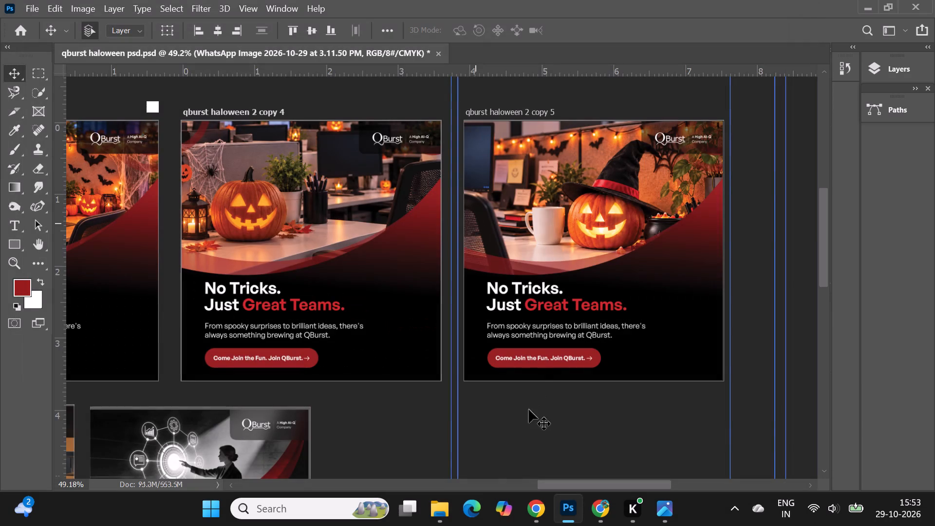
# Switch to File Explorer and inspect the exported copy 4 and copy 5 PNGs in the Downloads folder.
pyautogui.click(429, 514)
pyautogui.doubleClick(48, 299)
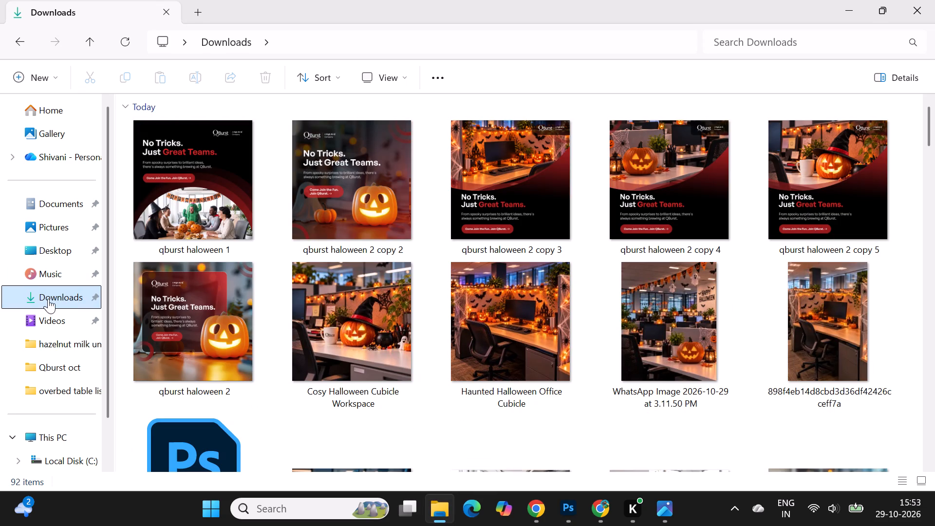
pyautogui.scroll(7, 297, 283)
pyautogui.scroll(2, 572, 249)
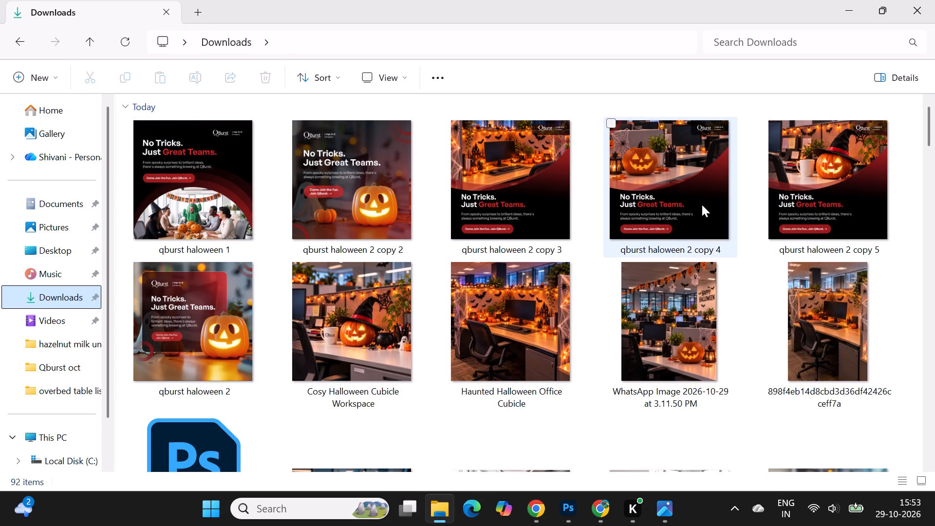
pyautogui.doubleClick(655, 200)
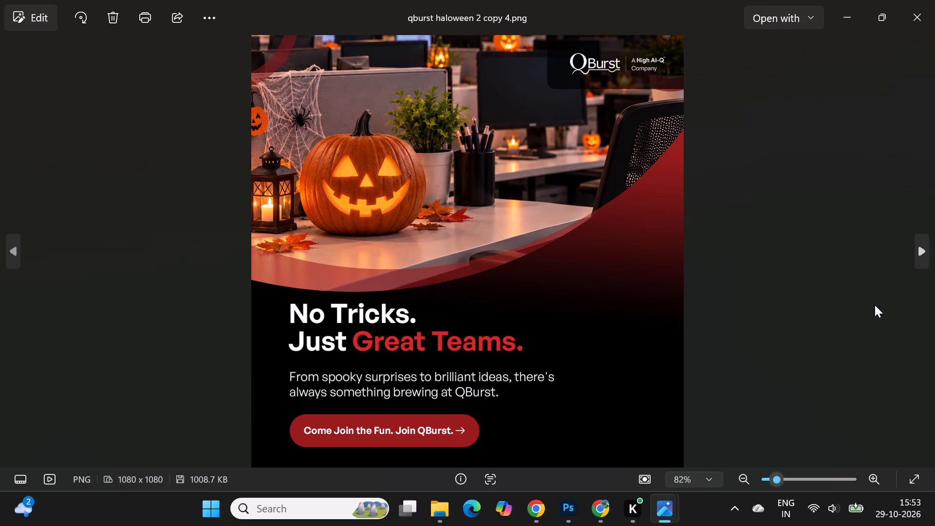
pyautogui.click(928, 257)
pyautogui.click(928, 257)
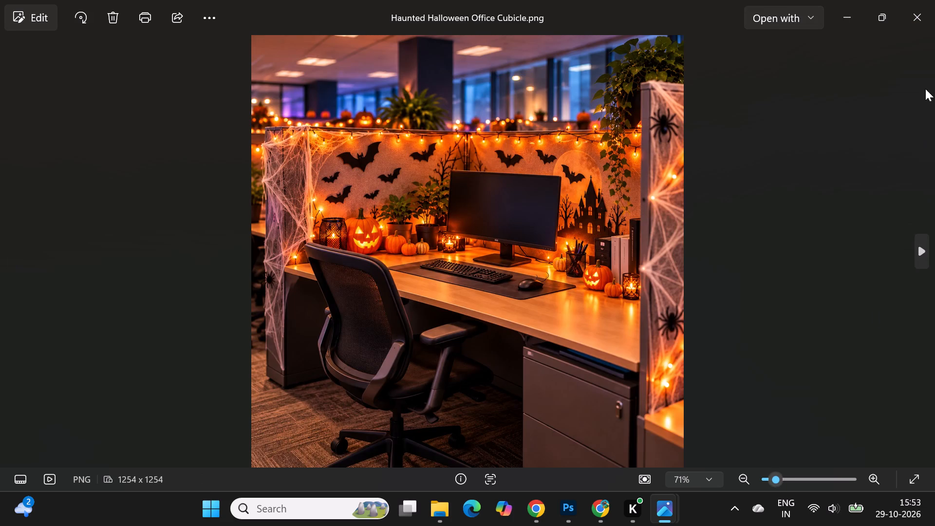
pyautogui.click(924, 19)
pyautogui.doubleClick(824, 186)
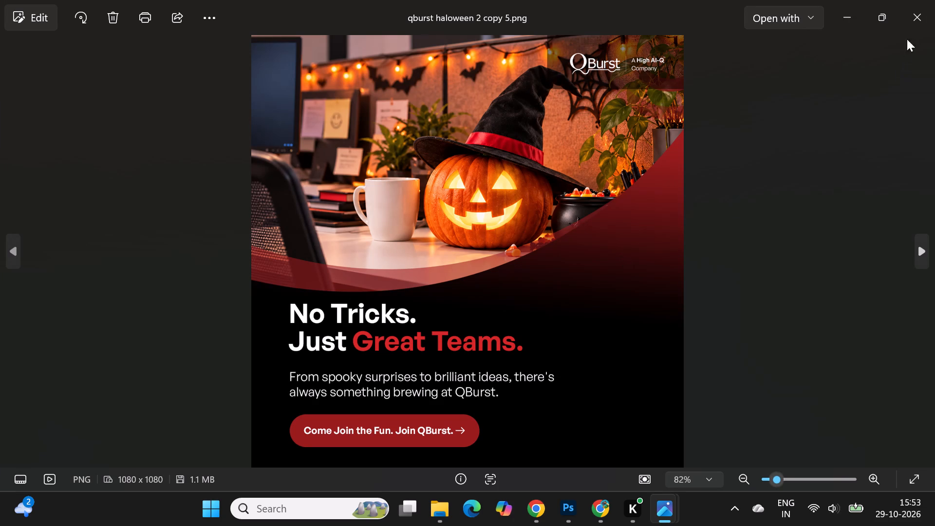
pyautogui.click(921, 14)
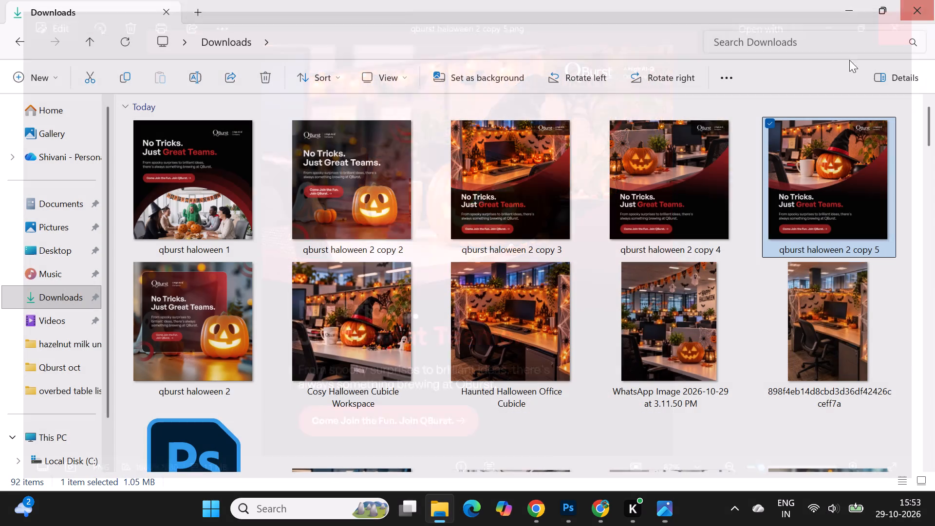
pyautogui.doubleClick(660, 177)
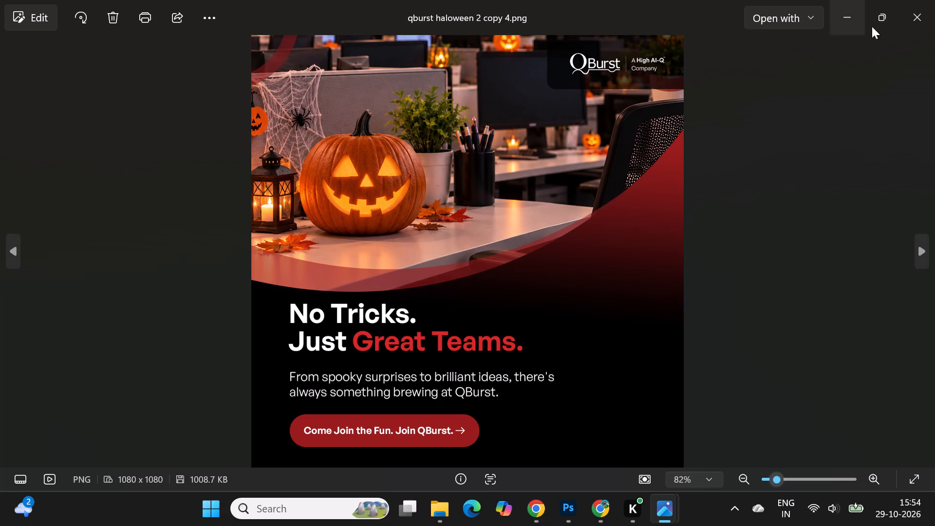
pyautogui.click(915, 13)
# Inspect the exported qburst haloween 2 copy 3 PNG at full-image view.
pyautogui.doubleClick(503, 199)
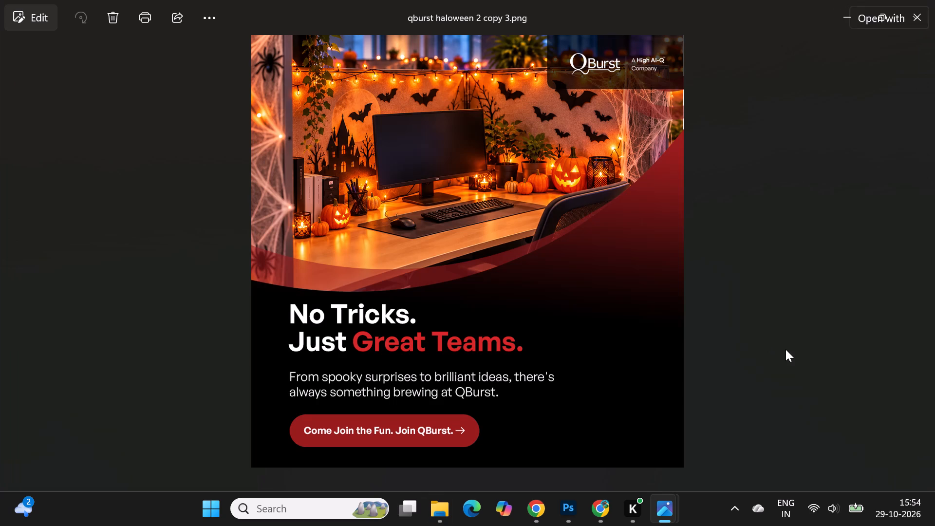
pyautogui.scroll(-10, 785, 349)
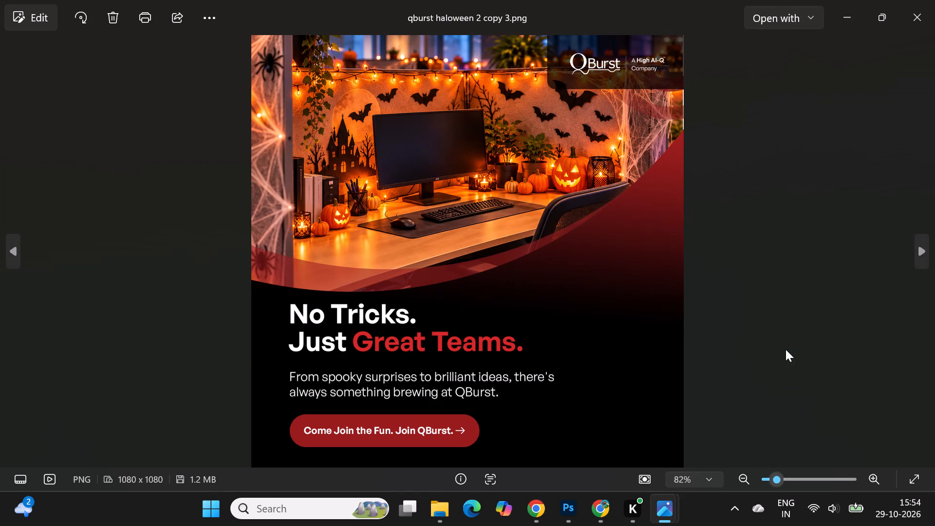
pyautogui.scroll(-7, 785, 349)
pyautogui.click(920, 19)
# Return to Photoshop and look over the whole row of Halloween artboards together.
pyautogui.click(566, 513)
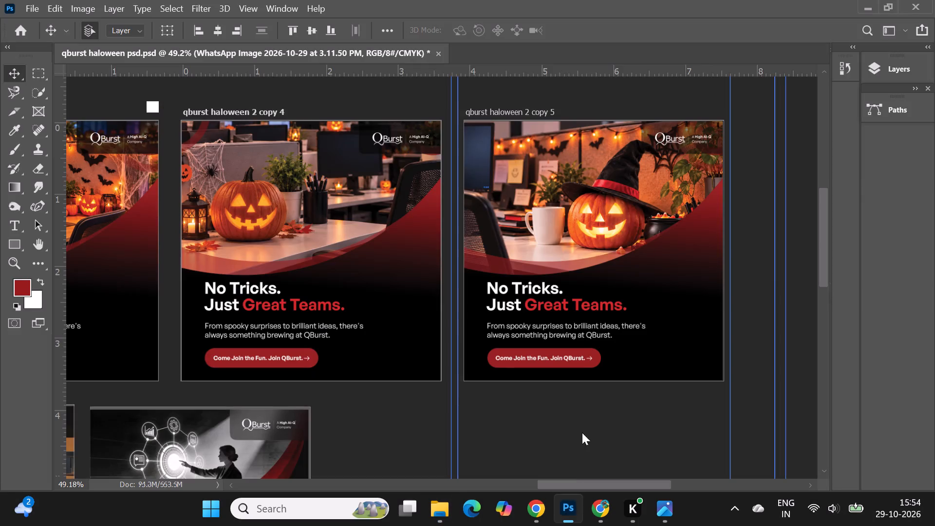
pyautogui.keyDown('alt'); pyautogui.scroll(-4, 412, 223); pyautogui.keyUp('alt')
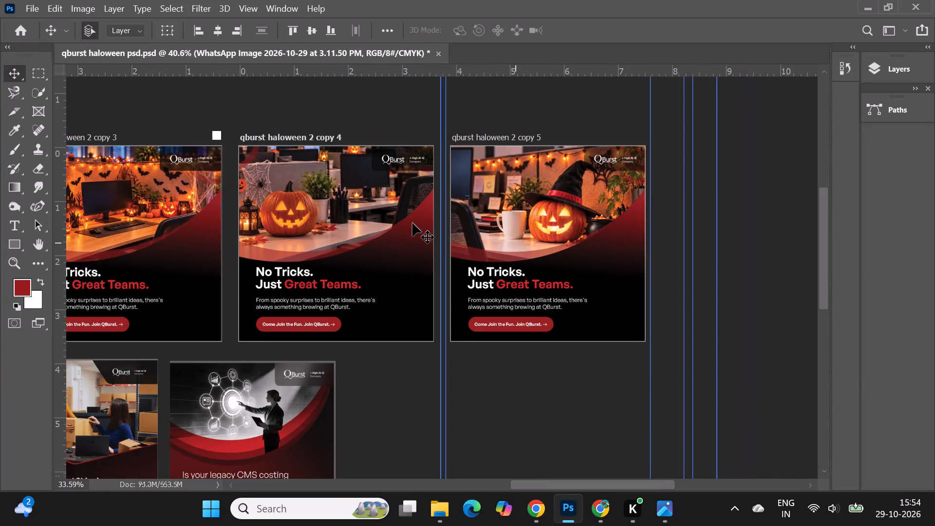
pyautogui.keyDown('alt'); pyautogui.scroll(2, 153, 232); pyautogui.keyUp('alt')
pyautogui.keyDown('alt'); pyautogui.scroll(-6, 744, 215); pyautogui.keyUp('alt')
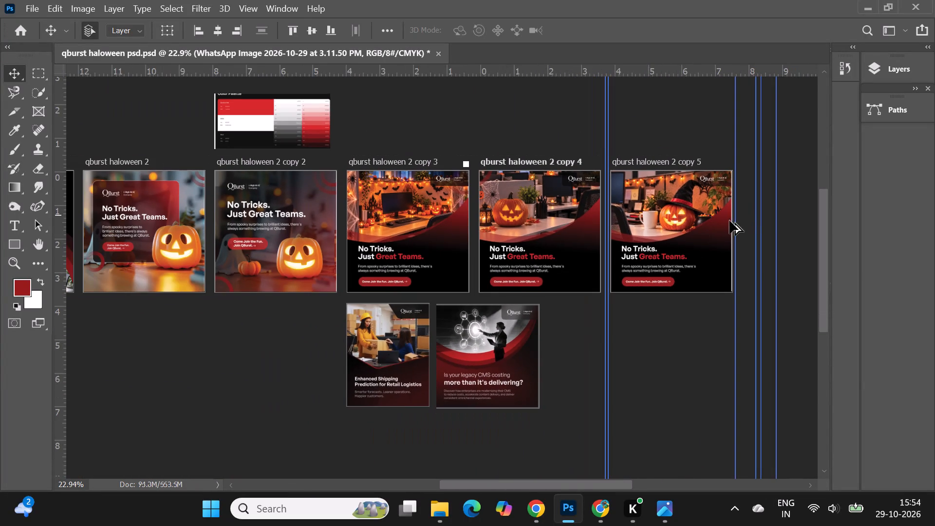
# Switch to the Figma brand templates in Chrome and examine the SC-03 stat cover with photo slides and the neighbouring SC-05 set.
pyautogui.click(527, 519)
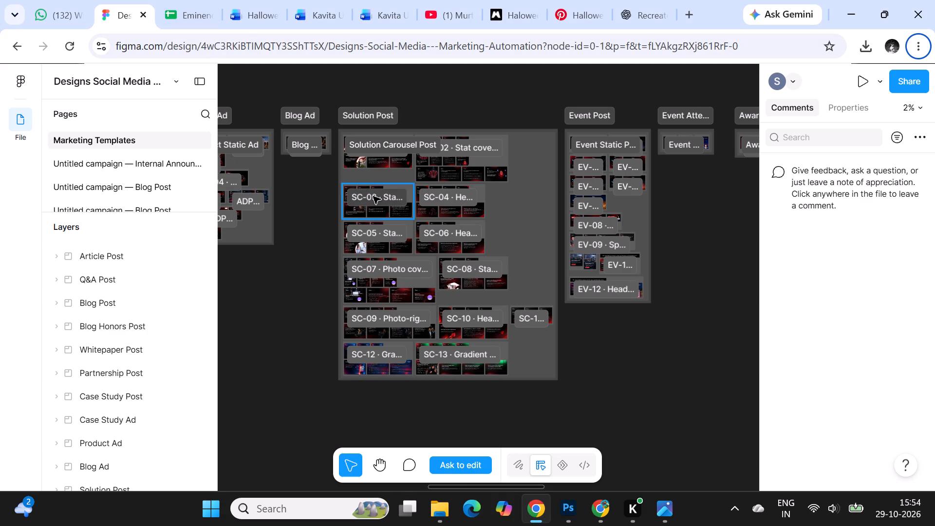
pyautogui.keyDown('ctrl'); pyautogui.scroll(9, 368, 220); pyautogui.keyUp('ctrl')
pyautogui.keyDown('ctrl'); pyautogui.scroll(5, 337, 177); pyautogui.keyUp('ctrl')
pyautogui.keyDown('ctrl'); pyautogui.scroll(-2, 669, 235); pyautogui.keyUp('ctrl')
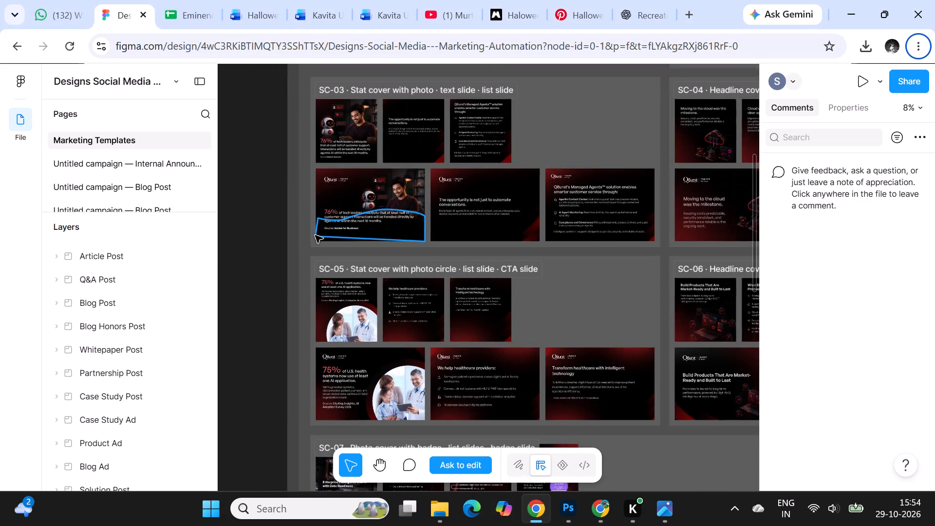
pyautogui.keyDown('ctrl'); pyautogui.scroll(7, 315, 235); pyautogui.keyUp('ctrl')
pyautogui.scroll(9, 472, 333)
pyautogui.keyDown('ctrl'); pyautogui.scroll(-6, 391, 251); pyautogui.keyUp('ctrl')
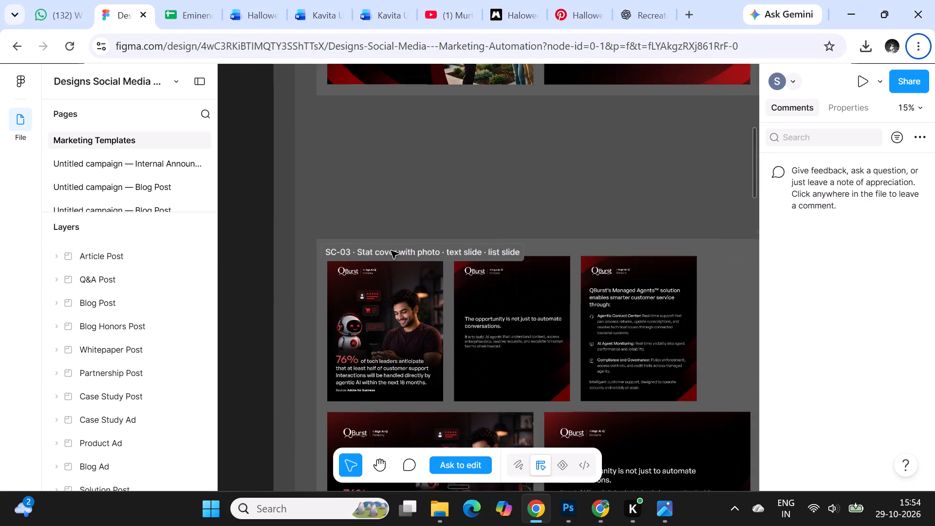
pyautogui.keyDown('ctrl'); pyautogui.scroll(-2, 391, 251); pyautogui.keyUp('ctrl')
pyautogui.keyDown('ctrl'); pyautogui.scroll(5, 394, 269); pyautogui.keyUp('ctrl')
pyautogui.keyDown('ctrl'); pyautogui.scroll(-2, 416, 318); pyautogui.keyUp('ctrl')
pyautogui.scroll(5, 468, 326)
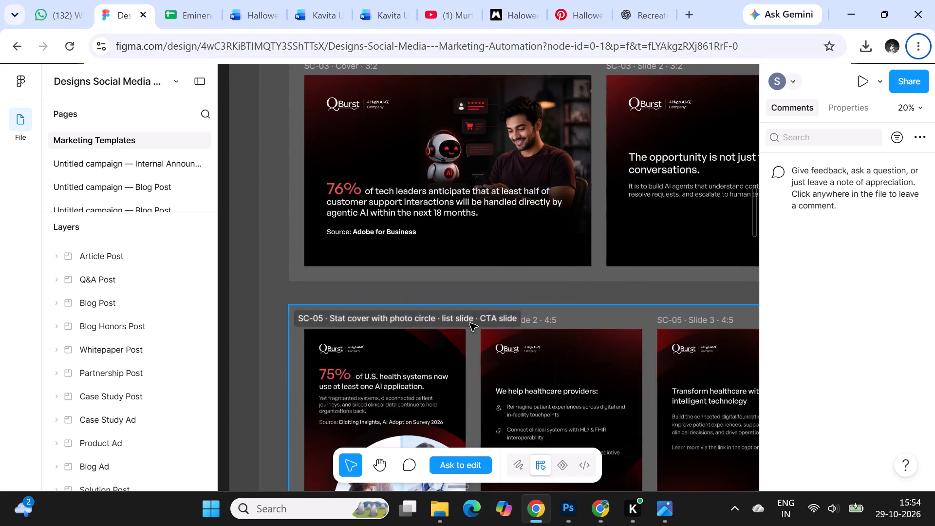
pyautogui.scroll(6, 470, 323)
pyautogui.keyDown('ctrl'); pyautogui.scroll(4, 441, 324); pyautogui.keyUp('ctrl')
pyautogui.keyDown('ctrl'); pyautogui.scroll(-1, 424, 251); pyautogui.keyUp('ctrl')
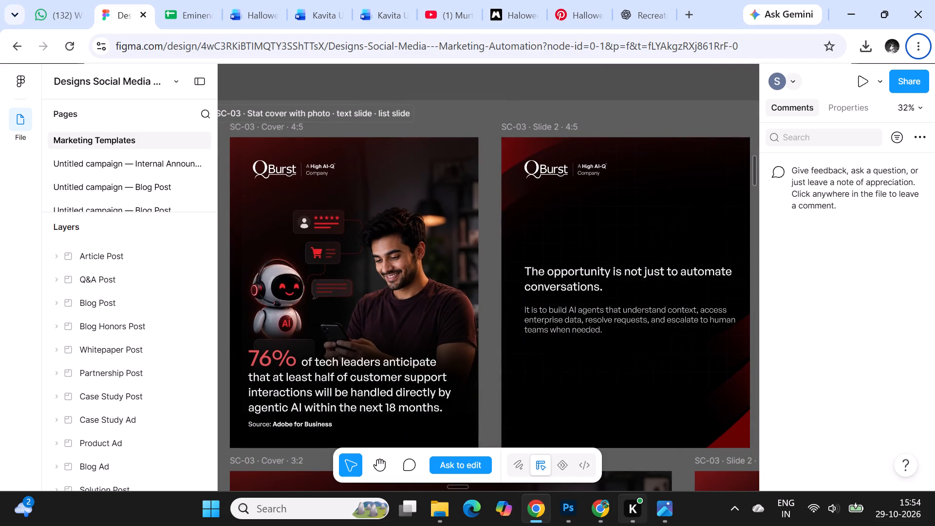
# Return to Photoshop and compare the copy 3, copy 4 and copy 5 Halloween artboards, examining copy 5 up close.
pyautogui.click(567, 511)
pyautogui.keyDown('alt'); pyautogui.scroll(4, 467, 196); pyautogui.keyUp('alt')
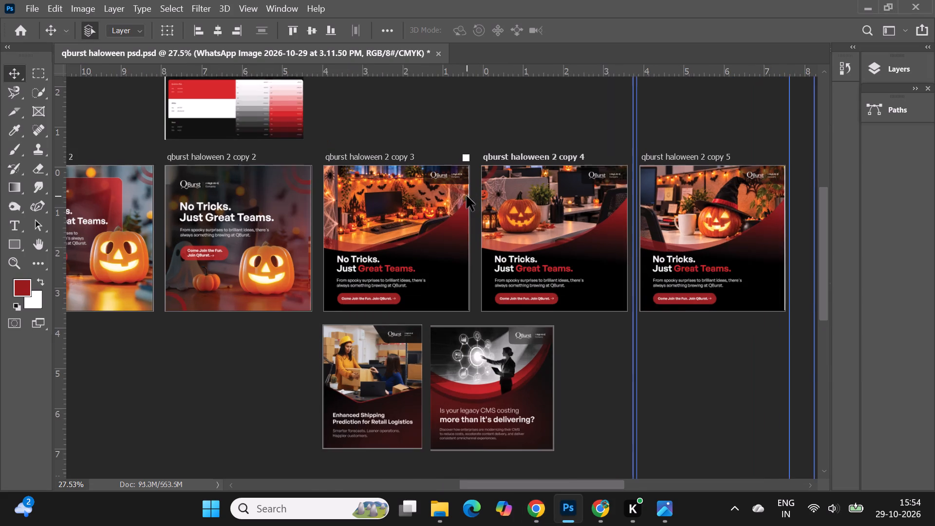
pyautogui.keyDown('alt'); pyautogui.scroll(-2, 199, 186); pyautogui.keyUp('alt')
pyautogui.keyDown('alt'); pyautogui.scroll(3, 670, 215); pyautogui.keyUp('alt')
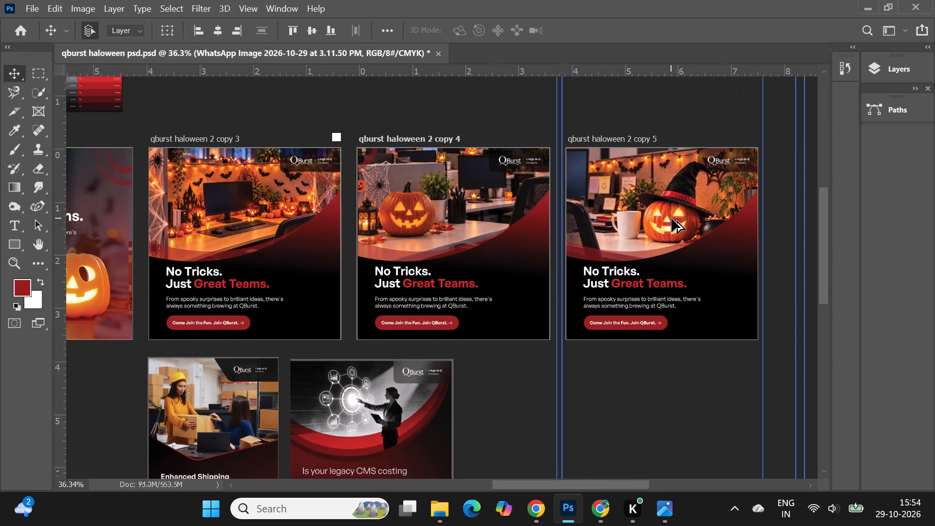
pyautogui.keyDown('alt'); pyautogui.scroll(1, 671, 215); pyautogui.keyUp('alt')
pyautogui.keyDown('alt'); pyautogui.scroll(-2, 326, 138); pyautogui.keyUp('alt')
pyautogui.keyDown('alt'); pyautogui.scroll(5, 772, 195); pyautogui.keyUp('alt')
pyautogui.keyDown('alt'); pyautogui.scroll(2, 504, 115); pyautogui.keyUp('alt')
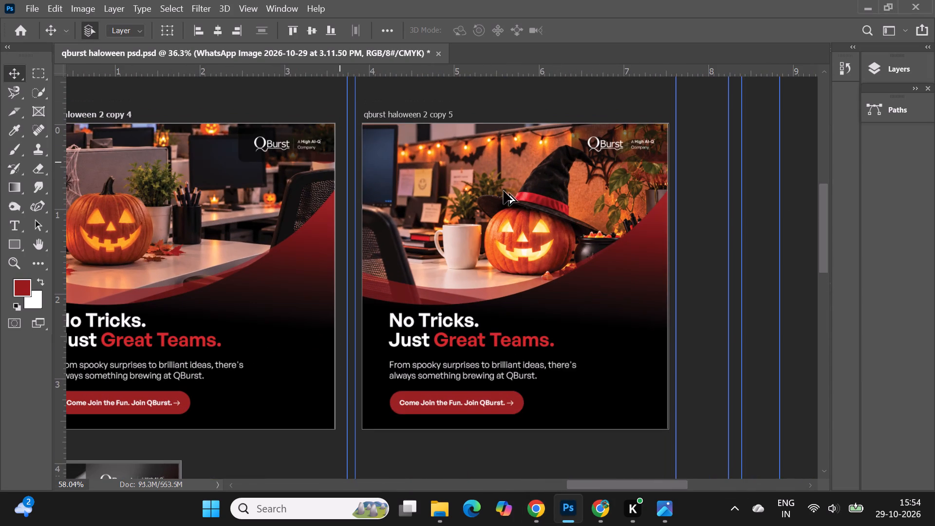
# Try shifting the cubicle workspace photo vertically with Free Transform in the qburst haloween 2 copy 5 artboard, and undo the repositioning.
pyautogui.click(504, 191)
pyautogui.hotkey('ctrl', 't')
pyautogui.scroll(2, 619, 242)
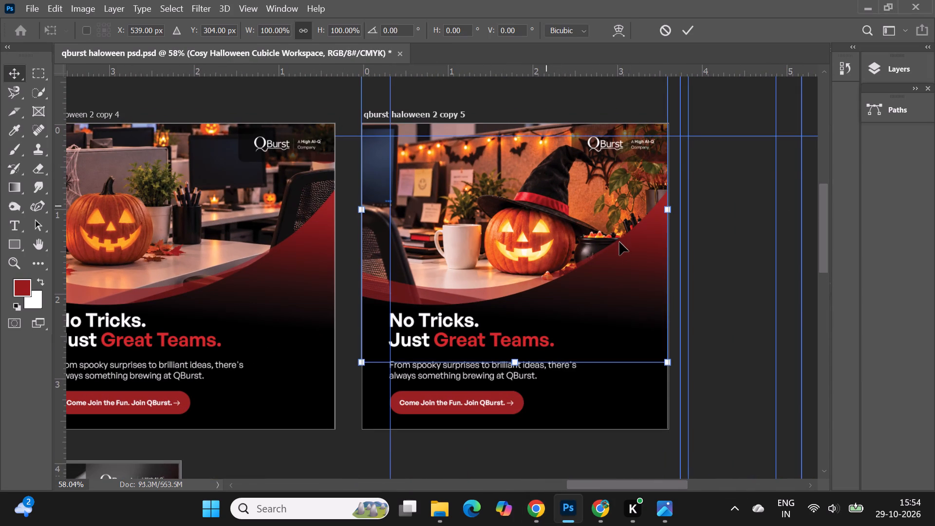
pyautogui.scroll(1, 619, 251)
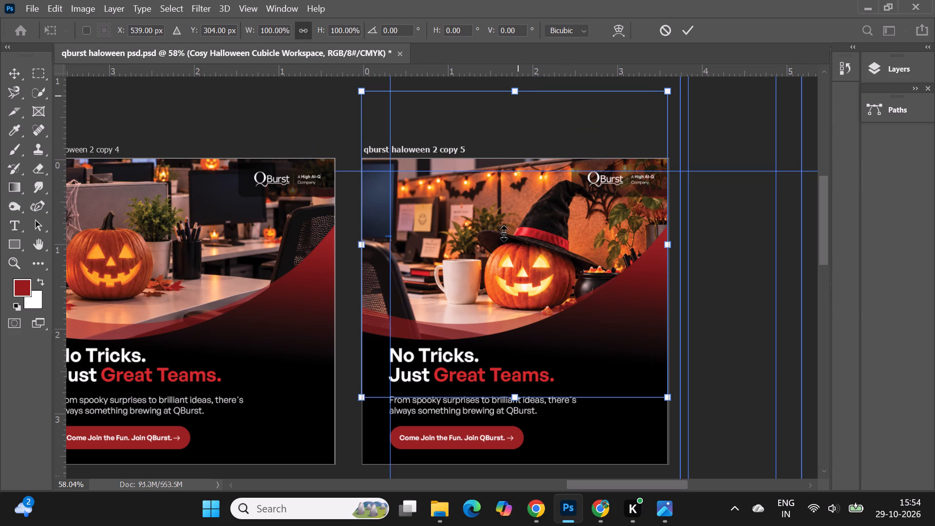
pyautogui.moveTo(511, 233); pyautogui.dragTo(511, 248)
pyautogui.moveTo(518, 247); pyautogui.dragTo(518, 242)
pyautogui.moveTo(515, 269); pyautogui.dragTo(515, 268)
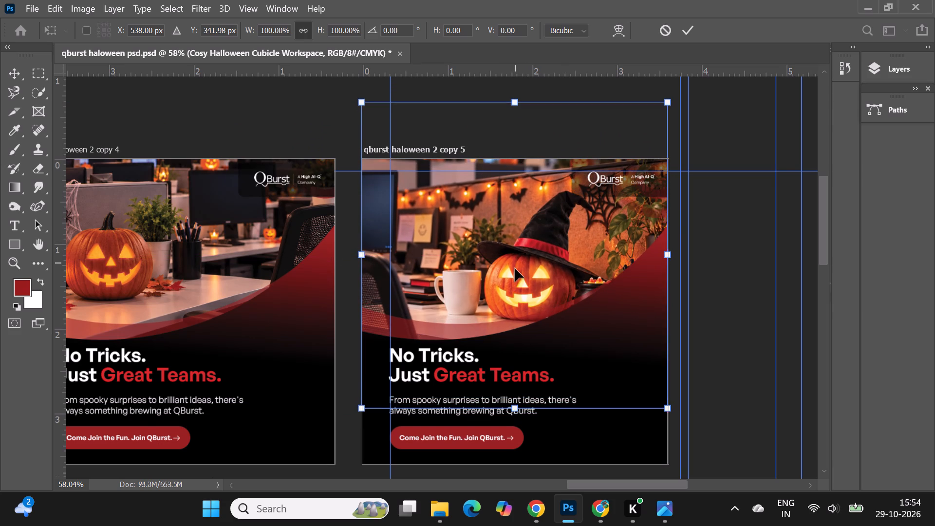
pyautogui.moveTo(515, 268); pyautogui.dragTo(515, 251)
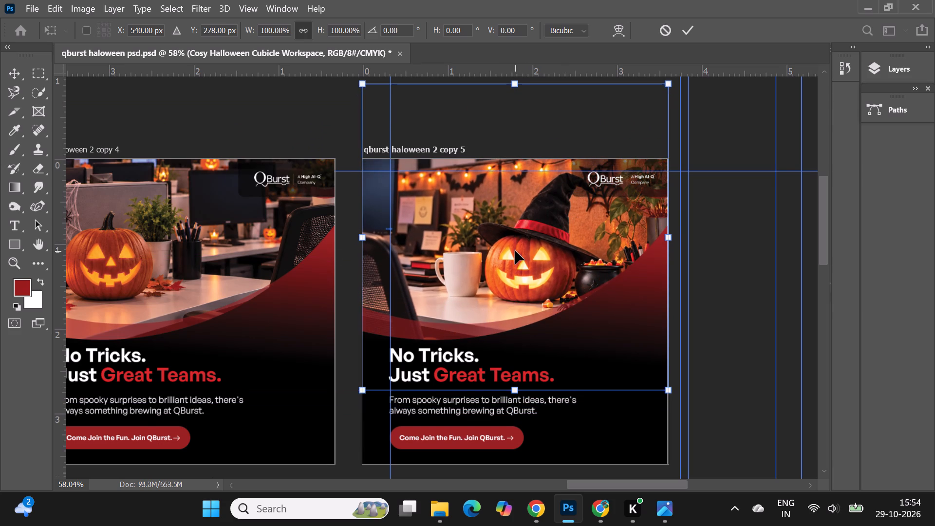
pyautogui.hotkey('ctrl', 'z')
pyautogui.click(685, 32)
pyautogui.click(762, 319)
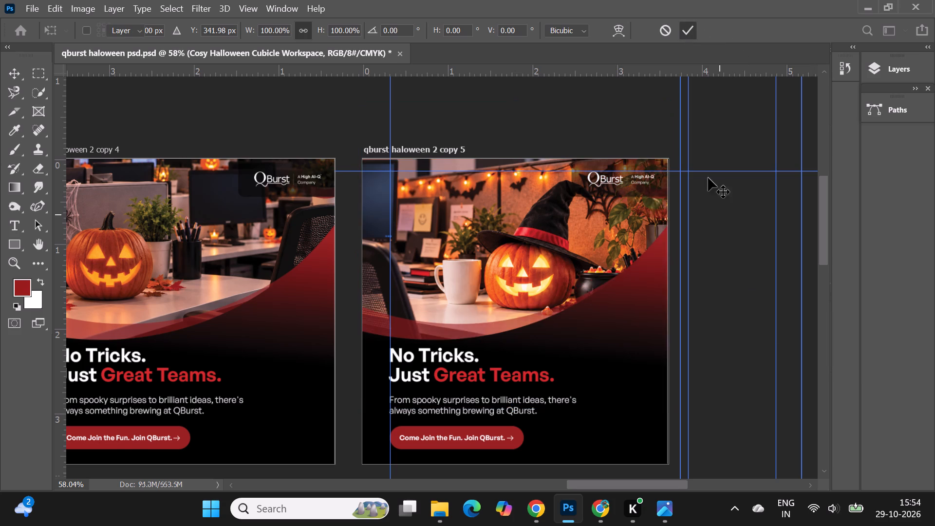
# Switch to File Explorer and open the exported qburst haloween 2 copy 3 image from the Downloads folder for viewing.
pyautogui.keyDown('alt'); pyautogui.scroll(-2, 706, 163); pyautogui.keyUp('alt')
pyautogui.click(436, 505)
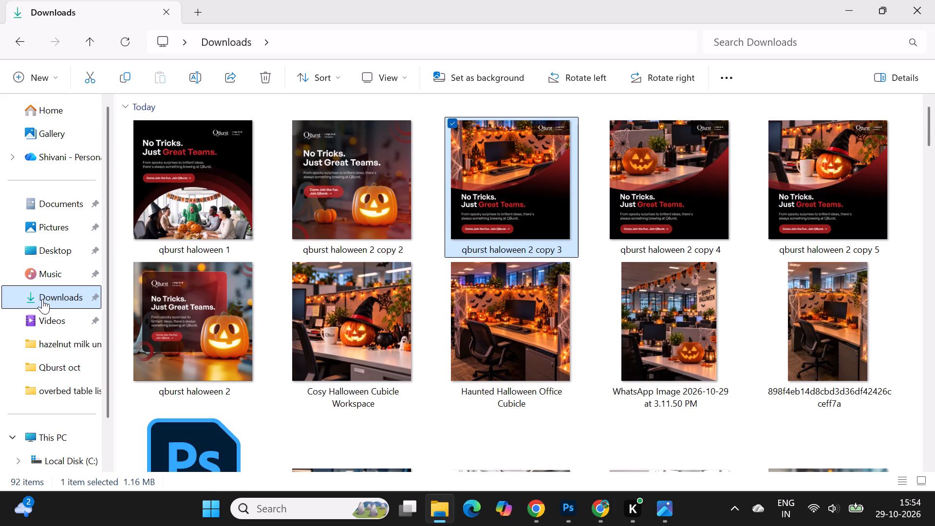
pyautogui.click(42, 299)
pyautogui.scroll(6, 385, 345)
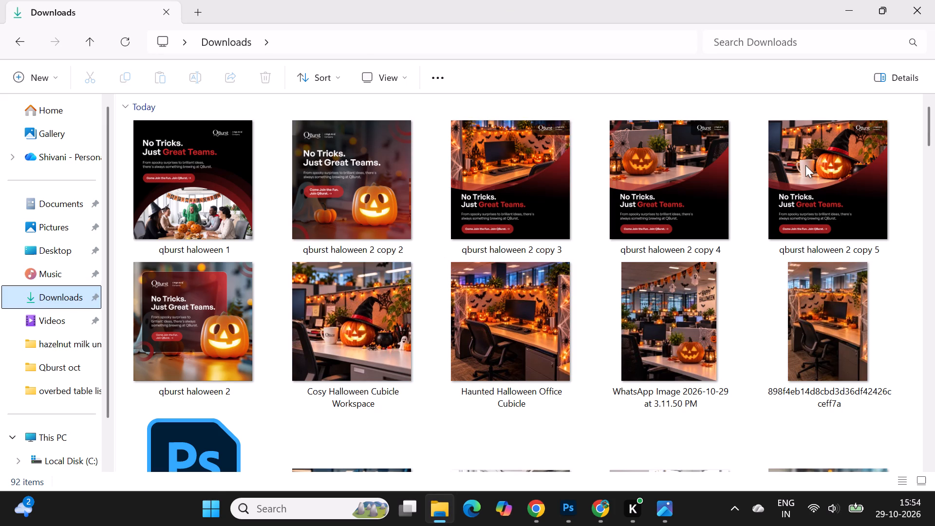
pyautogui.doubleClick(517, 204)
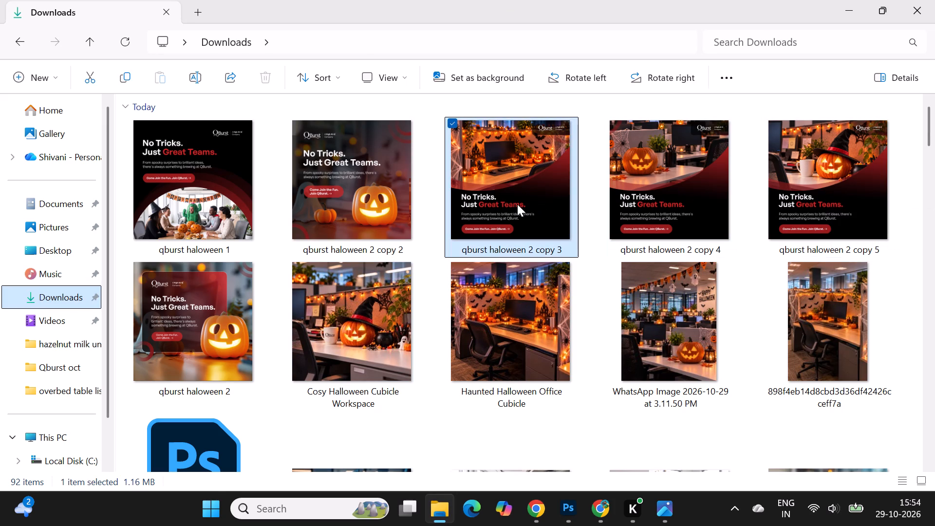
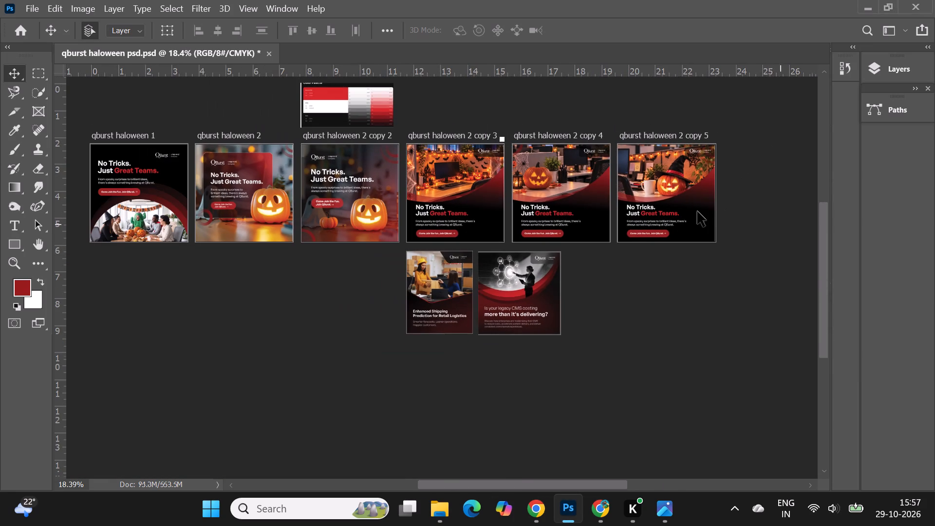
# Start a Save As of the "qburst haloween psd" document containing the Halloween artboards.
pyautogui.click(29, 6)
pyautogui.click(89, 179)
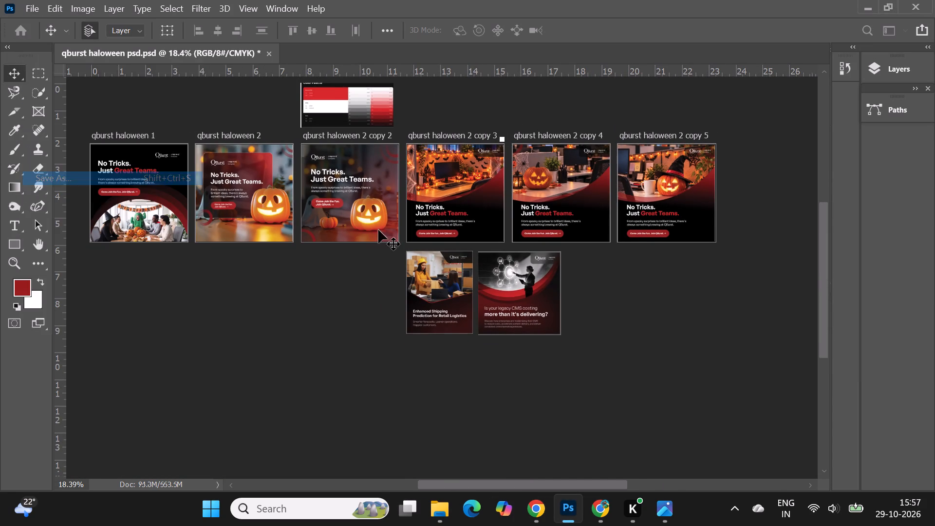
# Save the Halloween artboards document in Downloads as a layered Photoshop file named "qburst haloween psd 29oct".
pyautogui.click(527, 360)
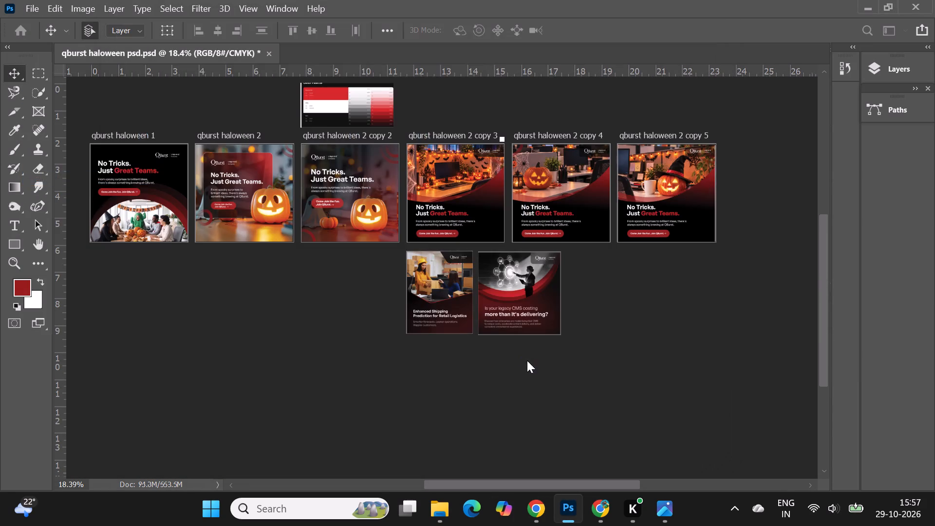
pyautogui.click(196, 268)
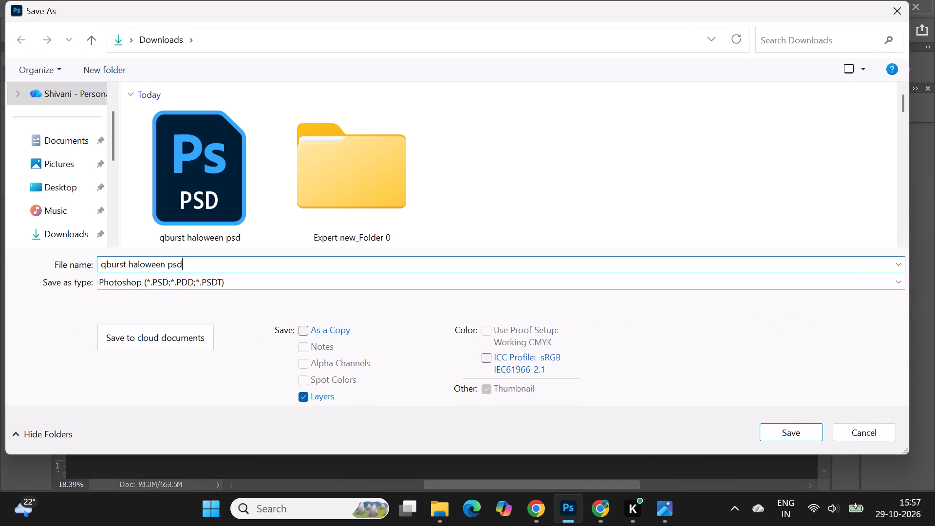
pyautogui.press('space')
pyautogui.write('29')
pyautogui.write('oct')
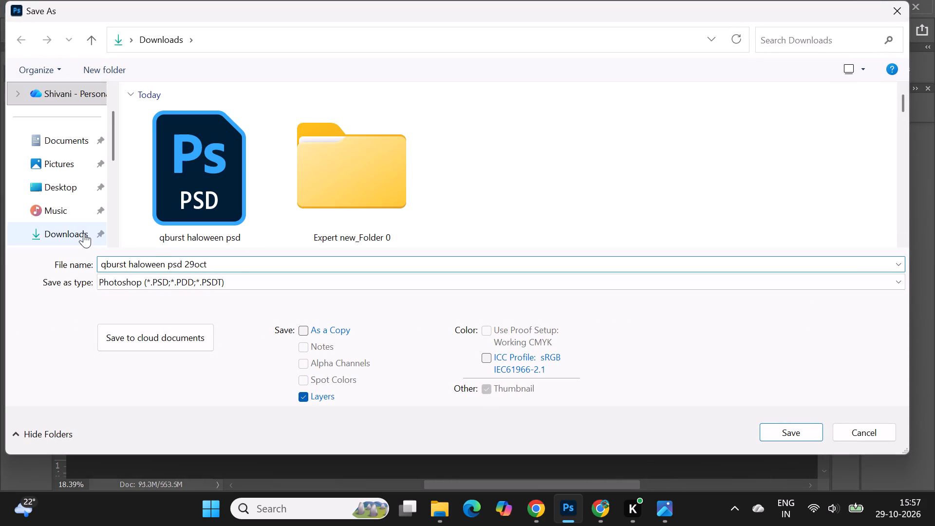
pyautogui.click(84, 233)
pyautogui.click(785, 423)
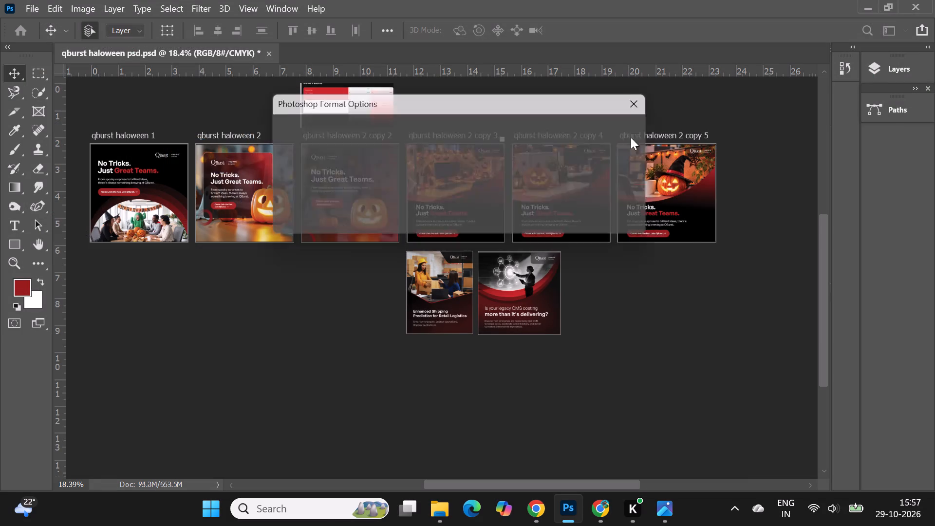
pyautogui.click(637, 126)
pyautogui.click(681, 376)
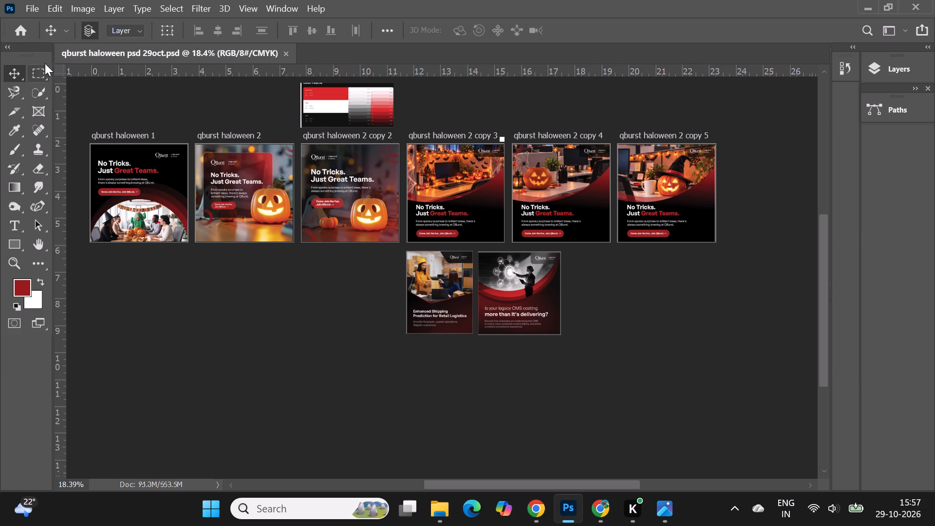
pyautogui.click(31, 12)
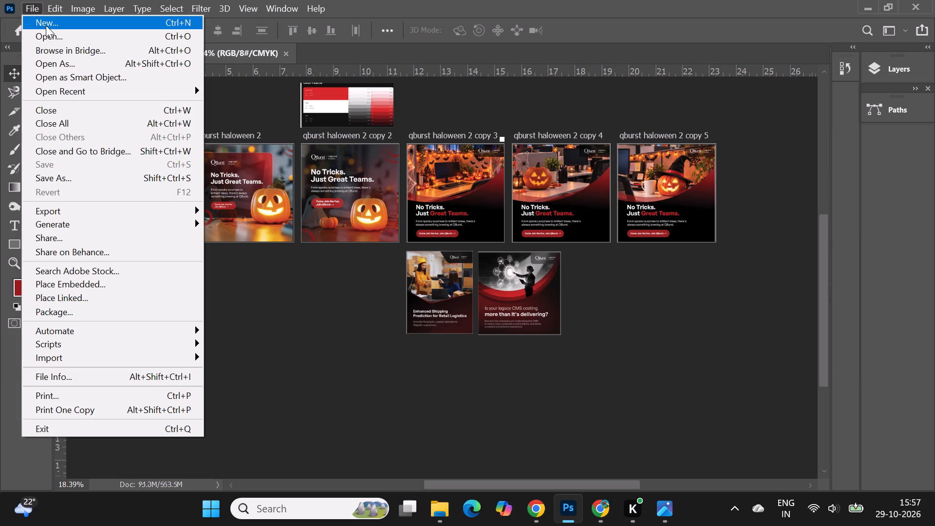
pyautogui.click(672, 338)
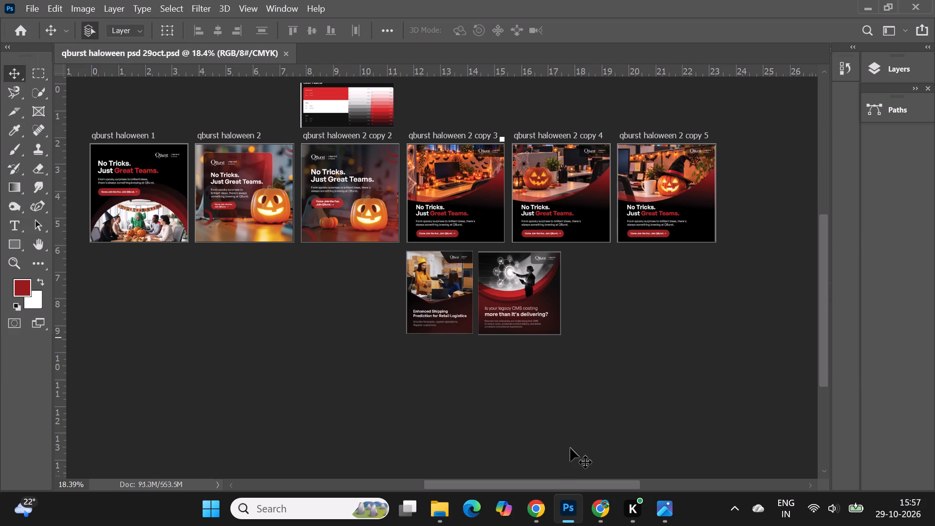